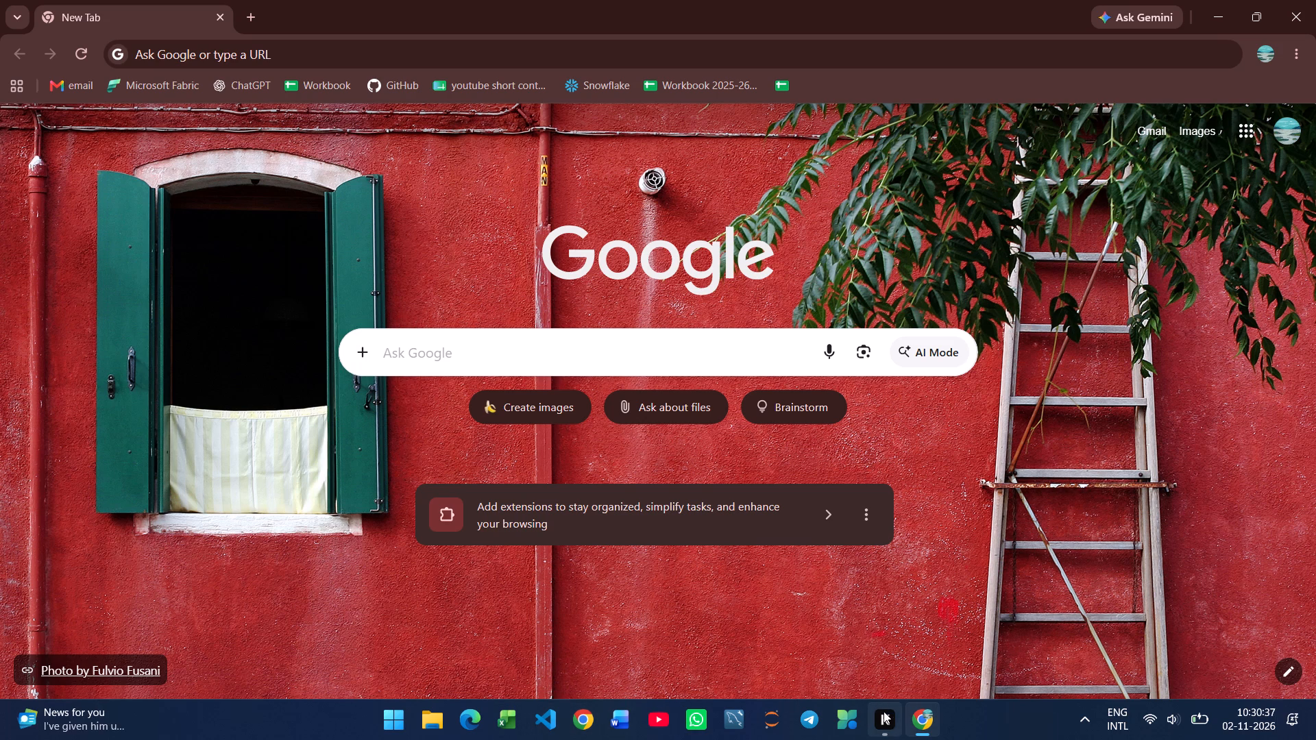
Open File Explorer.
{"action": "left_click", "coordinate": [439, 717]}
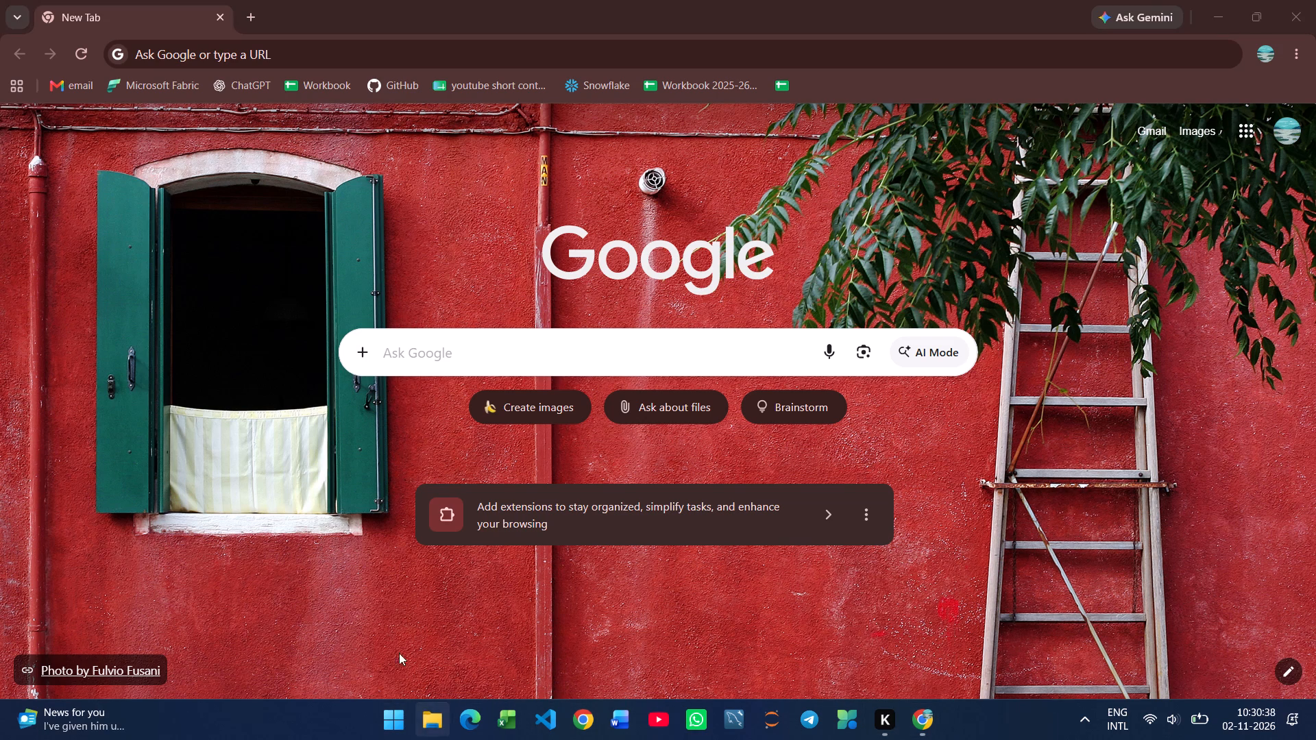
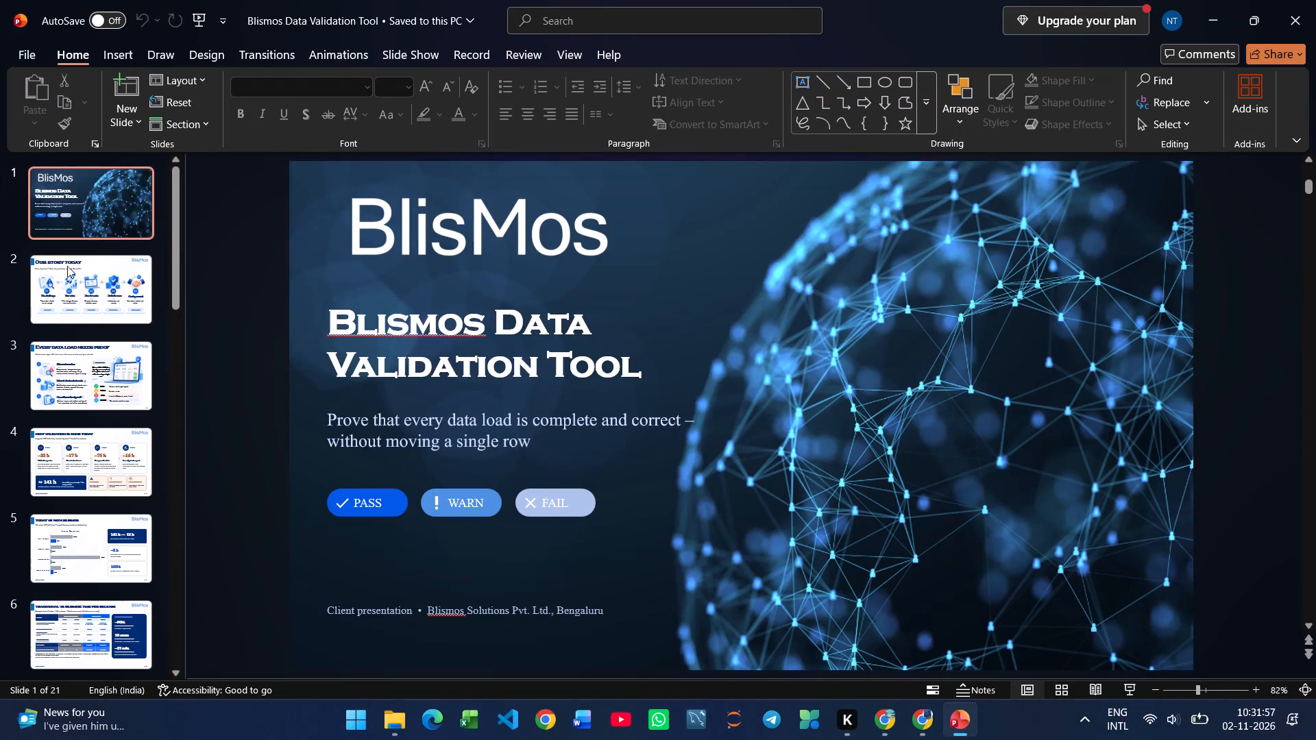
Open slide 2, "Our story today", for viewing.
{"action": "left_click", "coordinate": [70, 284]}
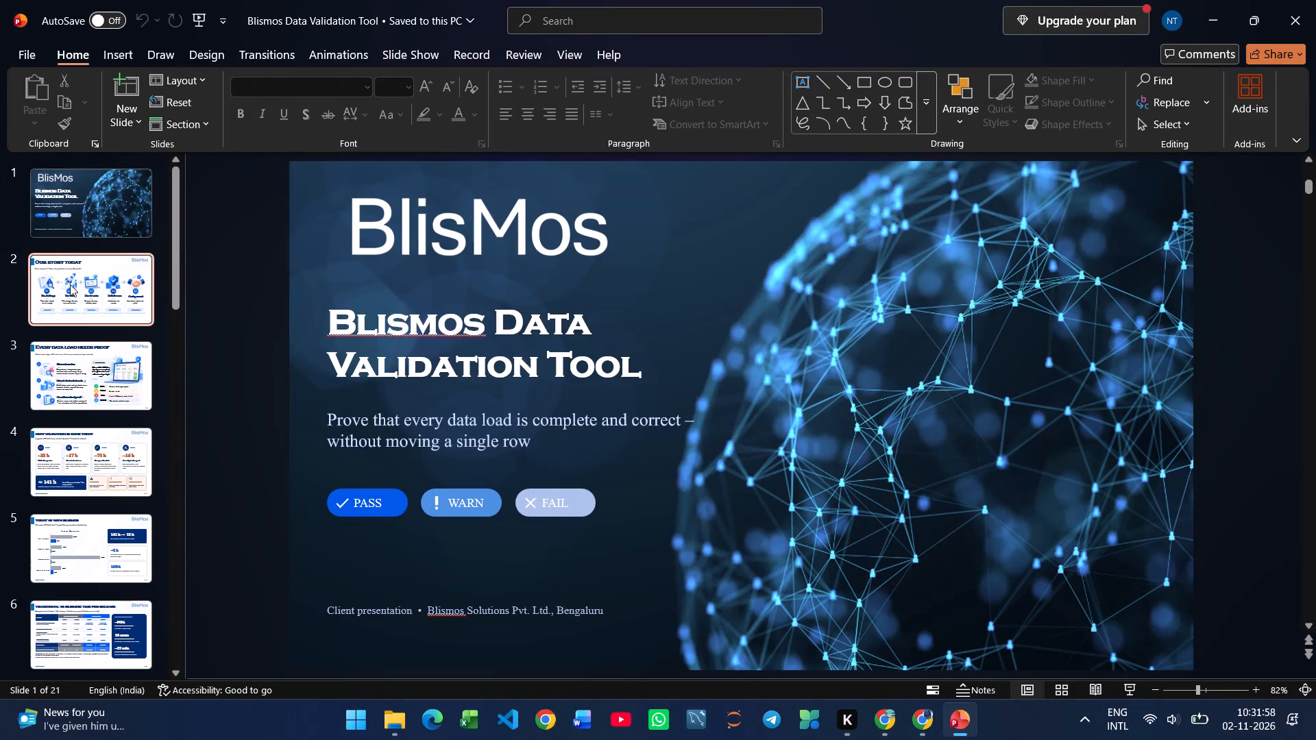
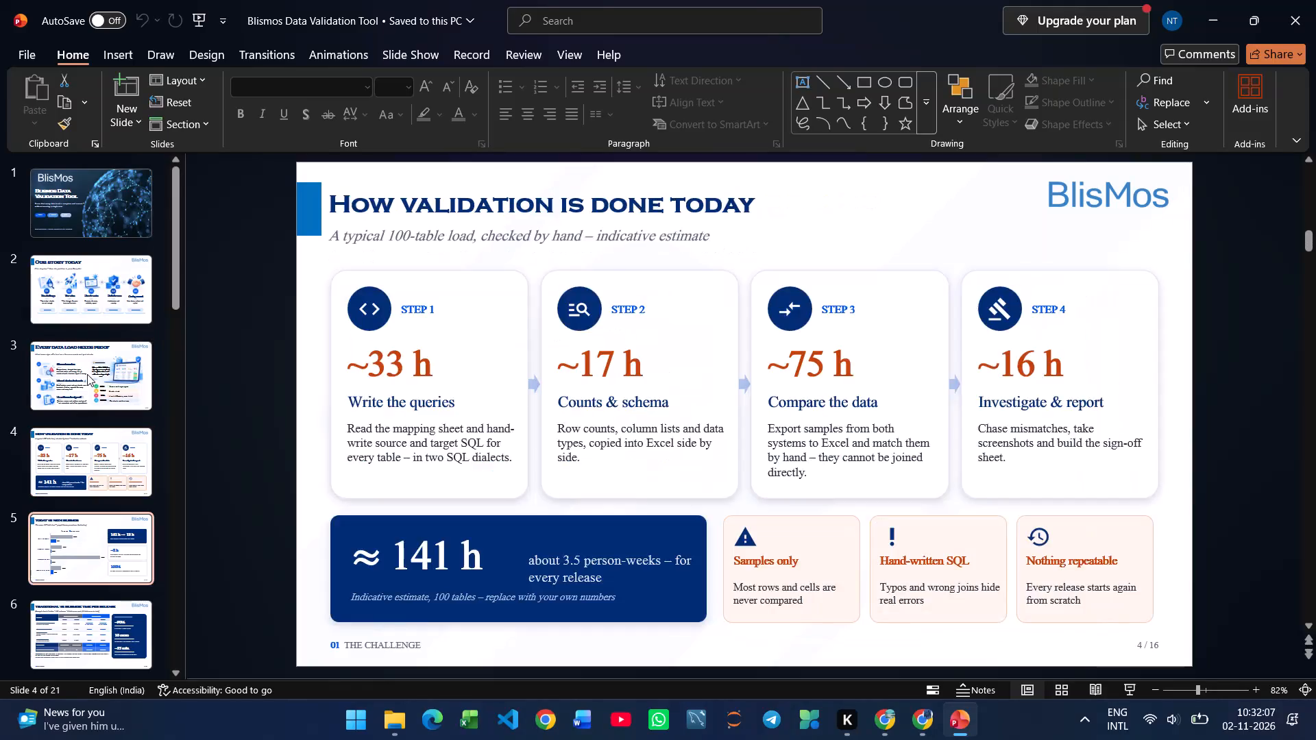
Look through the rest of the presentation, from "Today vs with Blismos" on slide 5 to the closing slide 21.
{"action": "key", "text": "Down"}
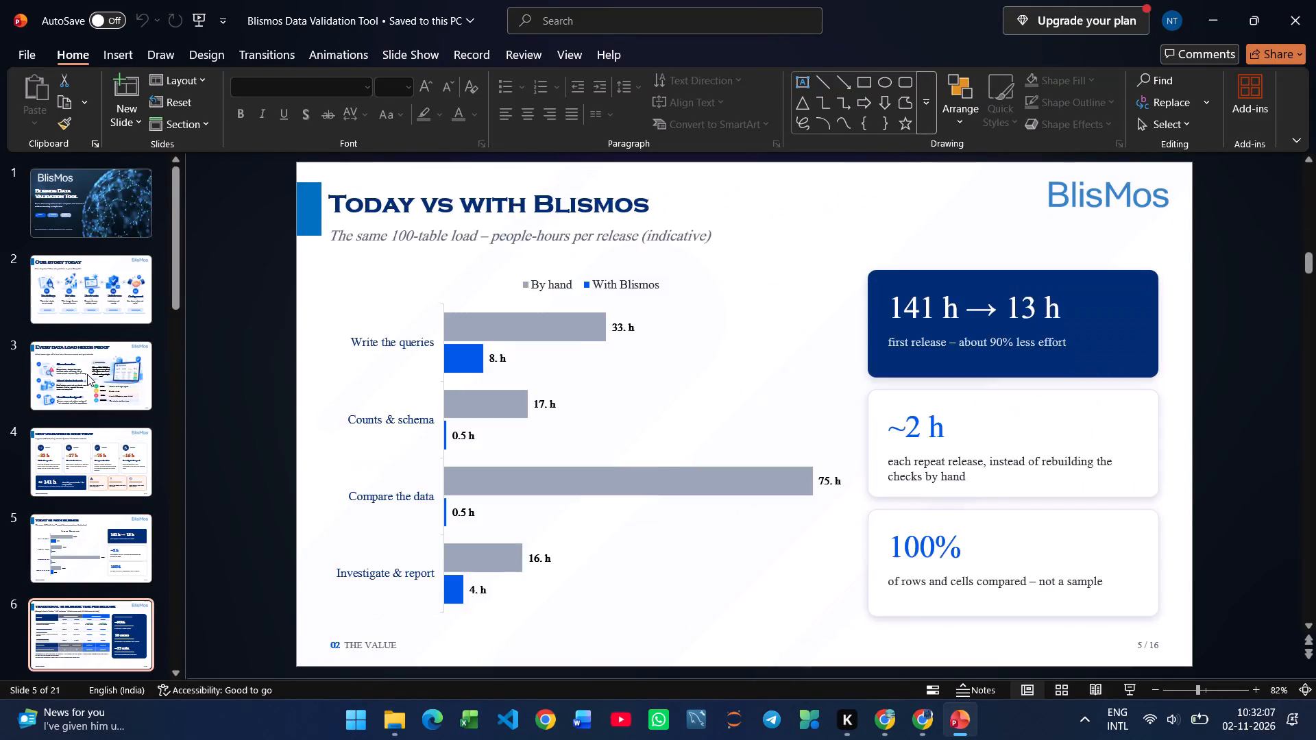
{"action": "key", "text": "Down"}
{"action": "key", "text": "Down"}
{"action": "key", "text": "Down"}
{"action": "key", "text": "Down"}
{"action": "key", "text": "Down"}
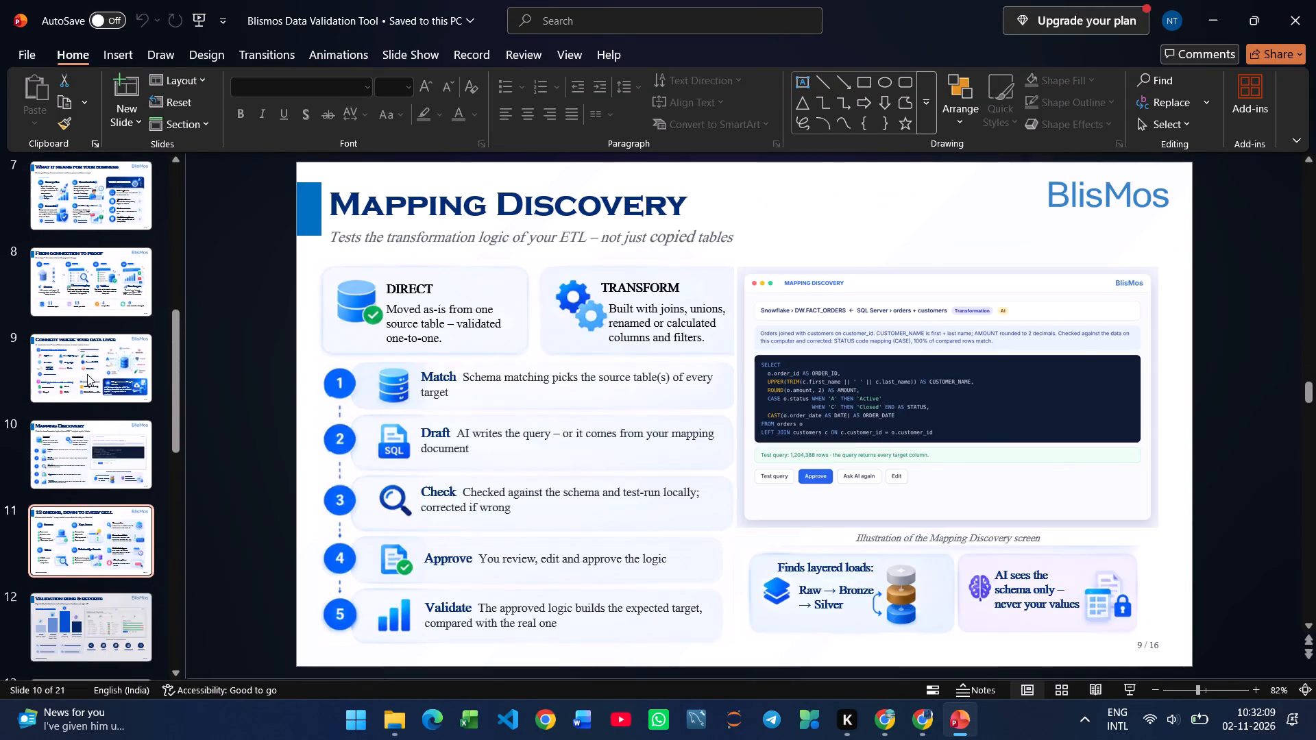
{"action": "key", "text": "Down"}
{"action": "key", "text": "Down"}
{"action": "key", "text": "Down"}
{"action": "key", "text": "Down"}
{"action": "key", "text": "Down"}
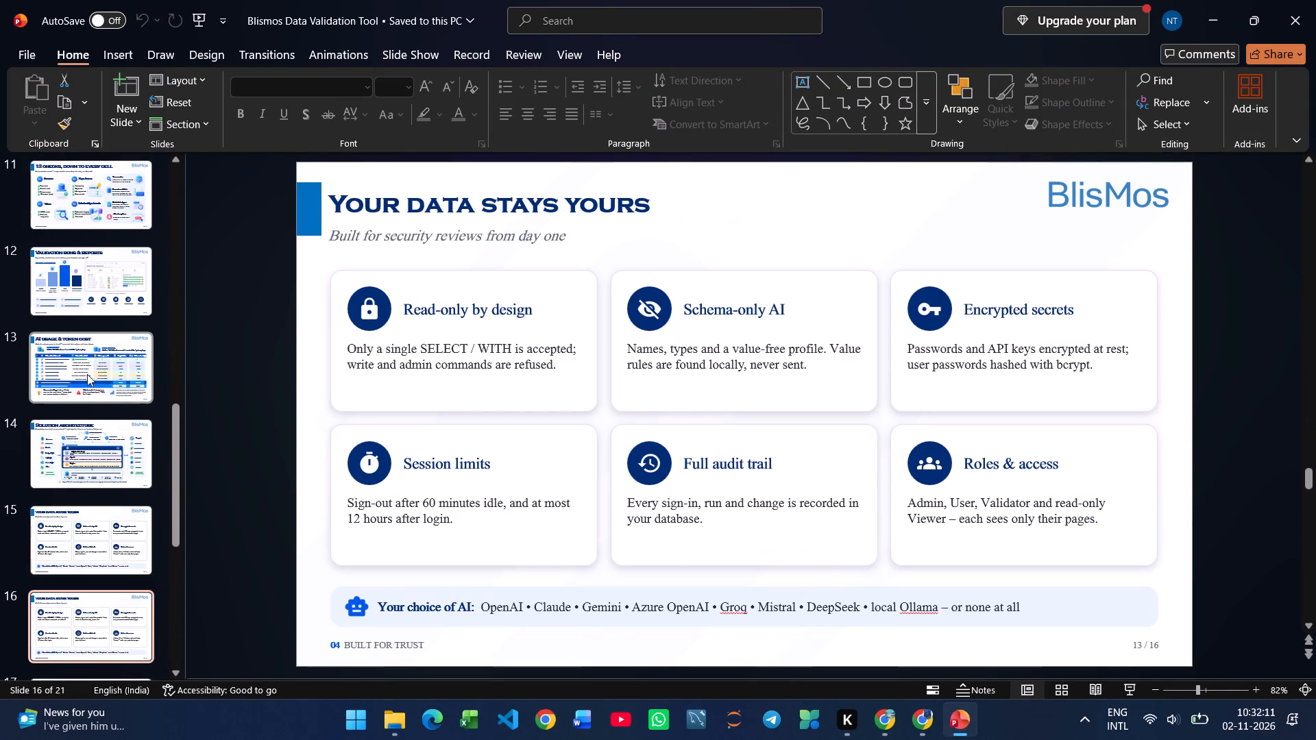
{"action": "key", "text": "Down"}
{"action": "key", "text": "Down"}
{"action": "key", "text": "Down"}
{"action": "key", "text": "Down"}
{"action": "key", "text": "Down"}
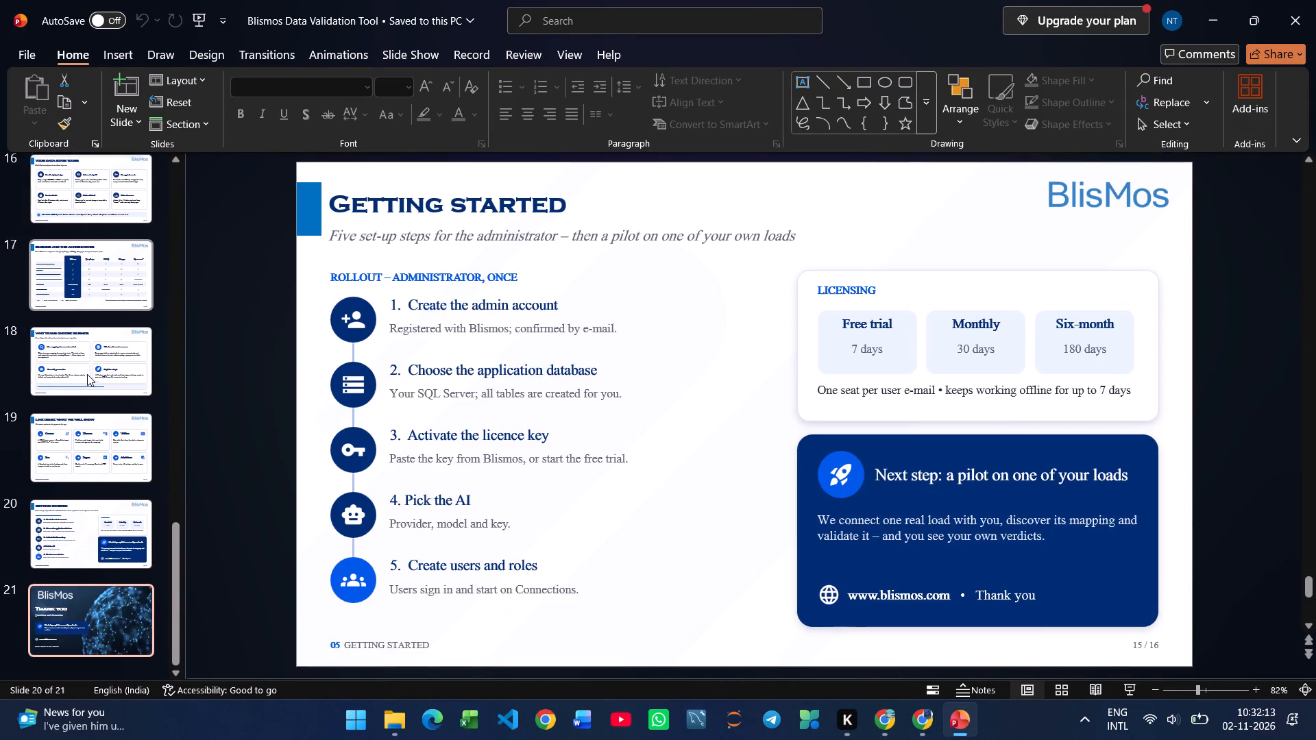
{"action": "key", "text": "Down"}
Go back through the slides from the closing slide and review slide 14, "Solution architecture".
{"action": "key", "text": "Up"}
{"action": "key", "text": "Up"}
{"action": "key", "text": "Up"}
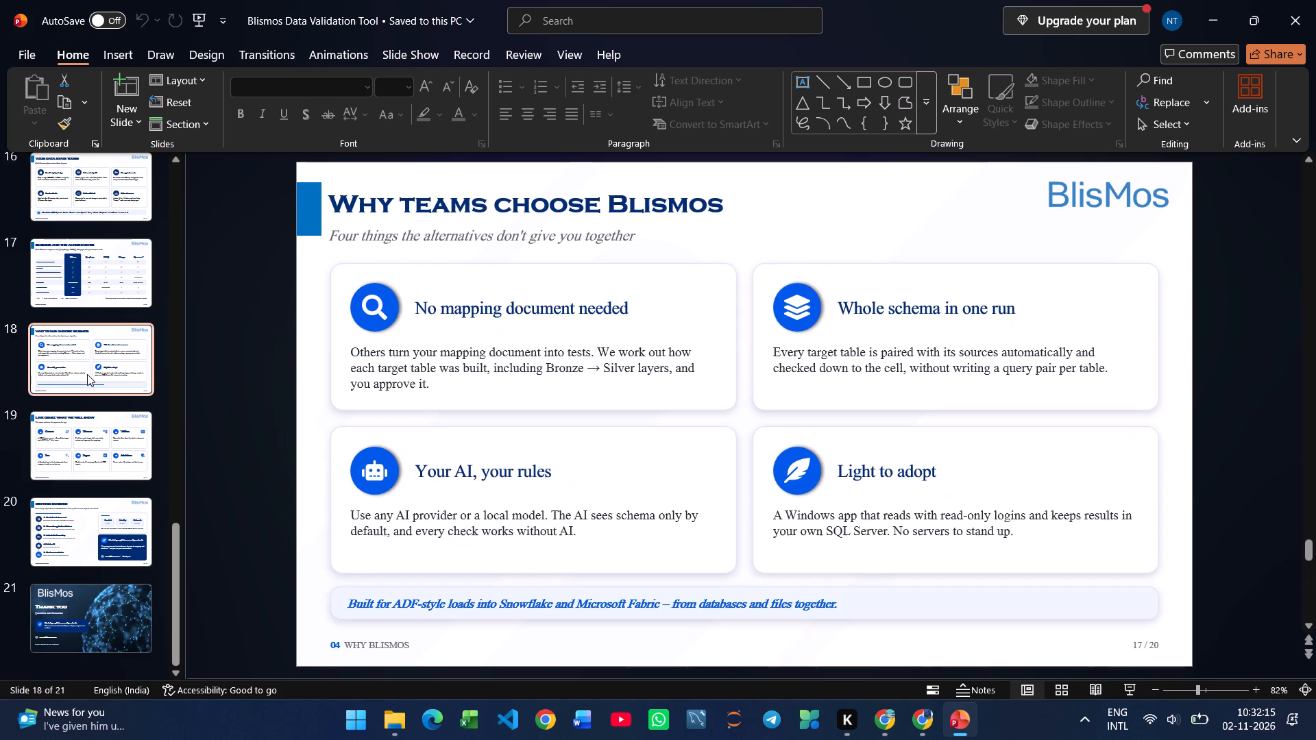
{"action": "key", "text": "Up"}
{"action": "key", "text": "Up"}
{"action": "key", "text": "Up"}
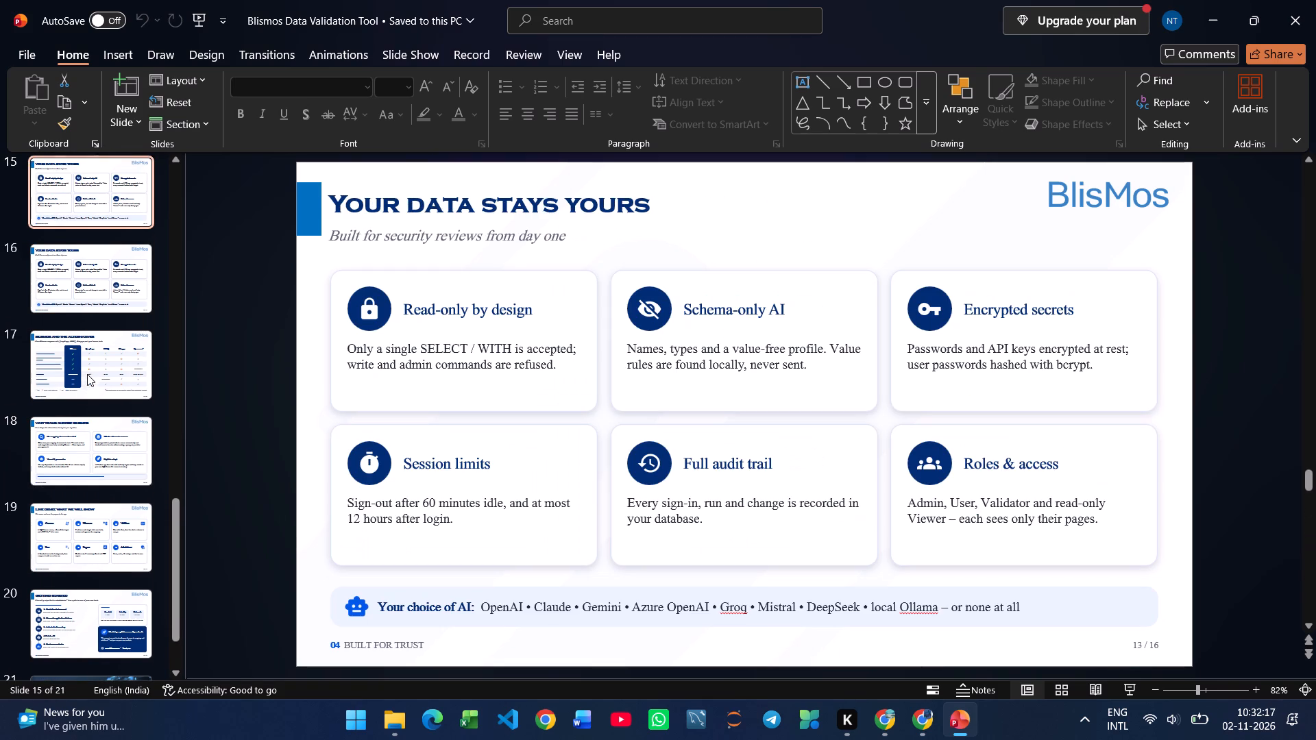
{"action": "key", "text": "Up"}
{"action": "key", "text": "Up"}
{"action": "key", "text": "Down"}
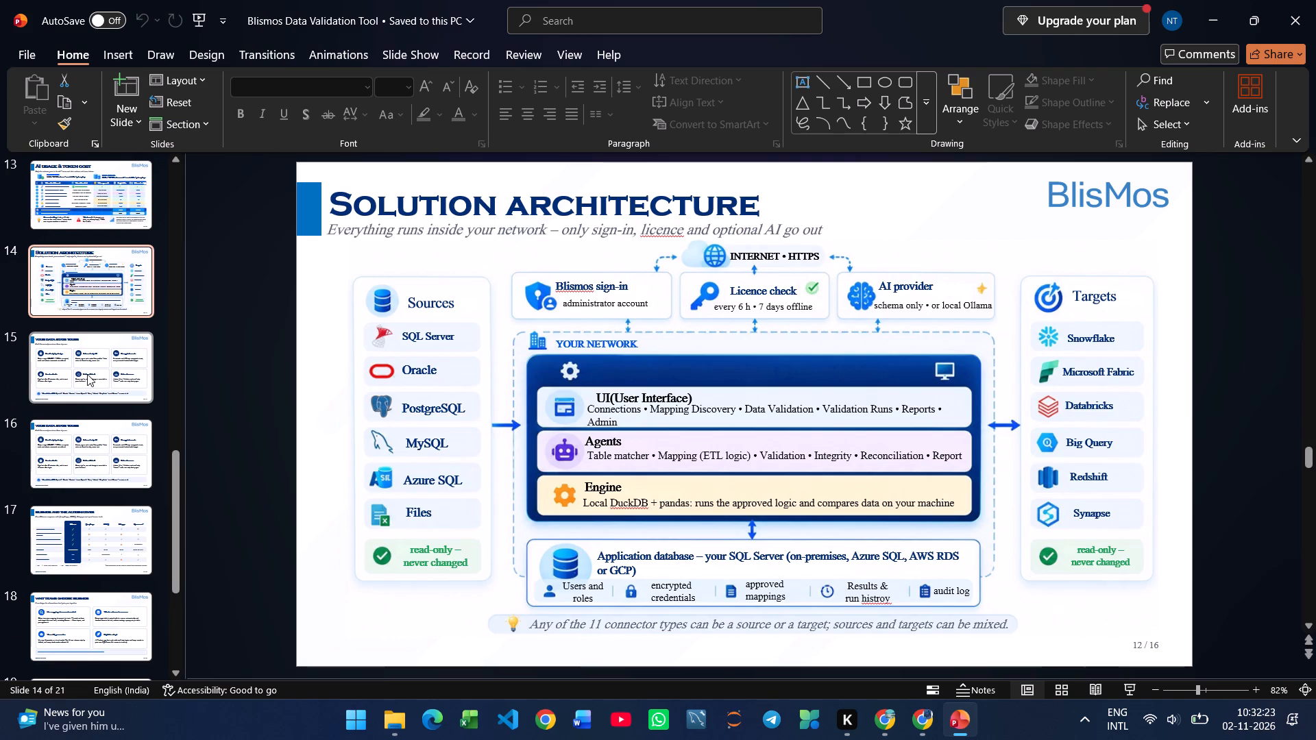
Copy slide 15, "Your data stays yours".
{"action": "key", "text": "Down"}
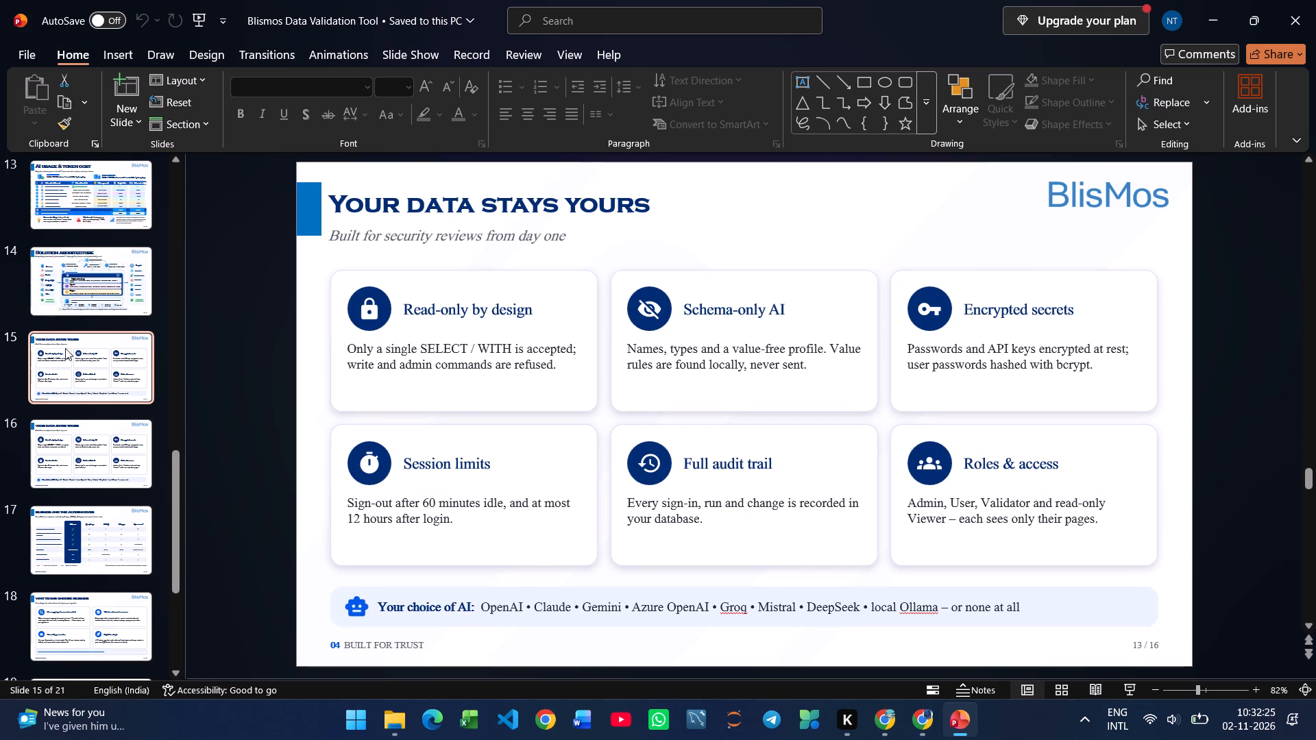
{"action": "right_click", "coordinate": [72, 362]}
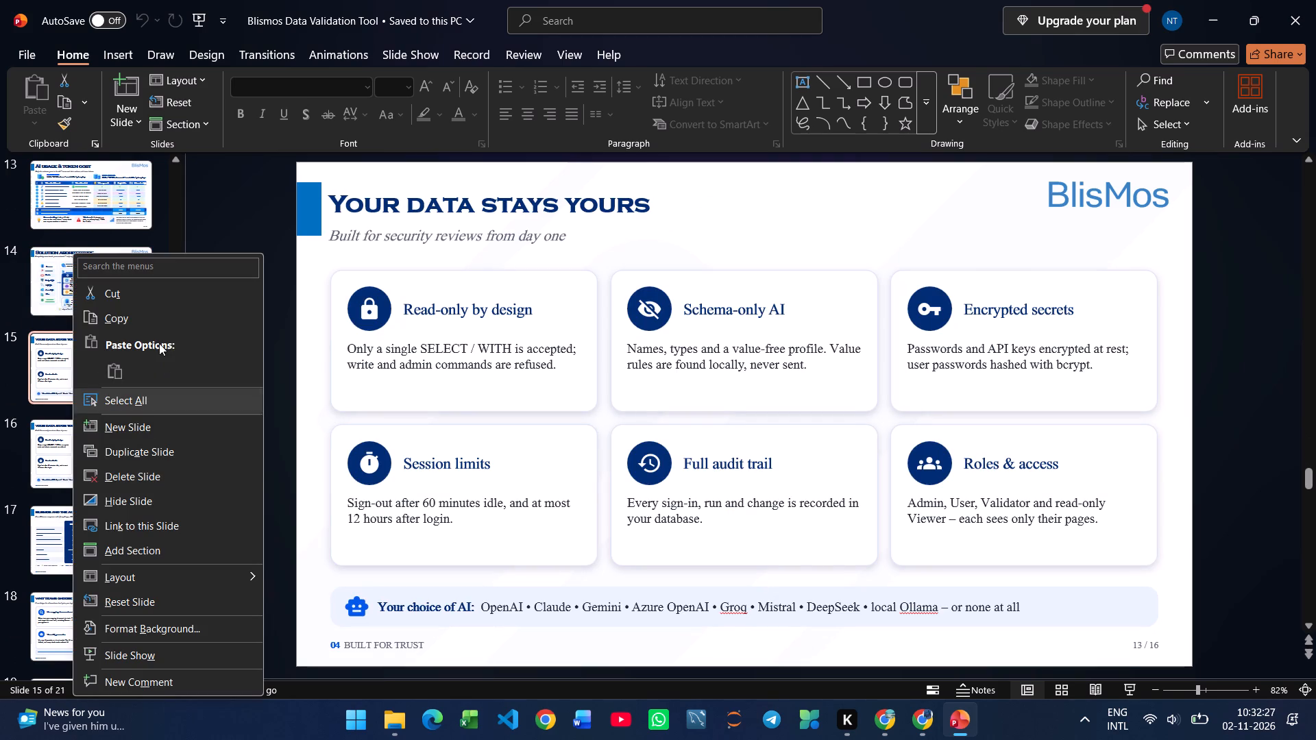
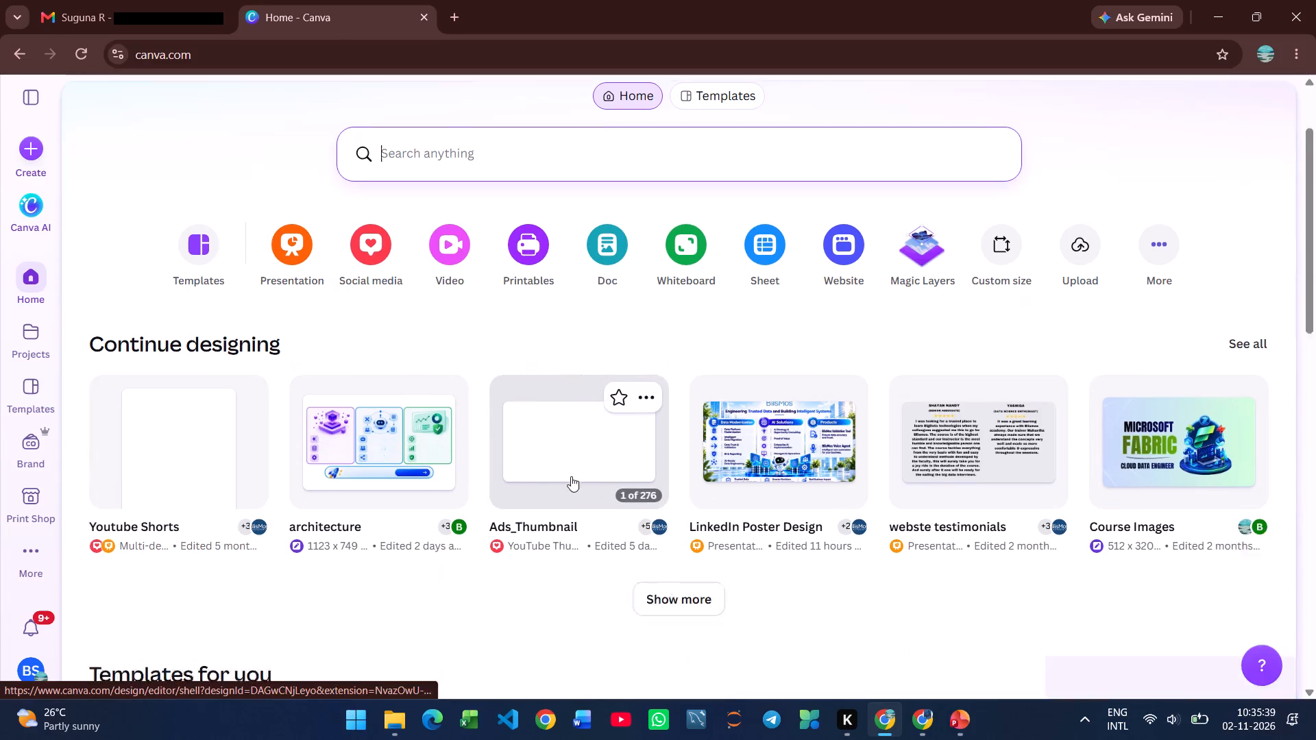
Open the recent "architecture" design in Canva and go to its last page, page 140.
{"action": "scroll", "coordinate": [571, 476], "scroll_direction": "down", "scroll_amount": 1}
{"action": "left_click", "coordinate": [321, 360]}
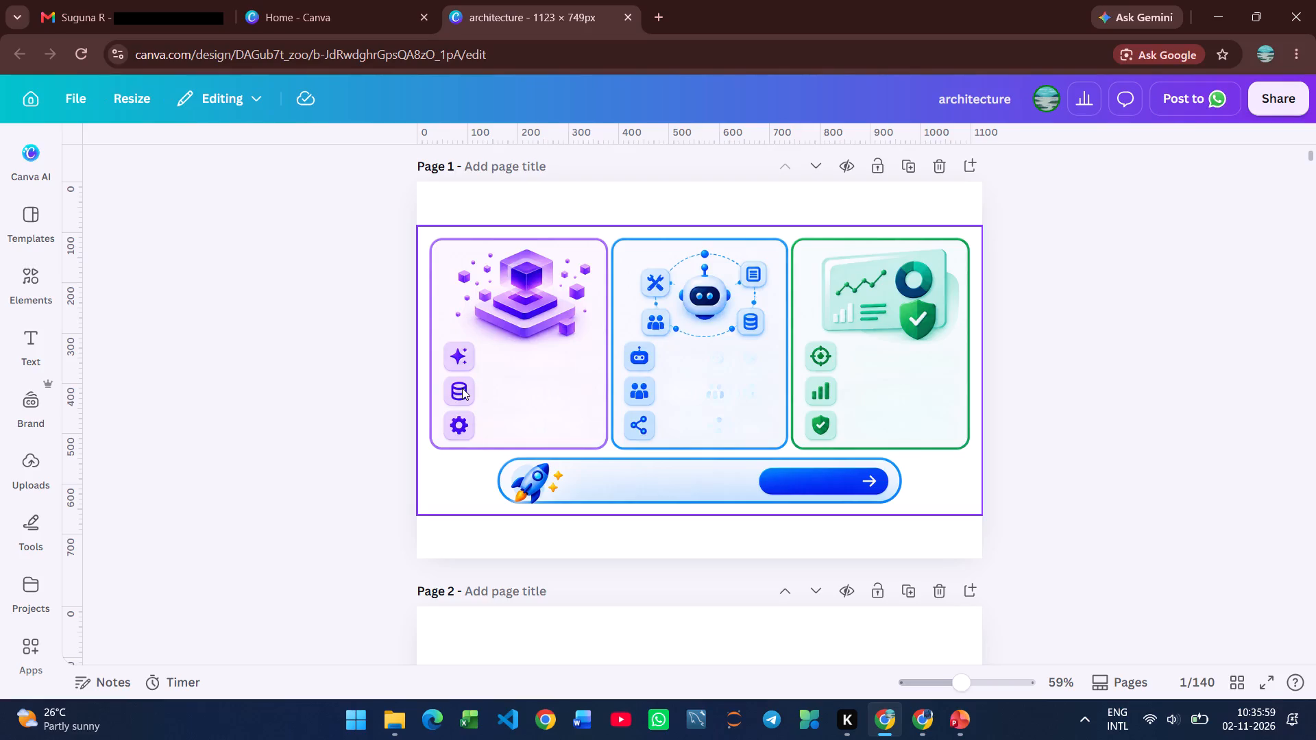
{"action": "left_click_drag", "start_coordinate": [1313, 159], "coordinate": [1267, 691]}
Use Magic Eraser's text mode on the slide image to erase the title block, the BlisMos logo, and all six cards' headings and descriptions.
{"action": "left_click", "coordinate": [729, 456]}
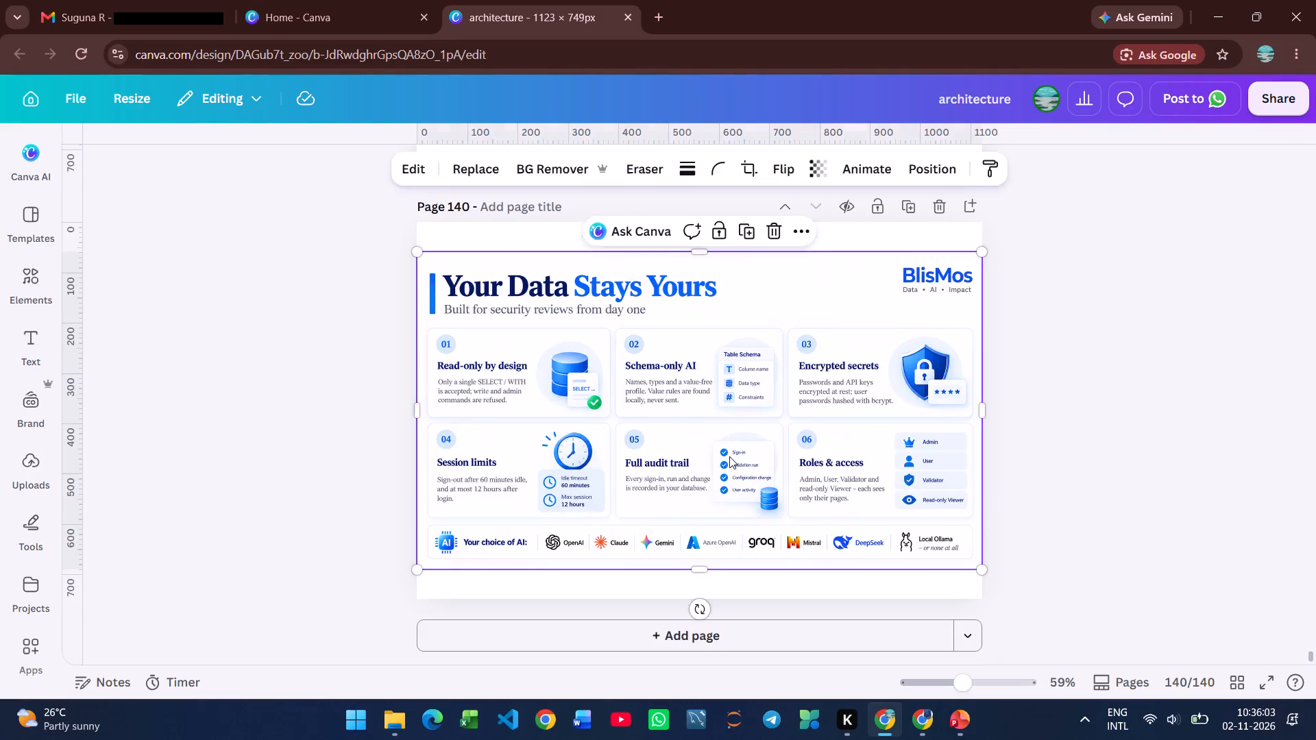
{"action": "left_click", "coordinate": [578, 175]}
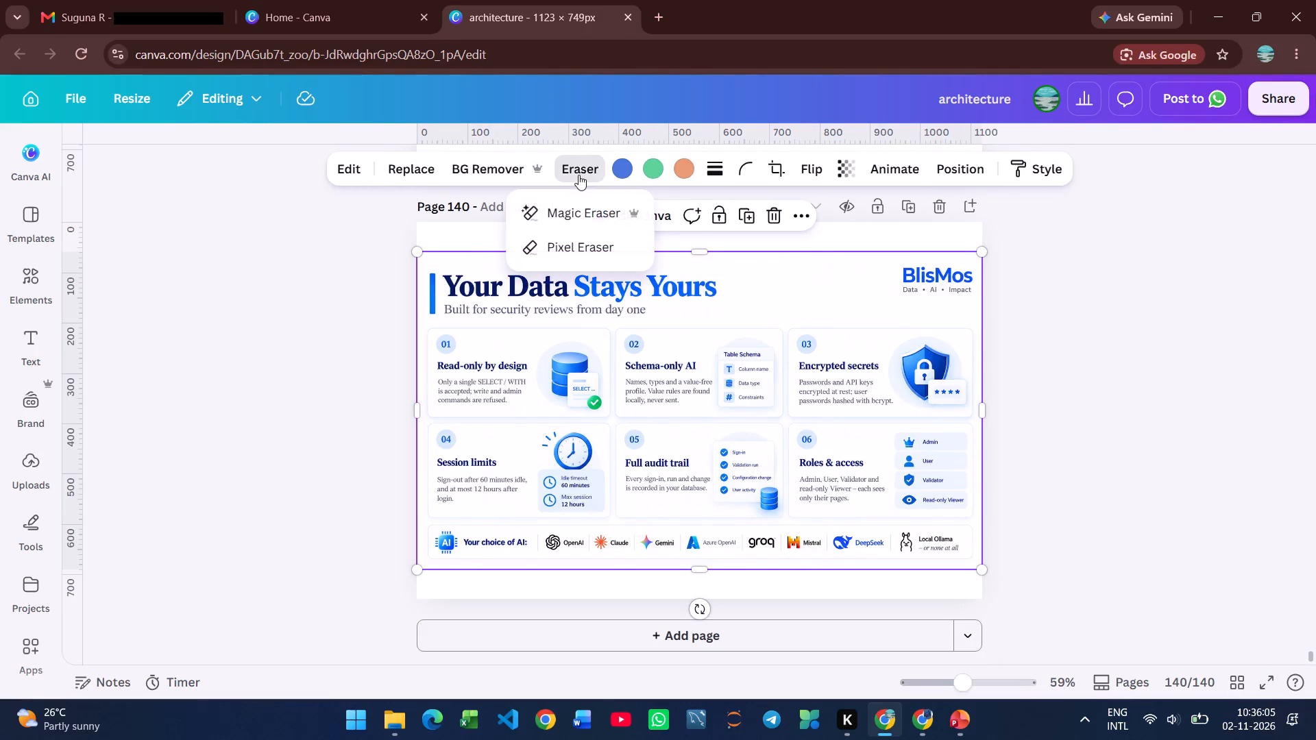
{"action": "left_click", "coordinate": [581, 209]}
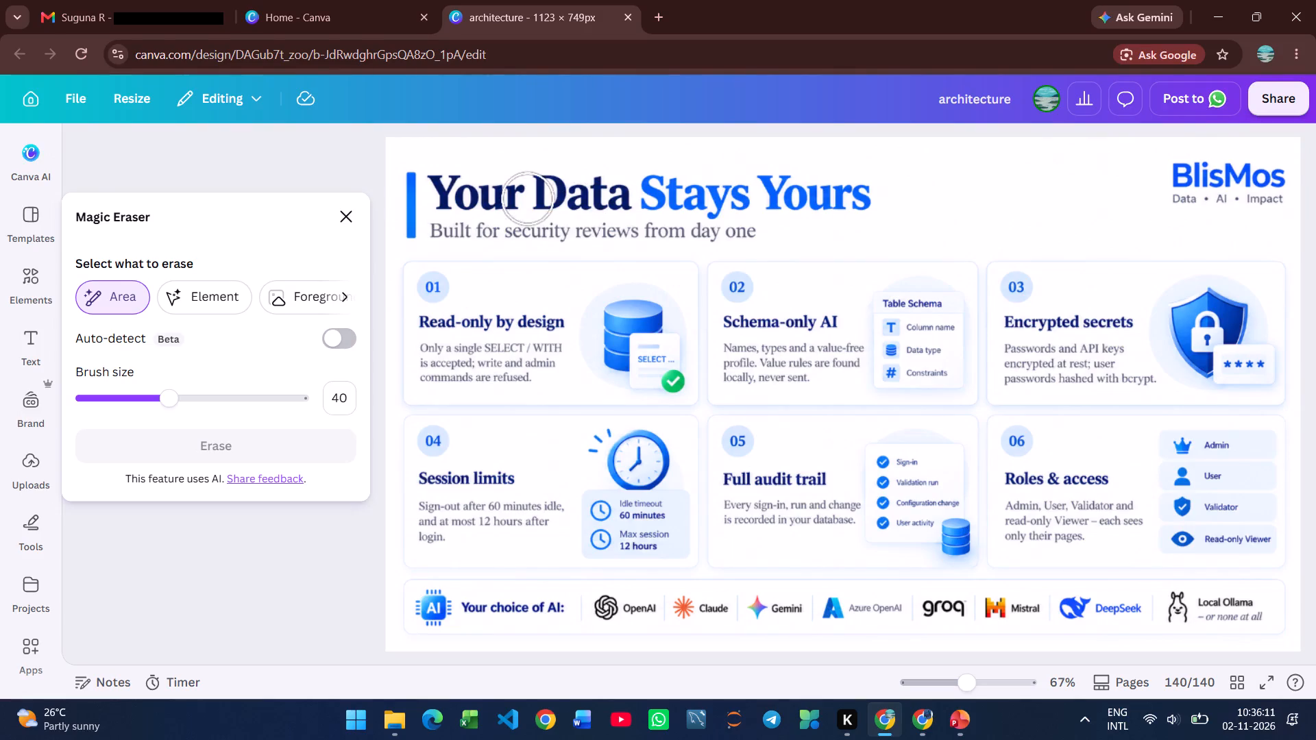
{"action": "left_click", "coordinate": [348, 295]}
{"action": "left_click", "coordinate": [326, 297]}
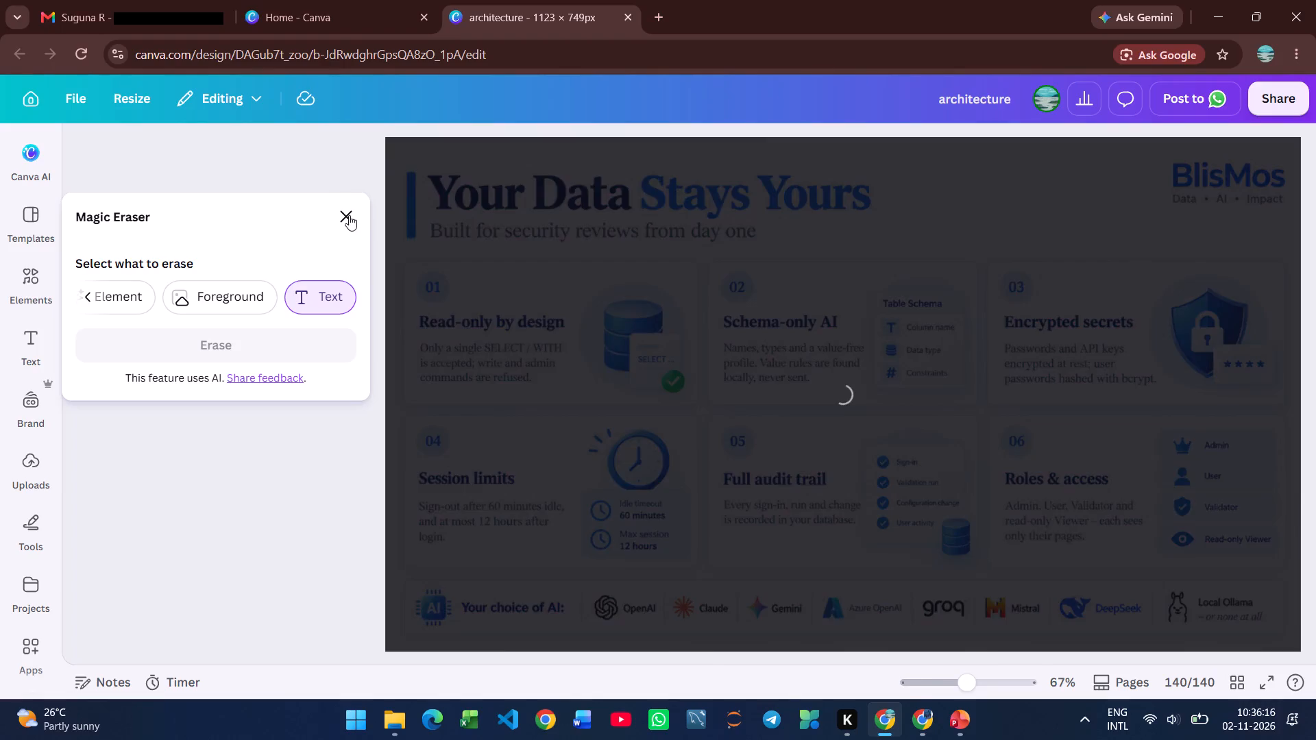
{"action": "left_click", "coordinate": [574, 232]}
{"action": "left_click", "coordinate": [518, 347]}
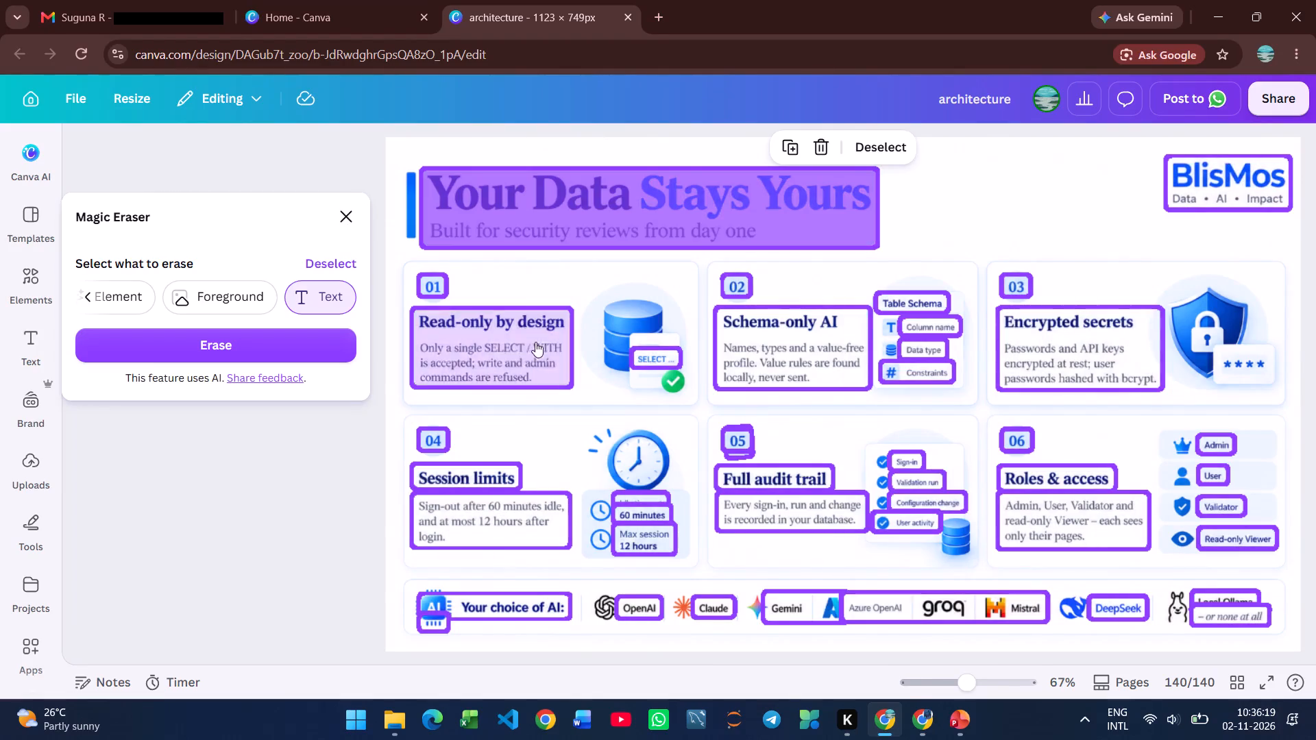
{"action": "left_click", "coordinate": [776, 345]}
{"action": "left_click", "coordinate": [1050, 326]}
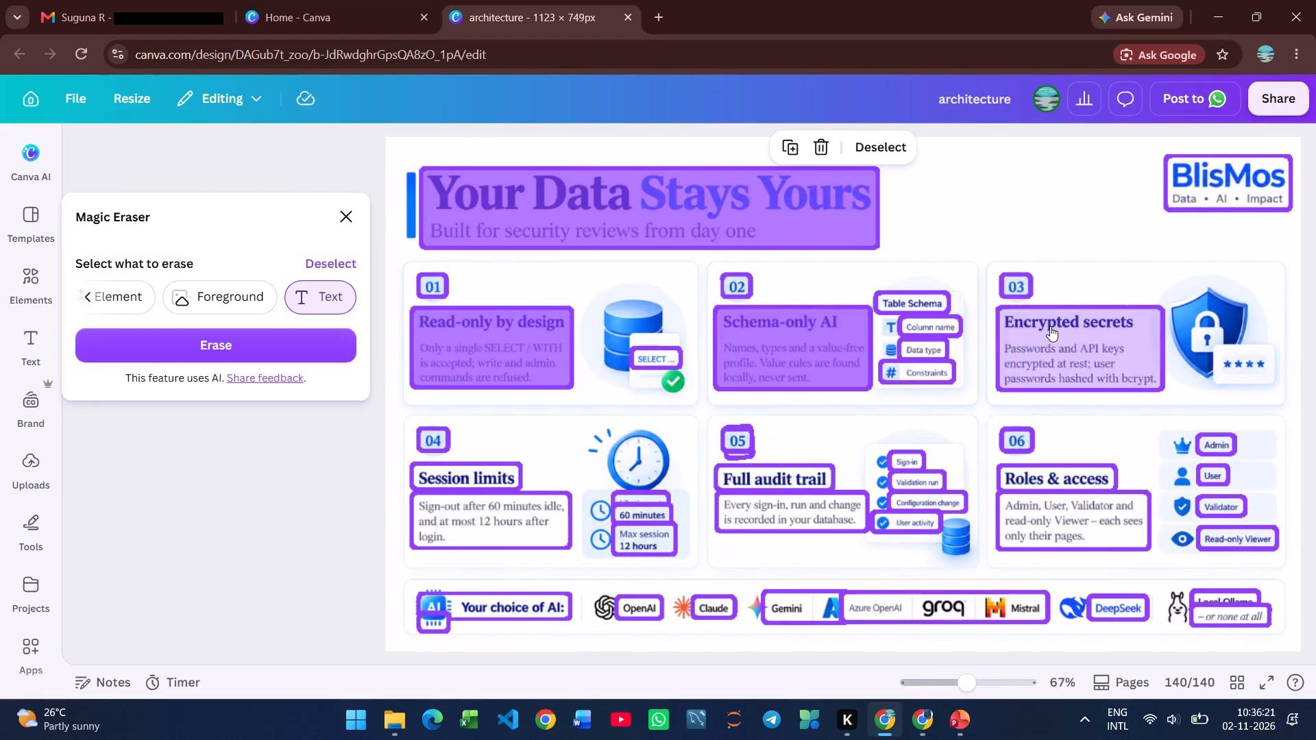
{"action": "left_click", "coordinate": [1050, 484]}
{"action": "left_click", "coordinate": [1047, 506]}
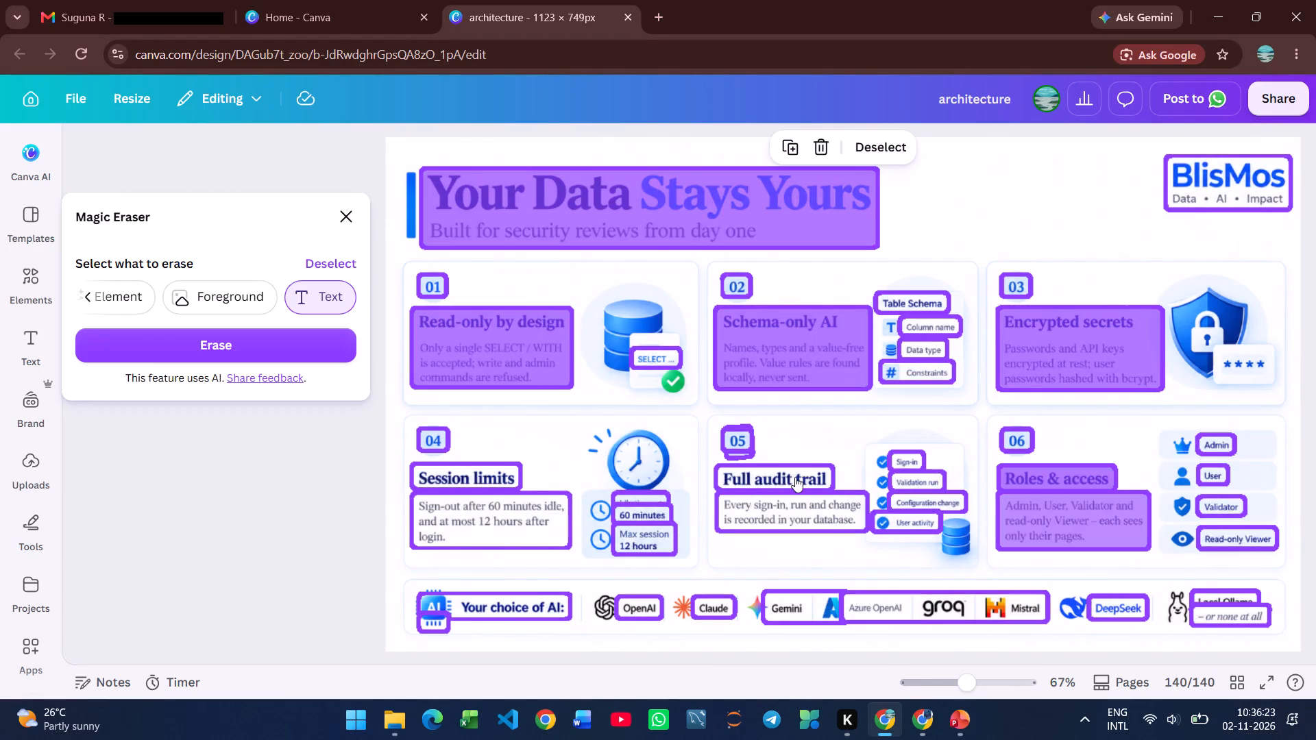
{"action": "left_click", "coordinate": [794, 476]}
{"action": "left_click", "coordinate": [793, 501]}
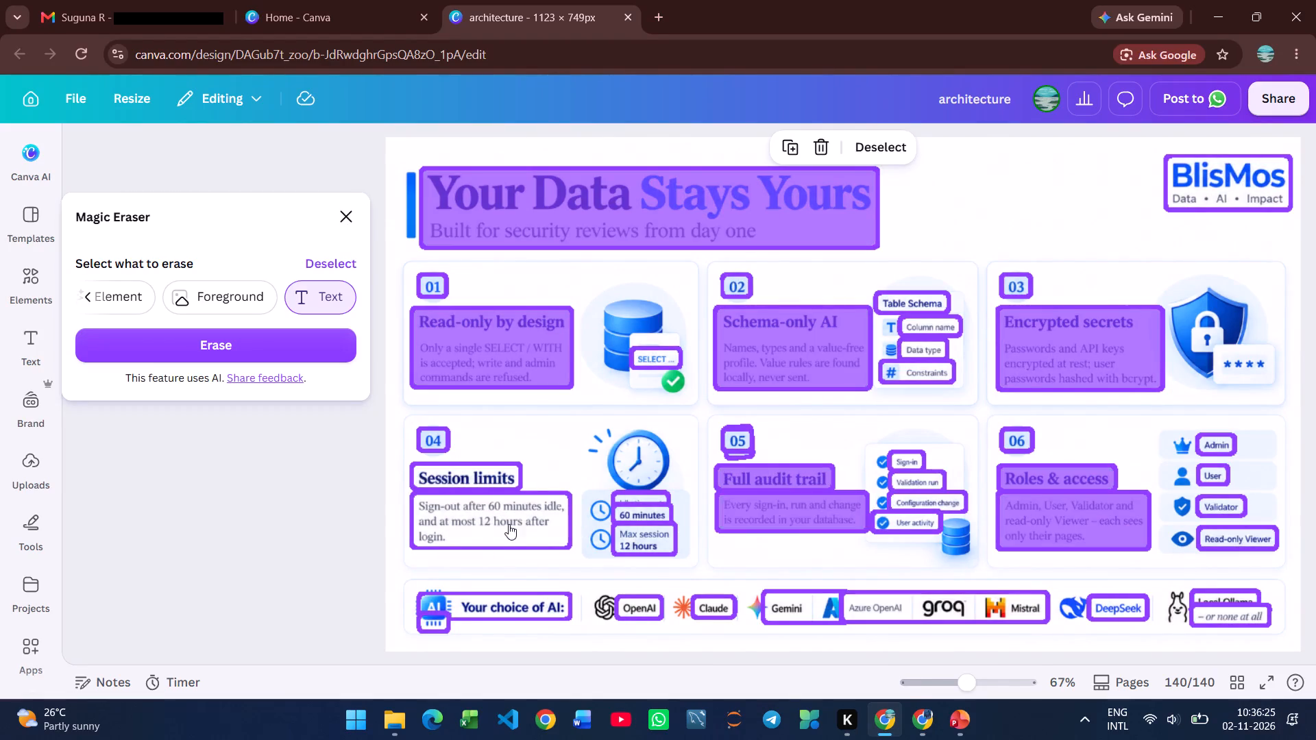
{"action": "left_click", "coordinate": [509, 523]}
{"action": "left_click", "coordinate": [482, 476]}
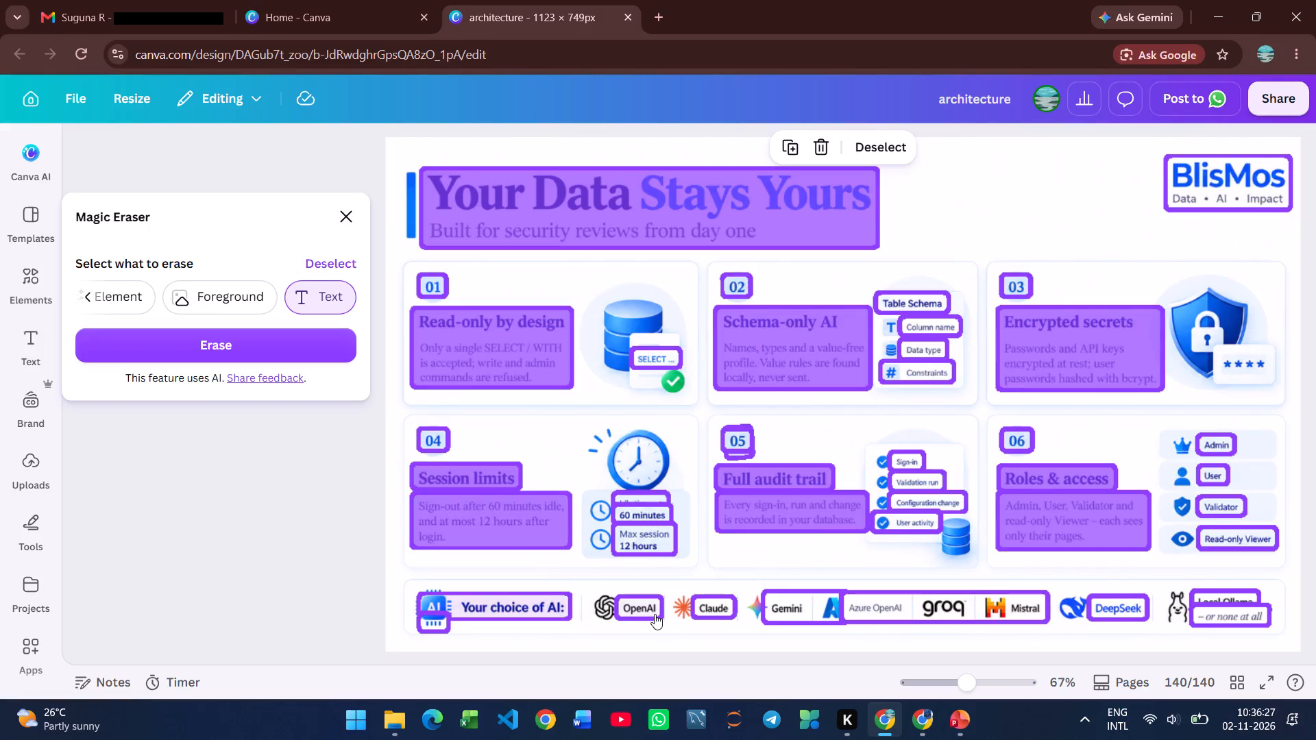
{"action": "left_click", "coordinate": [655, 614]}
{"action": "left_click", "coordinate": [643, 613]}
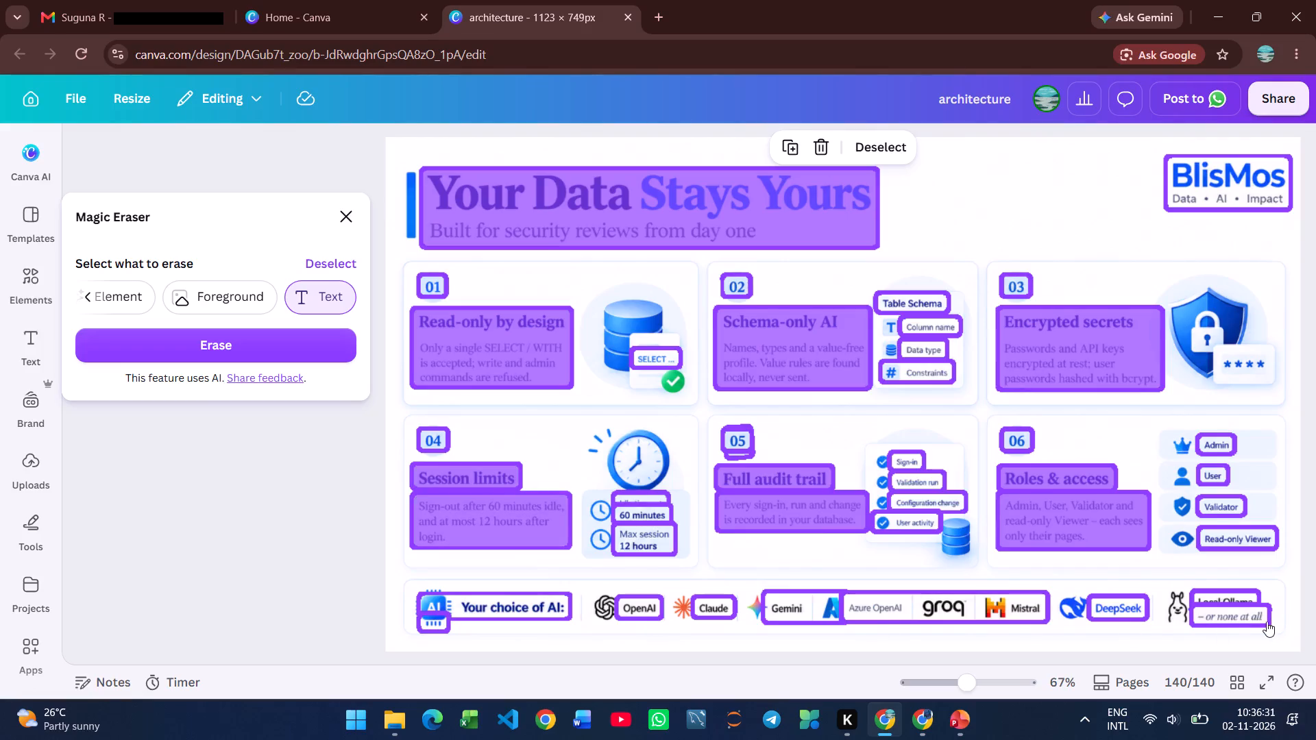
{"action": "left_click", "coordinate": [1206, 193]}
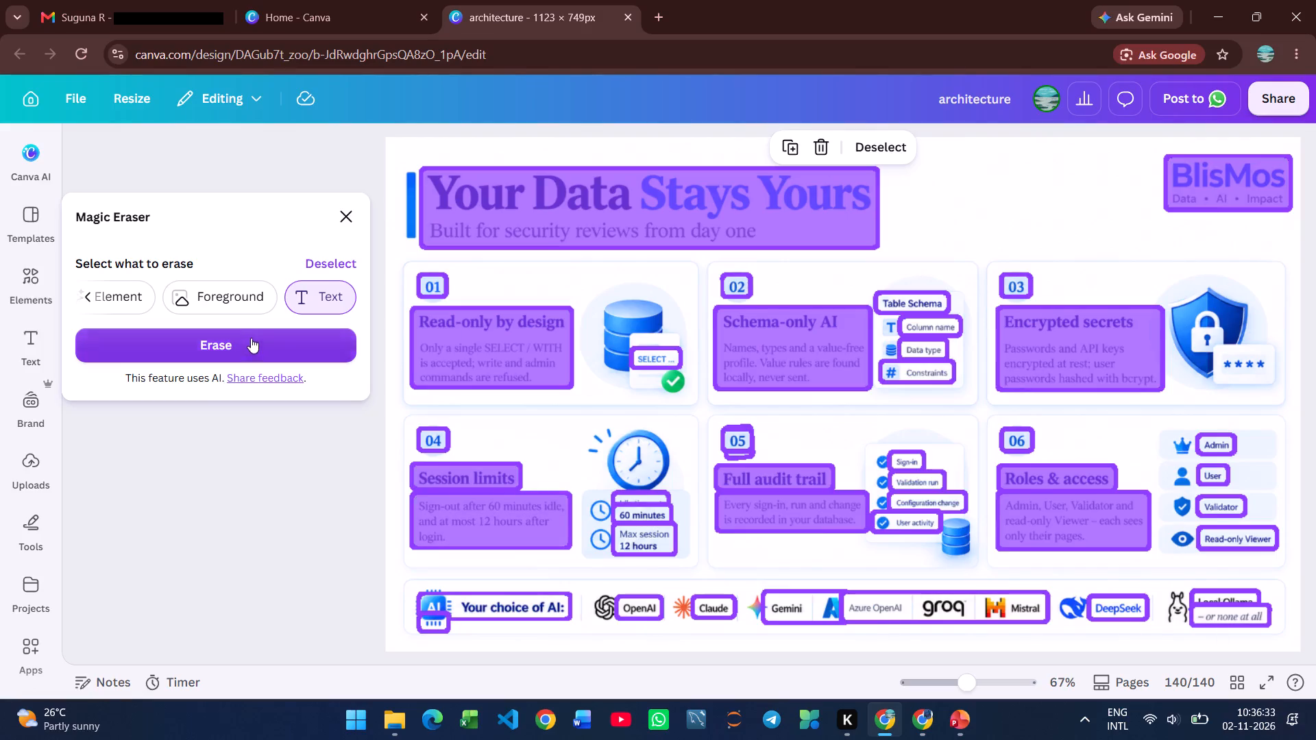
{"action": "left_click", "coordinate": [247, 338]}
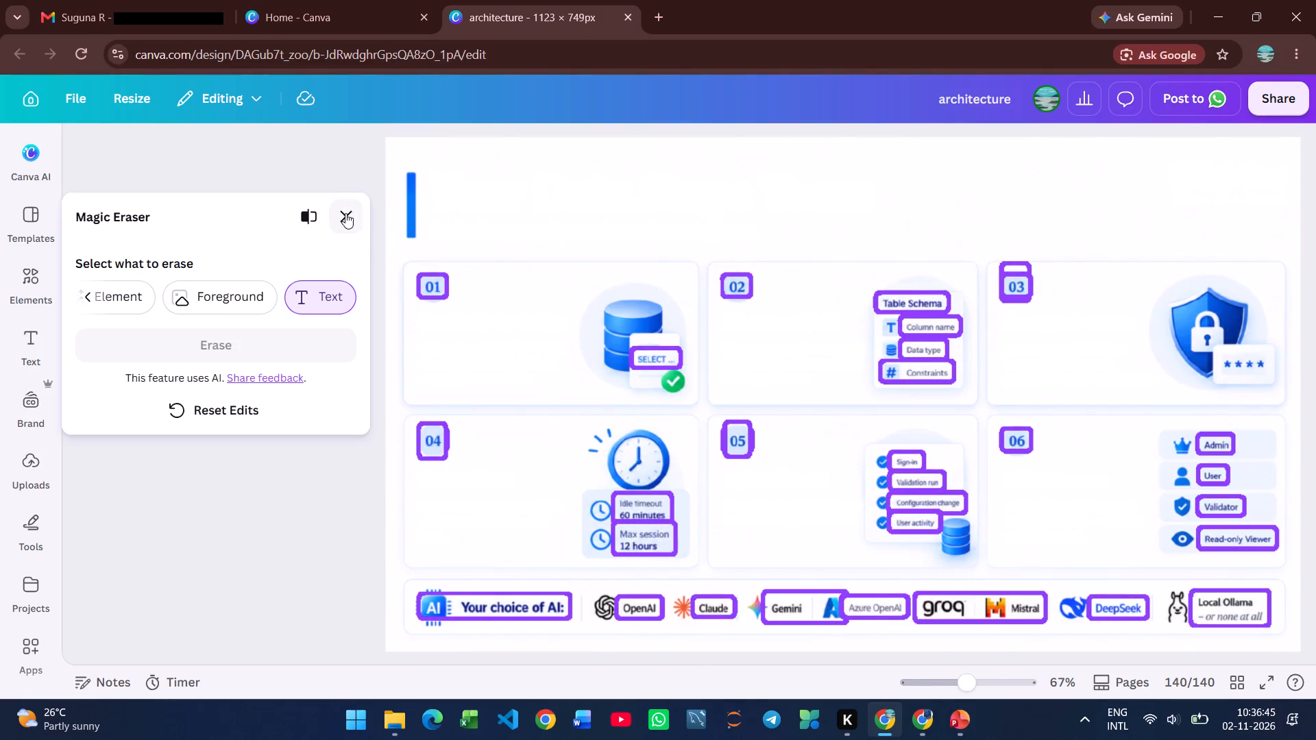
{"action": "left_click", "coordinate": [345, 215]}
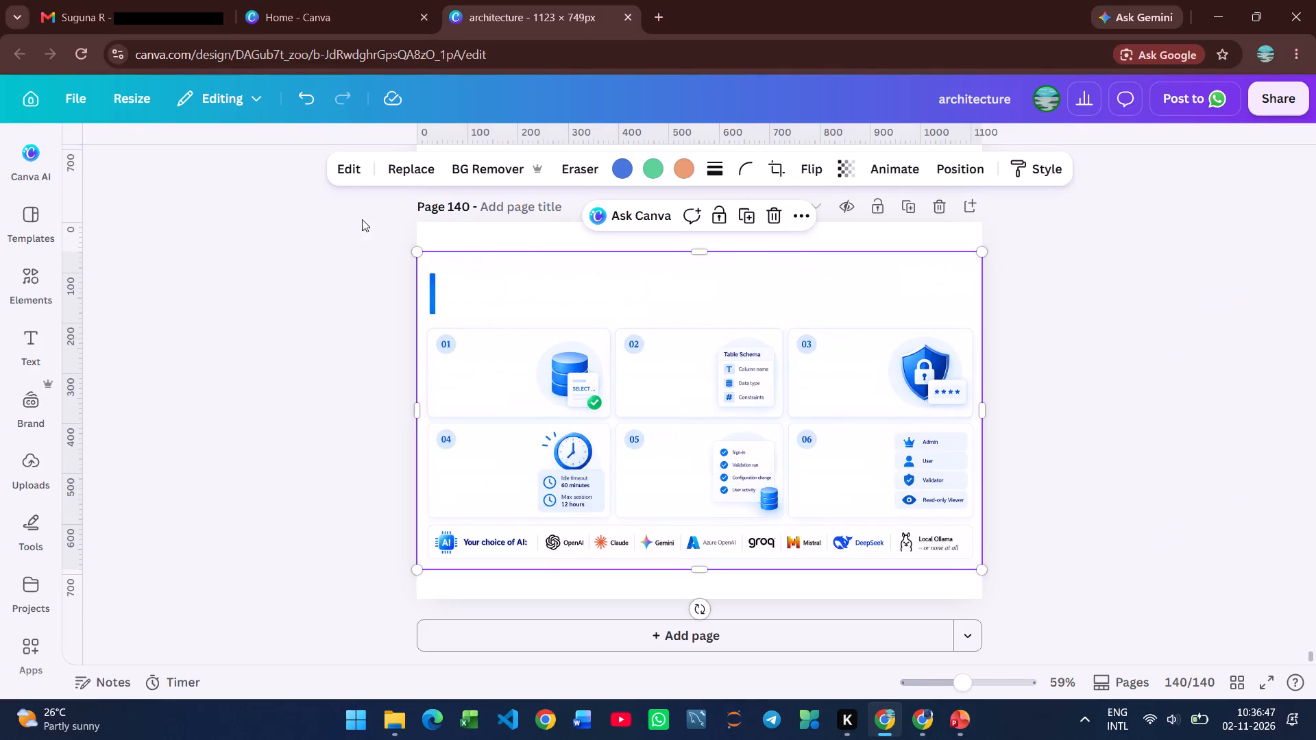
Crop the slide image to remove the empty title band with its blue bar and trim the outer edges around the cards.
{"action": "left_click", "coordinate": [770, 177]}
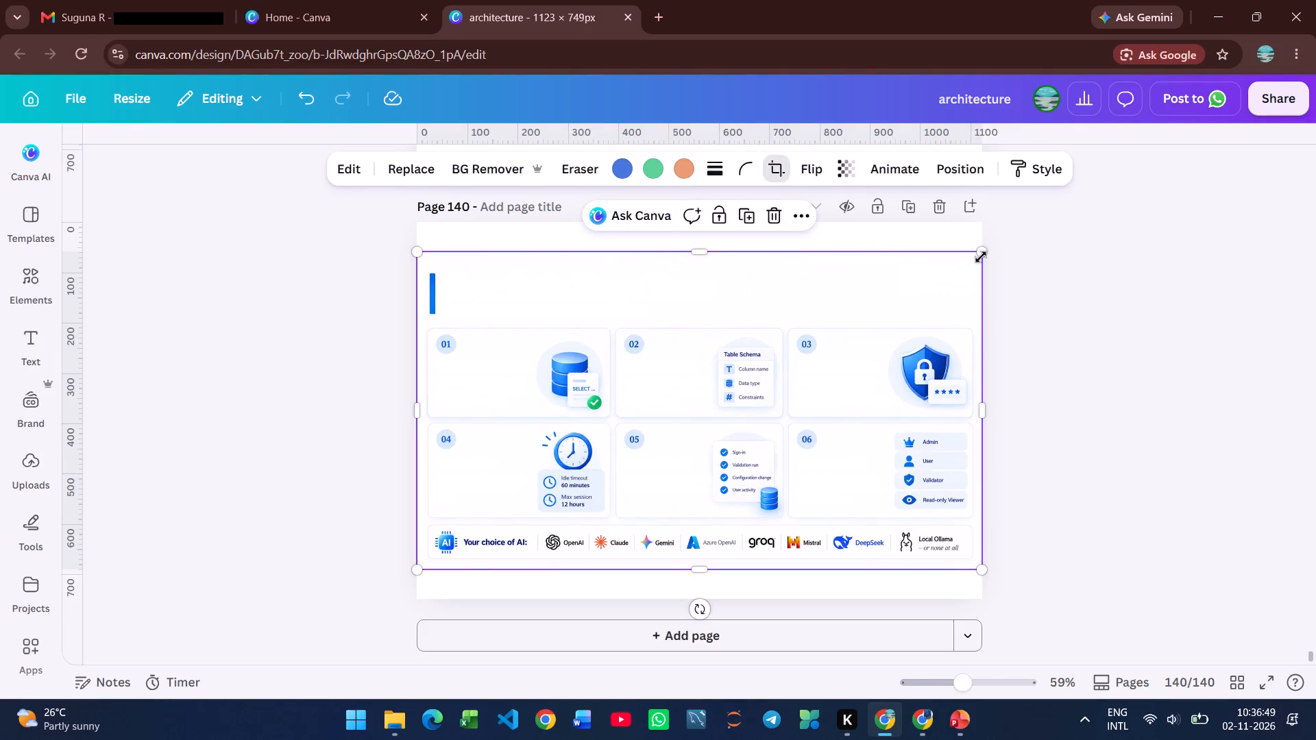
{"action": "left_click_drag", "start_coordinate": [984, 255], "coordinate": [994, 323]}
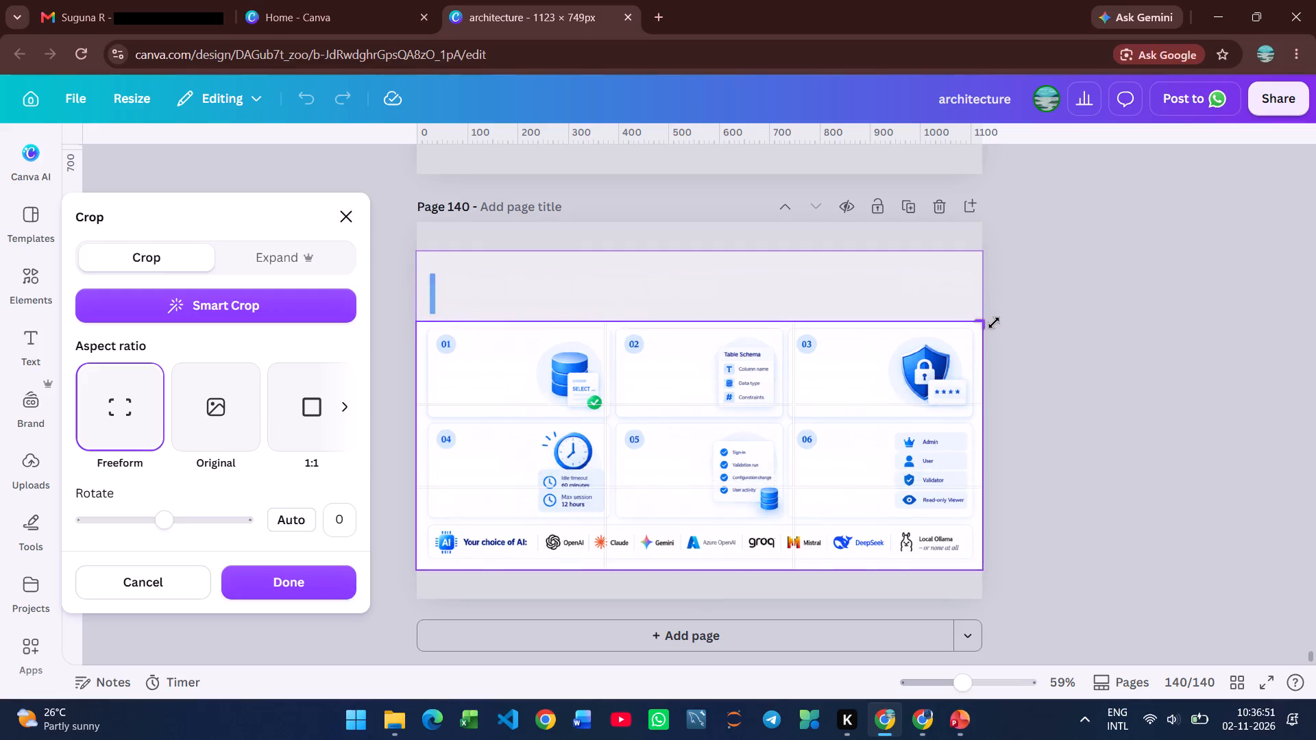
{"action": "left_click_drag", "start_coordinate": [994, 323], "coordinate": [988, 320]}
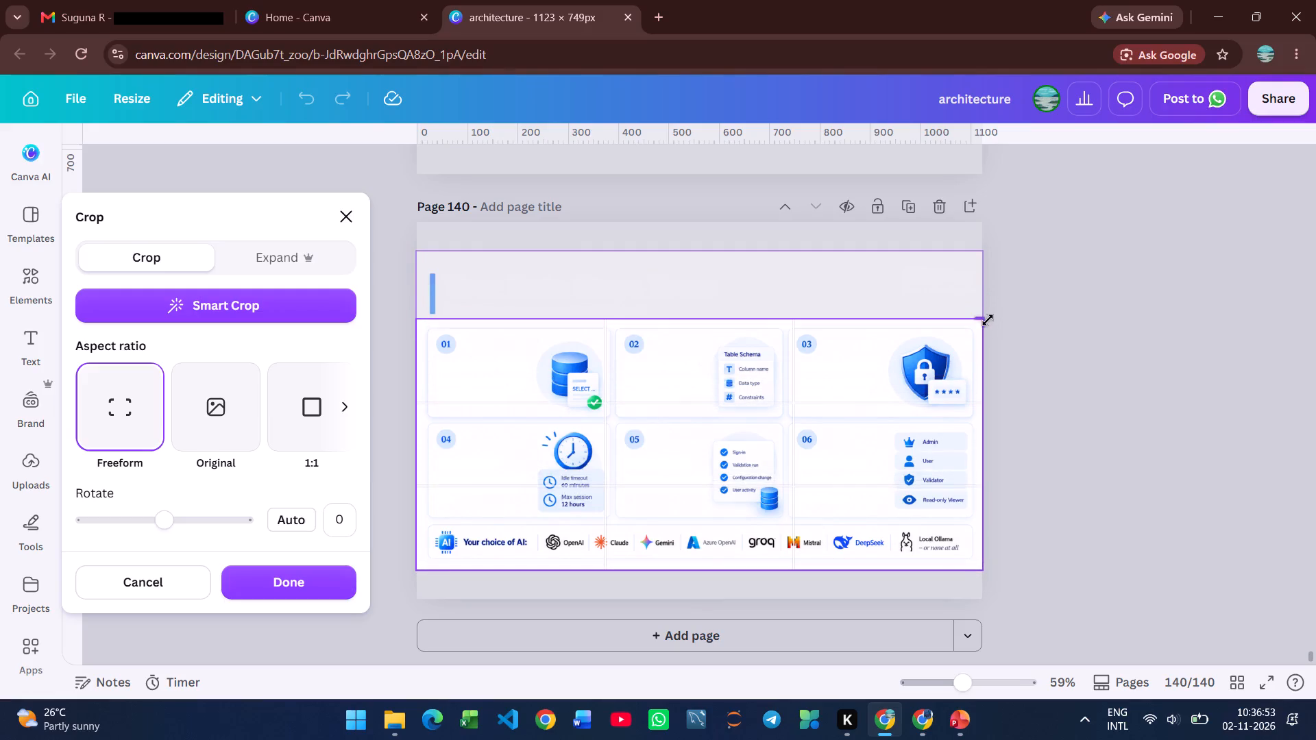
{"action": "left_click_drag", "start_coordinate": [988, 320], "coordinate": [977, 320]}
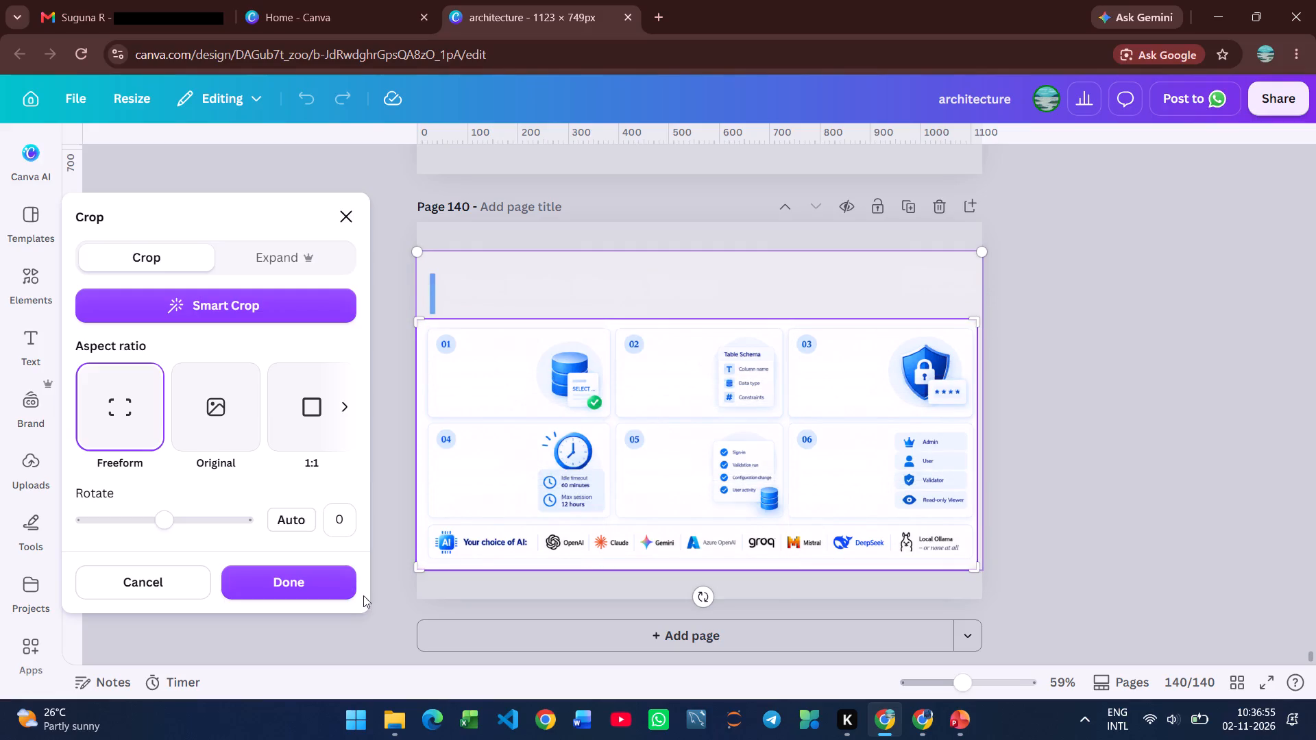
{"action": "left_click", "coordinate": [418, 567]}
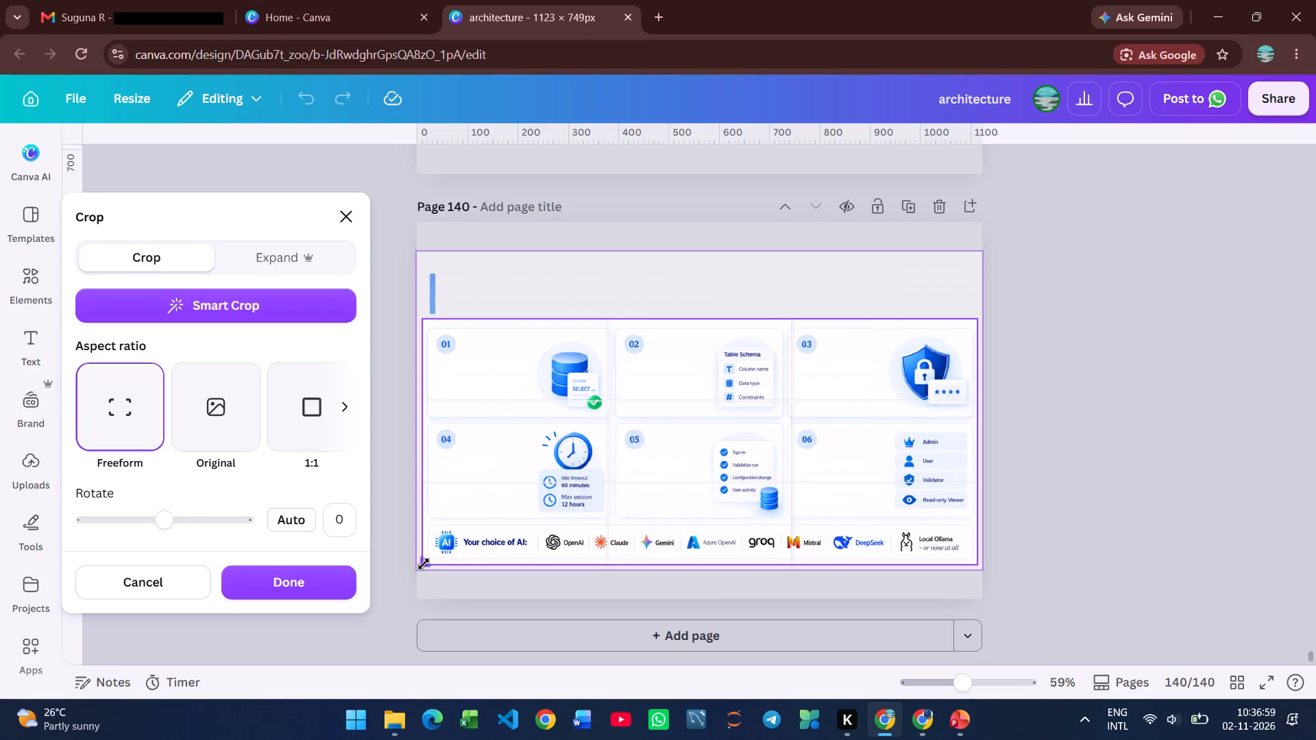
{"action": "left_click", "coordinate": [1228, 447]}
Select page 140 and open the download options for the design.
{"action": "left_click", "coordinate": [893, 282]}
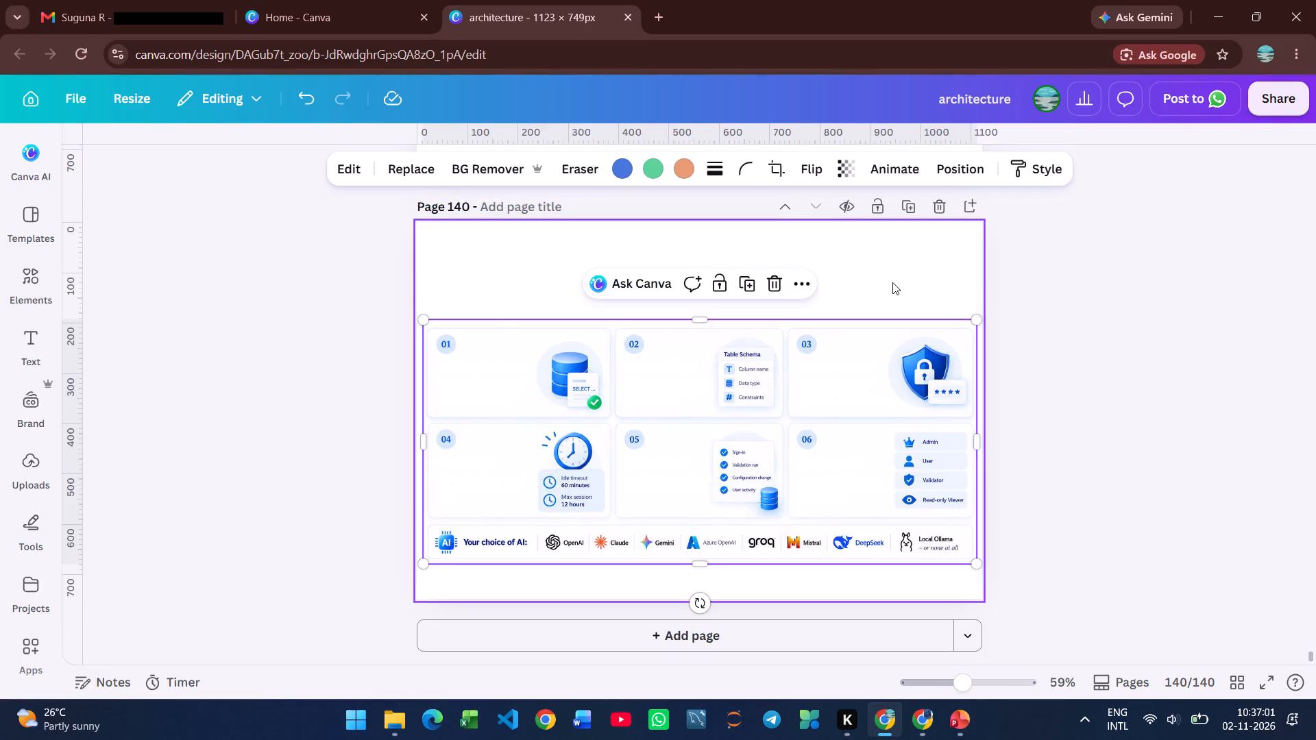
{"action": "left_click", "coordinate": [1278, 110]}
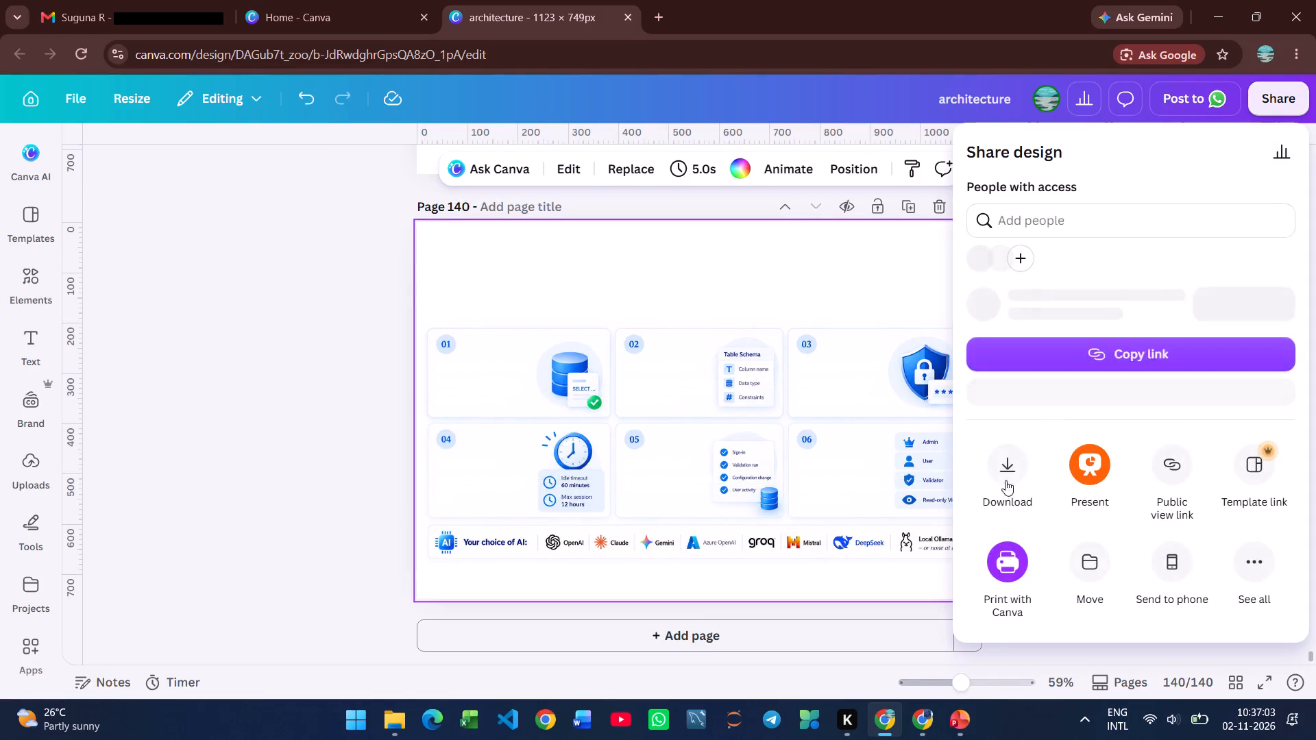
{"action": "left_click", "coordinate": [1001, 471]}
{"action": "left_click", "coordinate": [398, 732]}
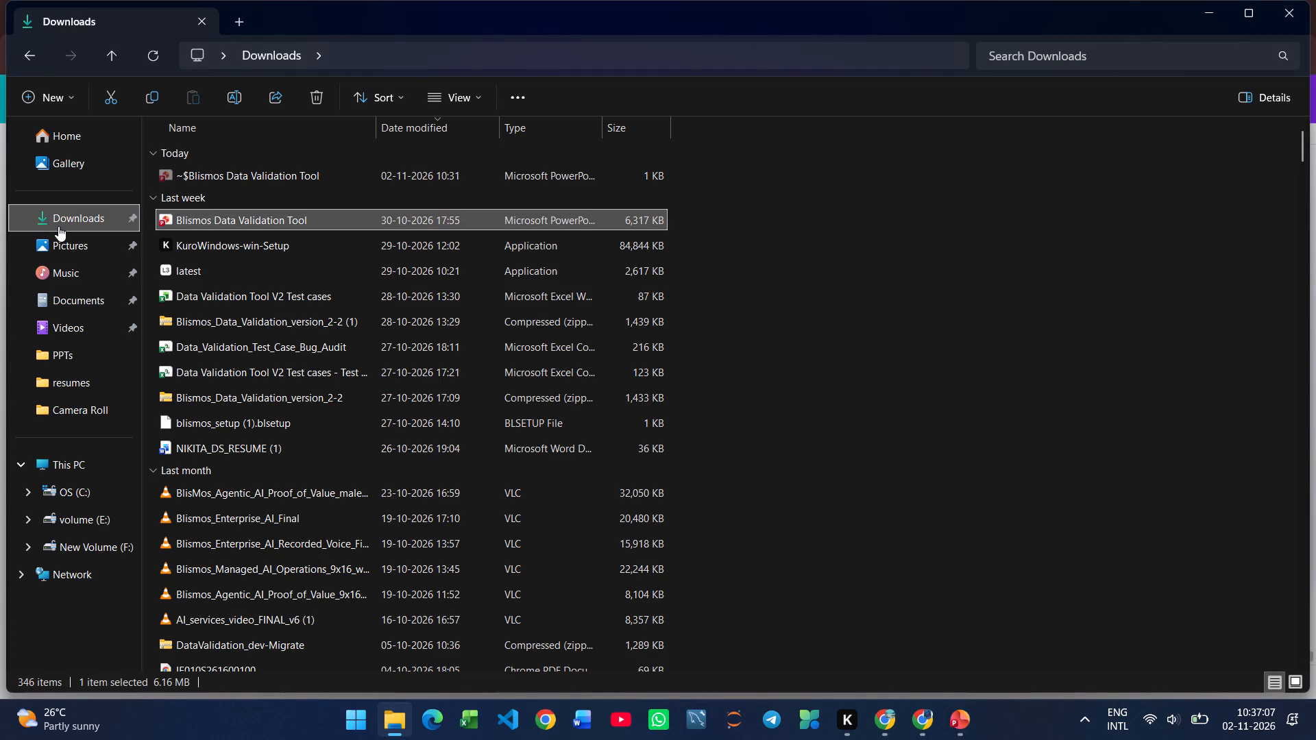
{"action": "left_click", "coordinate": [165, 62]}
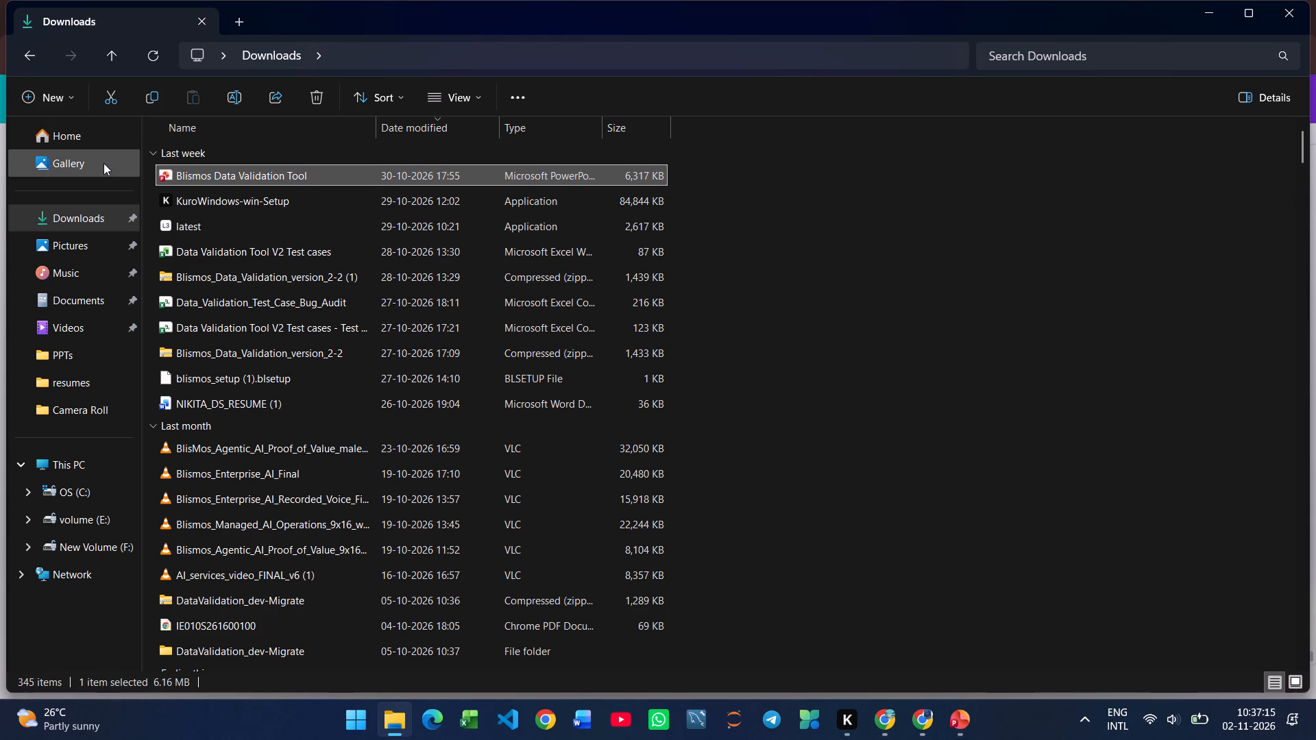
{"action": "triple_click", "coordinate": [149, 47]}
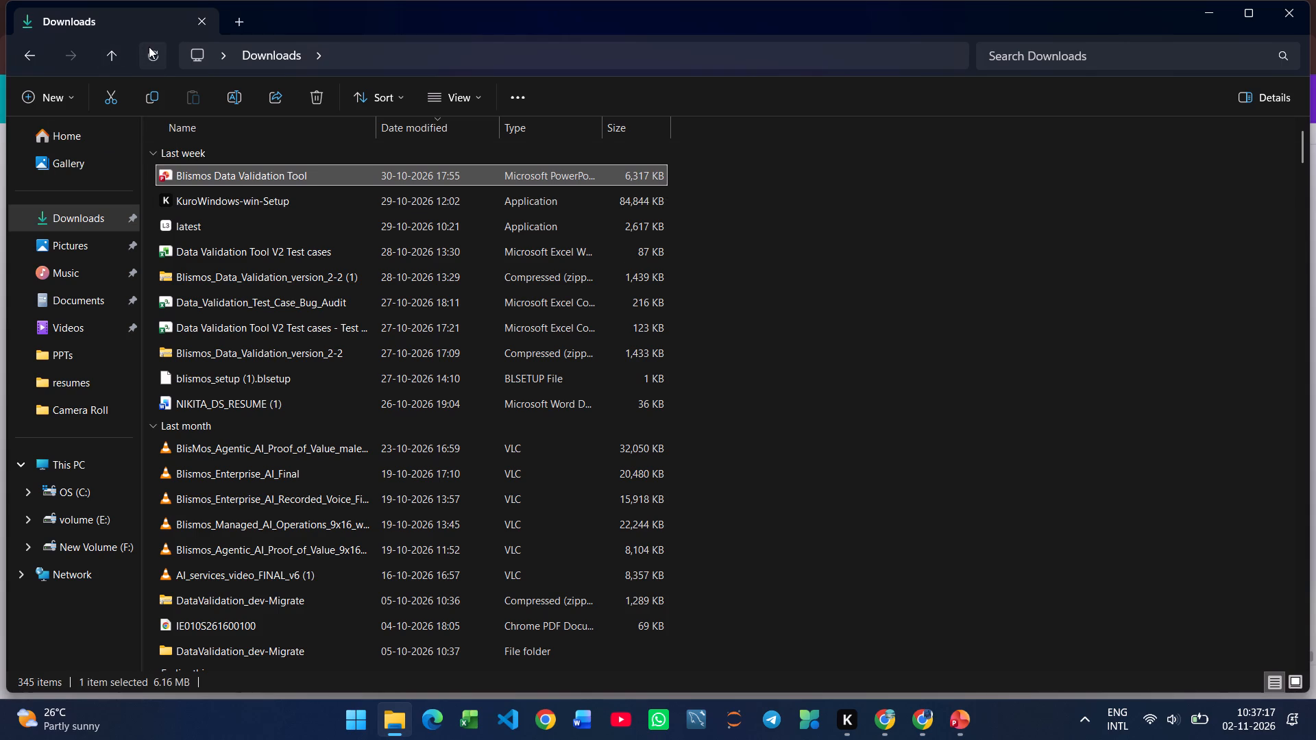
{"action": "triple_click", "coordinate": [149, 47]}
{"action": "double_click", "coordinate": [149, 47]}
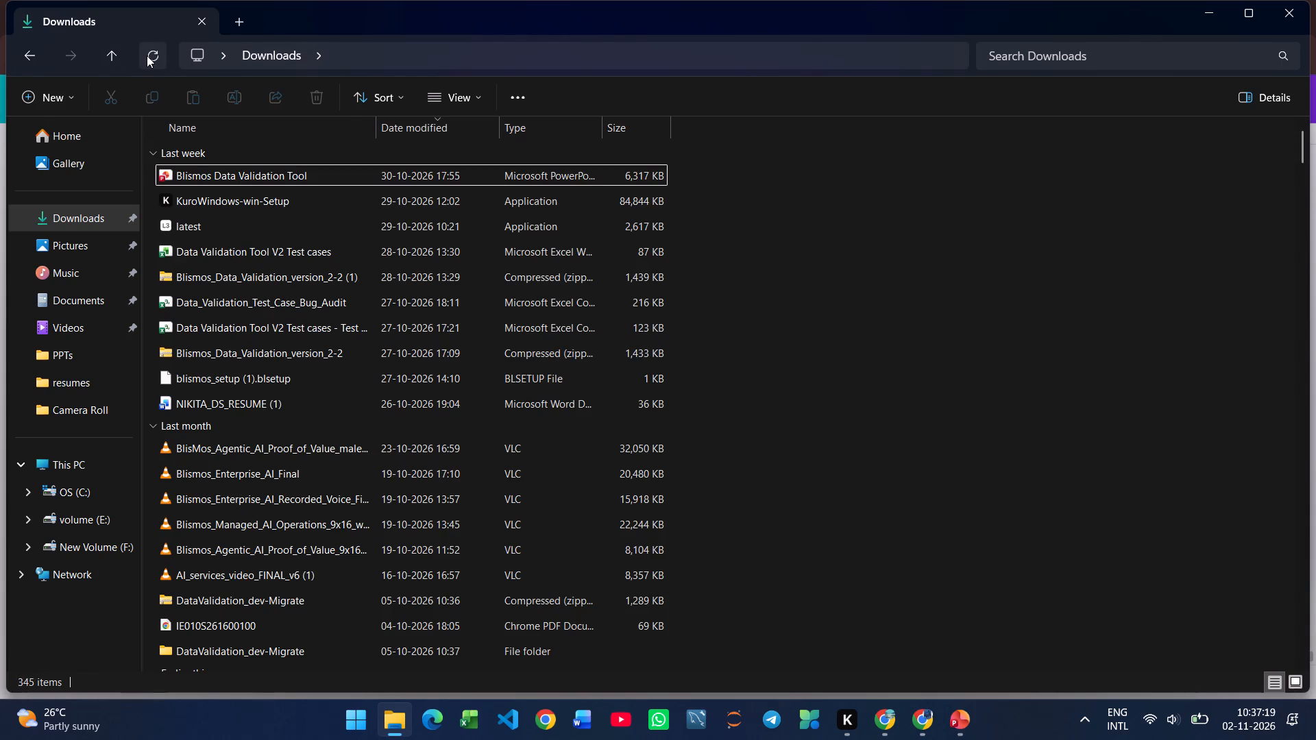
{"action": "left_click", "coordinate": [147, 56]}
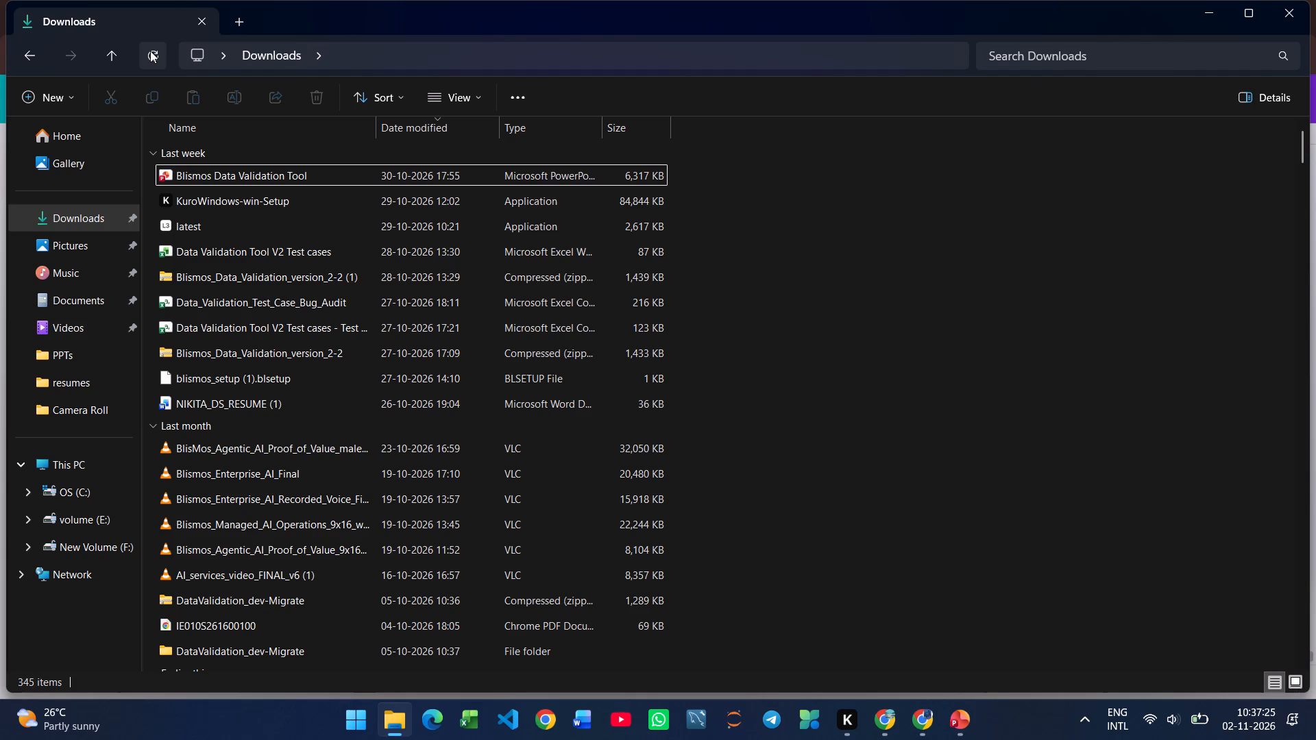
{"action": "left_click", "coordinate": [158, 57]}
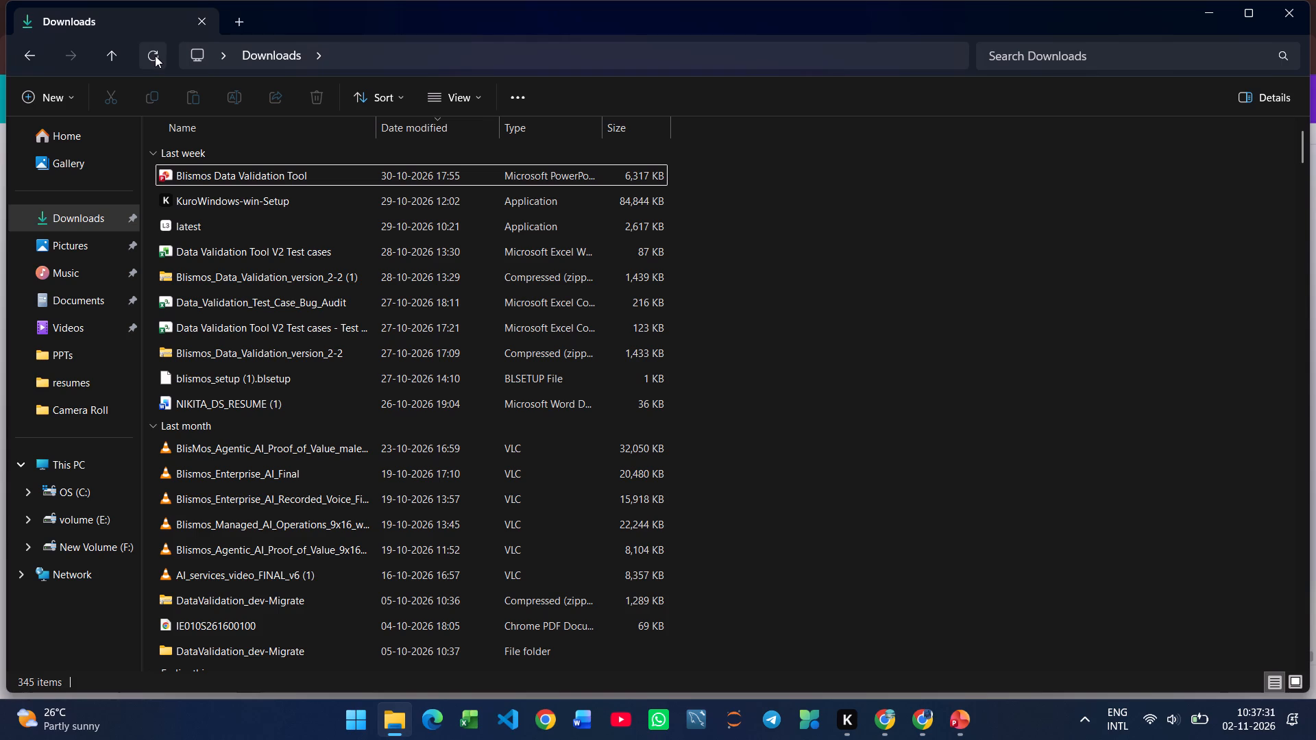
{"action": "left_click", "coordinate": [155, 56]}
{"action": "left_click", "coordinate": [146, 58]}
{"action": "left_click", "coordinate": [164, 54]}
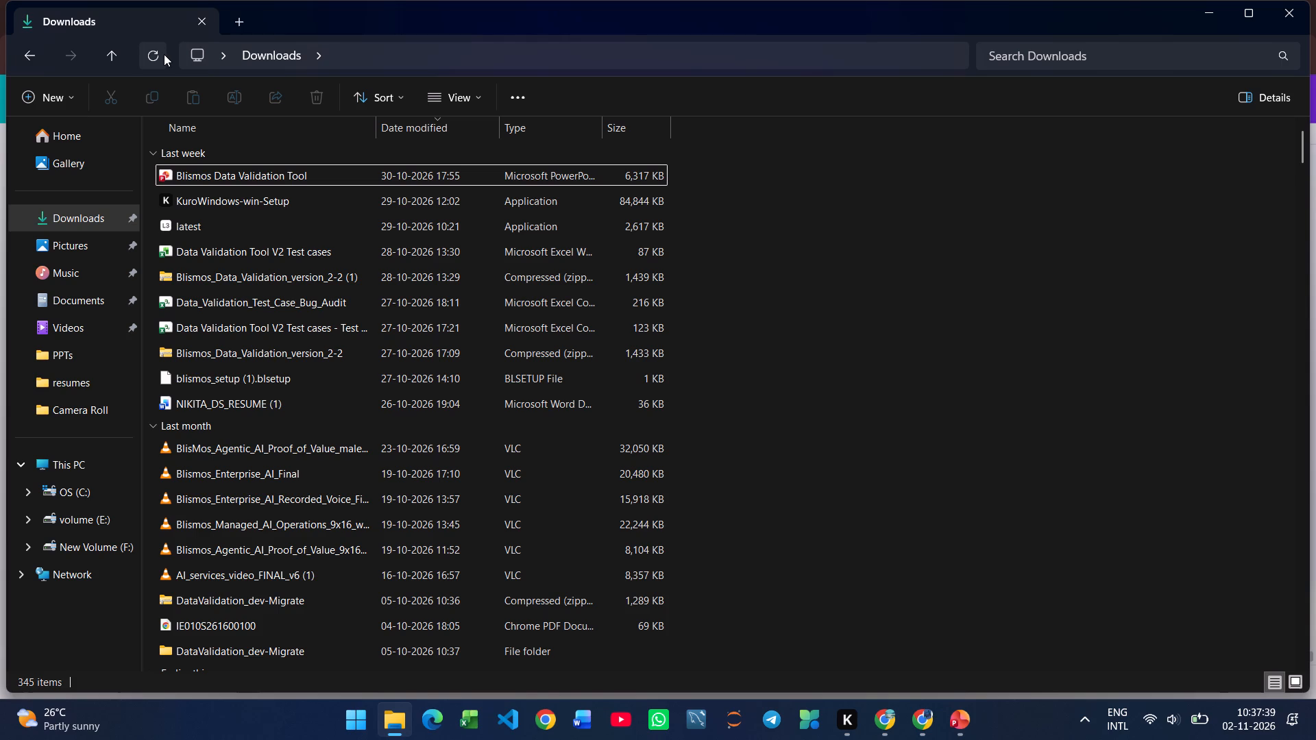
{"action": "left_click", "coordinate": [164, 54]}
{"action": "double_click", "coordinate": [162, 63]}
Return to Canva and download only page 140 as a PNG with a transparent background.
{"action": "left_click", "coordinate": [897, 713]}
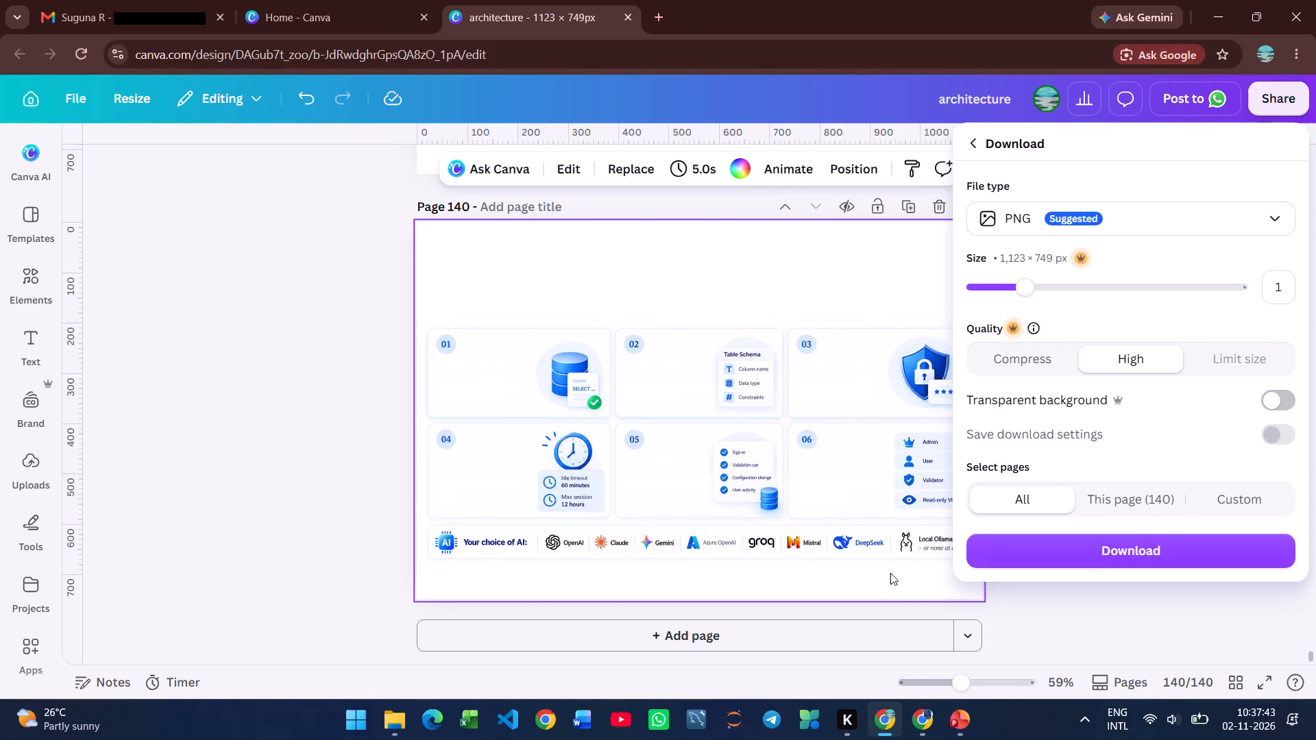
{"action": "left_click", "coordinate": [1142, 495]}
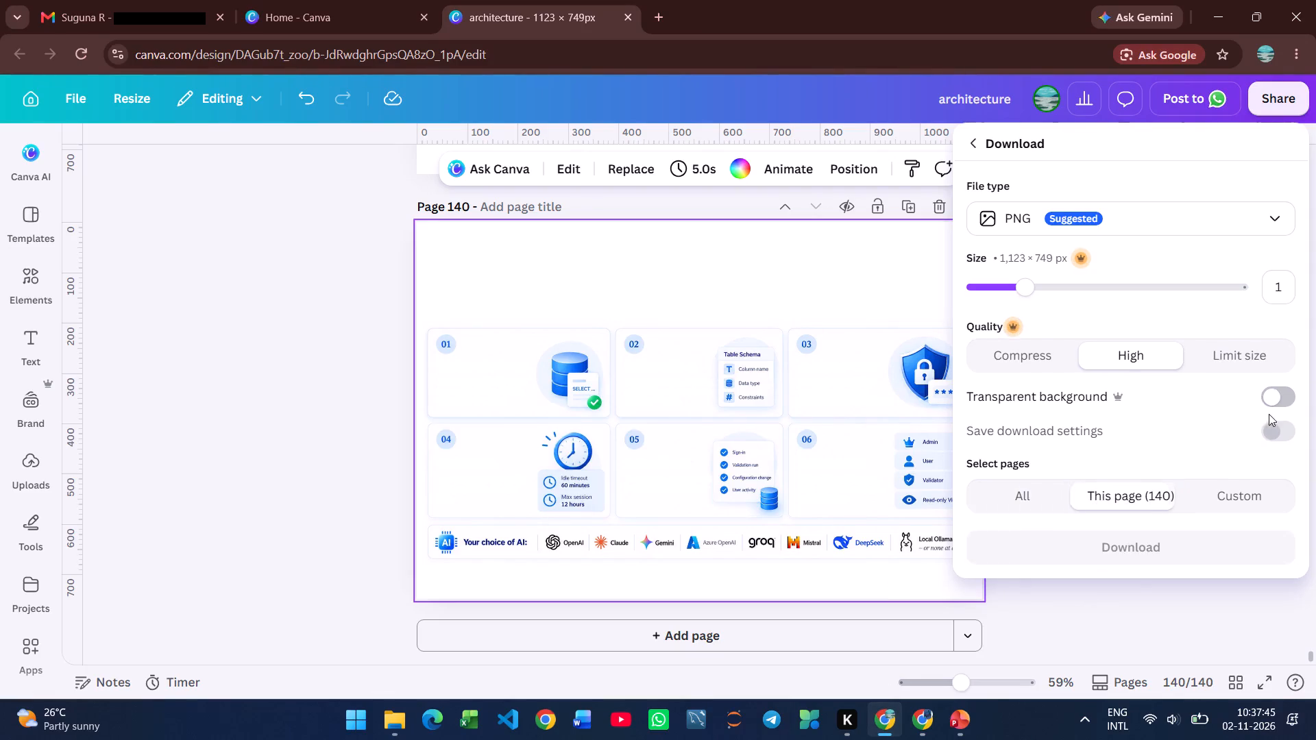
{"action": "left_click", "coordinate": [1286, 401]}
{"action": "left_click", "coordinate": [1159, 617]}
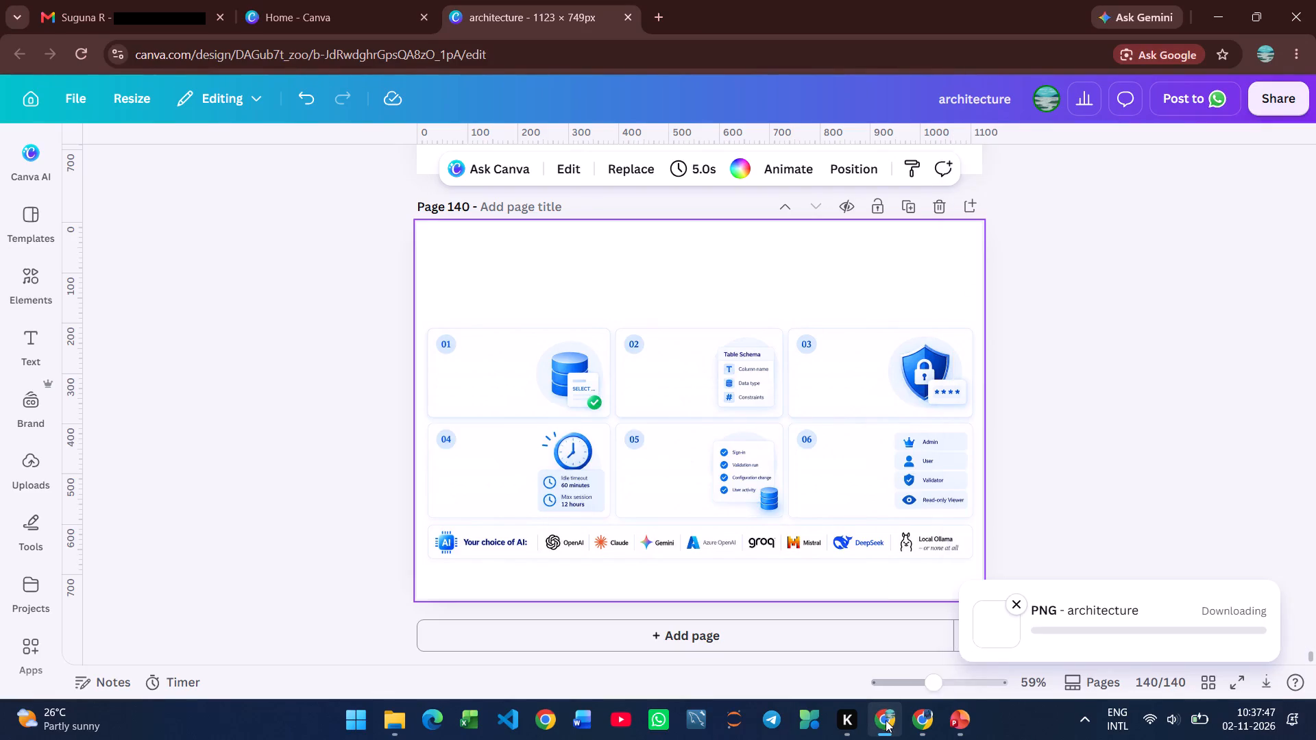
Switch to File Explorer, refresh the Downloads folder and copy the downloaded "architecture" PNG file.
{"action": "left_click", "coordinate": [390, 733]}
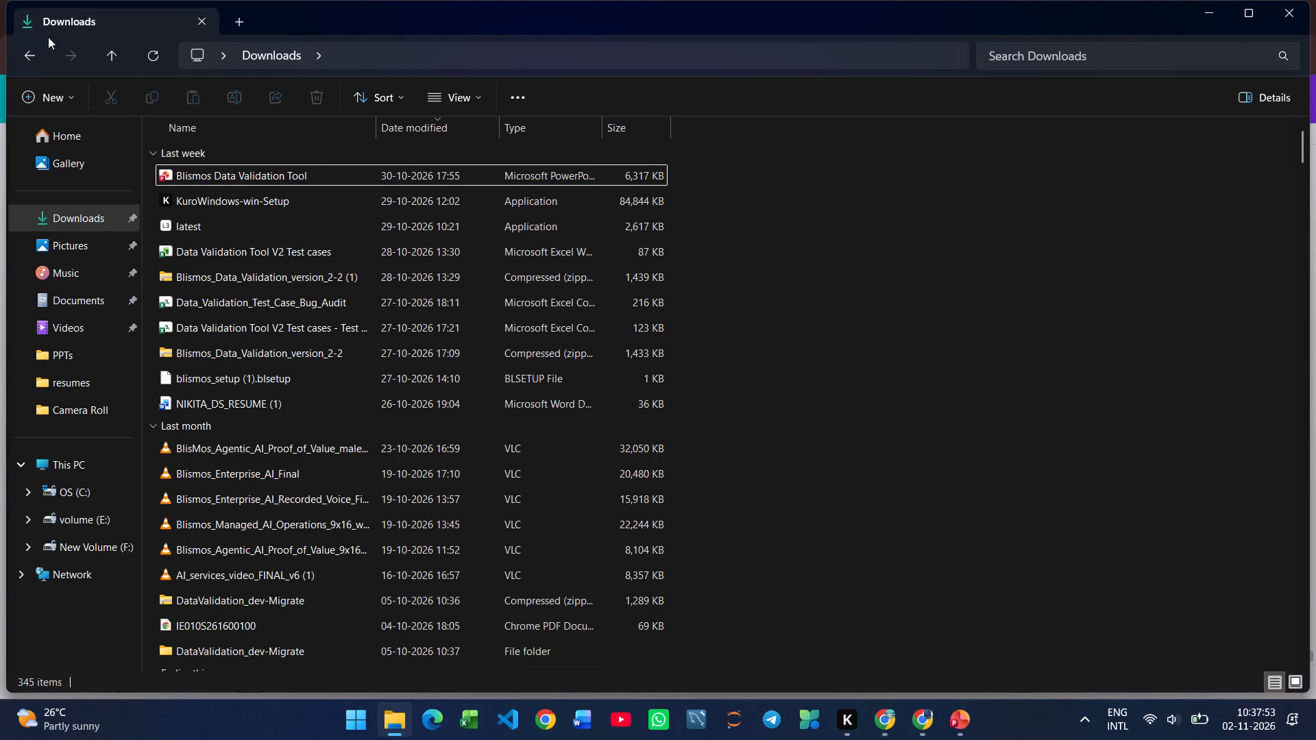
{"action": "left_click", "coordinate": [146, 64]}
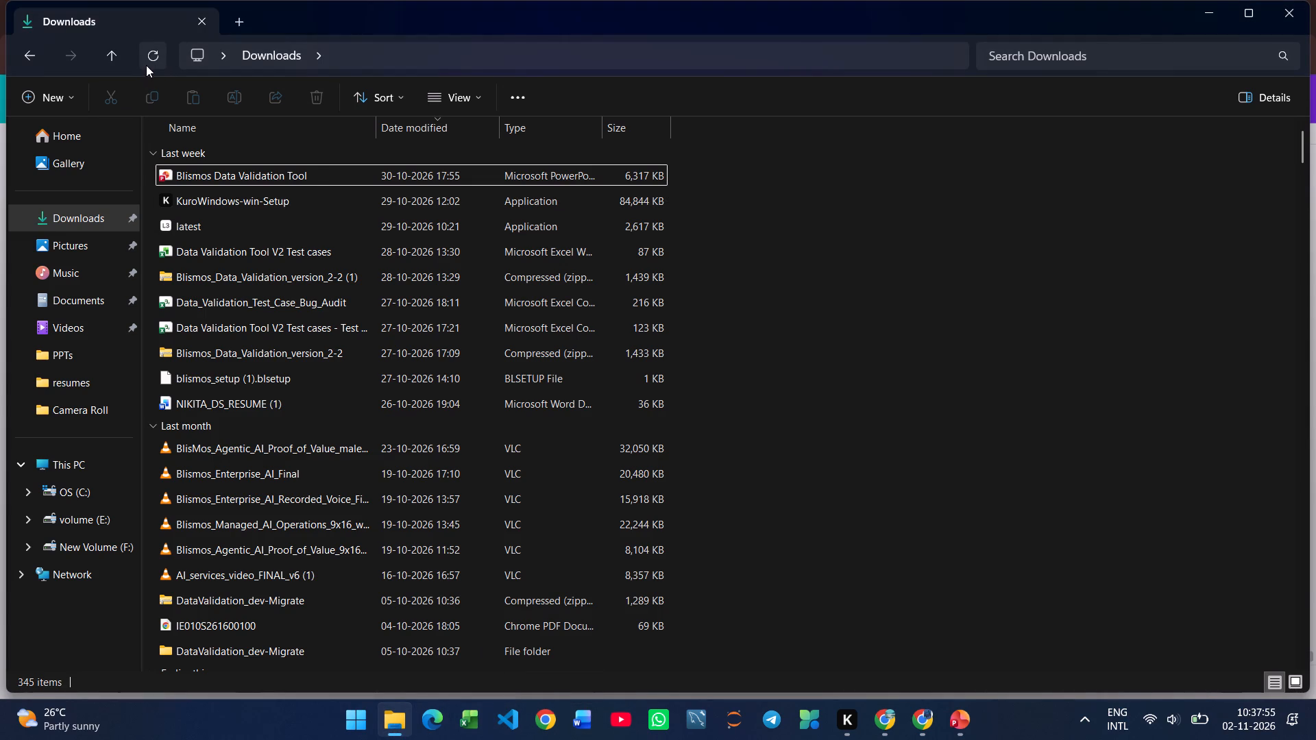
{"action": "left_click", "coordinate": [146, 65]}
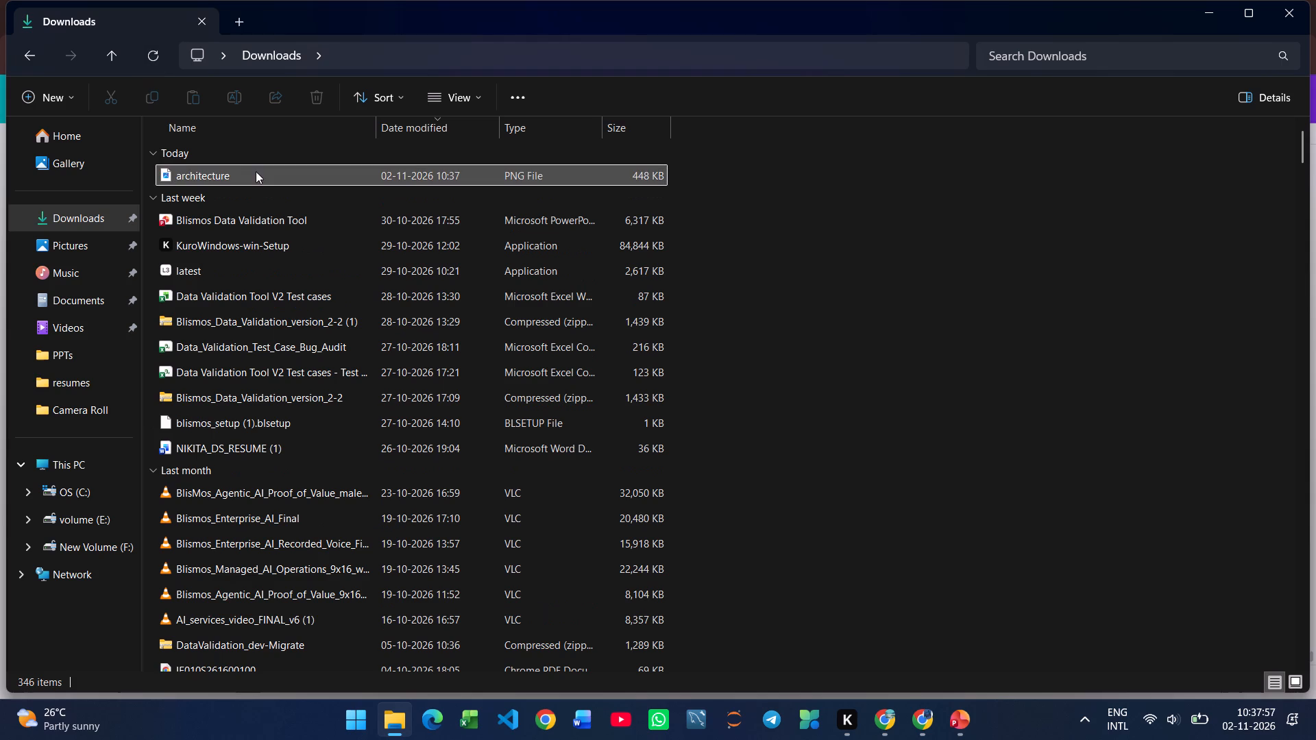
{"action": "left_click", "coordinate": [256, 171]}
{"action": "left_click", "coordinate": [146, 99]}
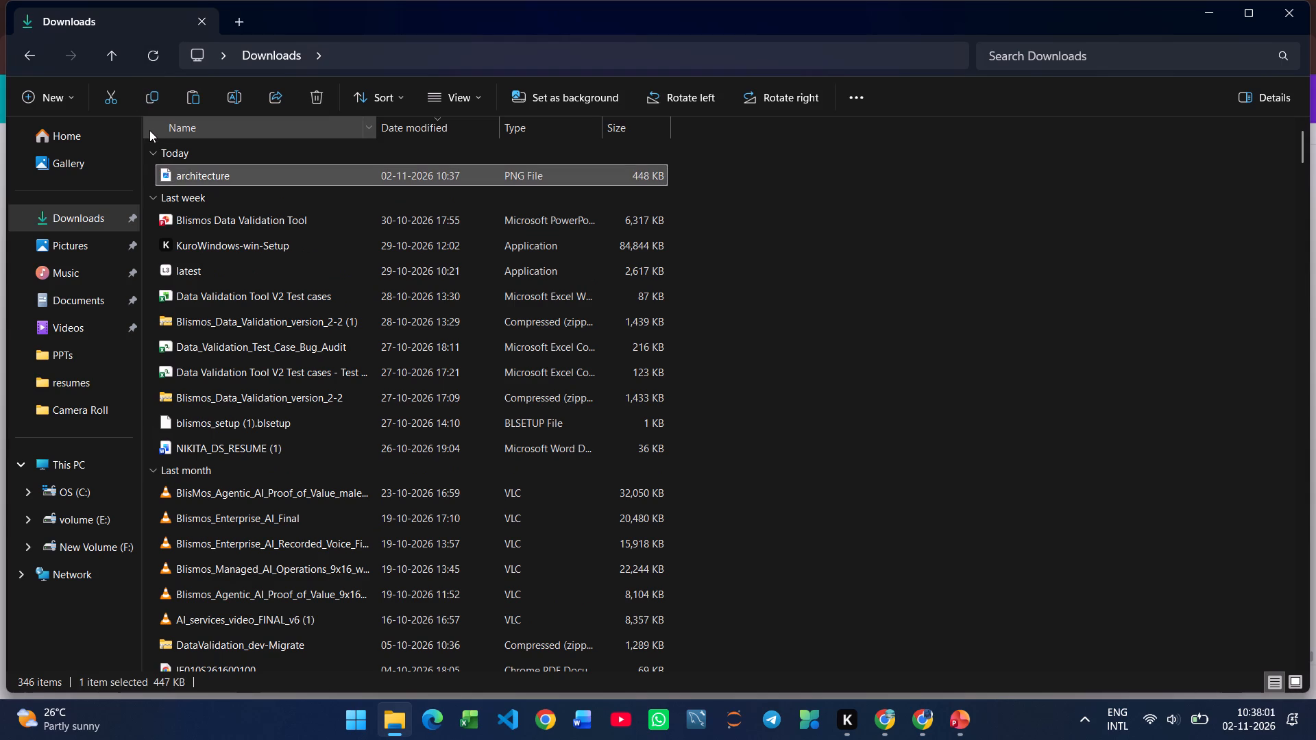
{"action": "left_click", "coordinate": [151, 93]}
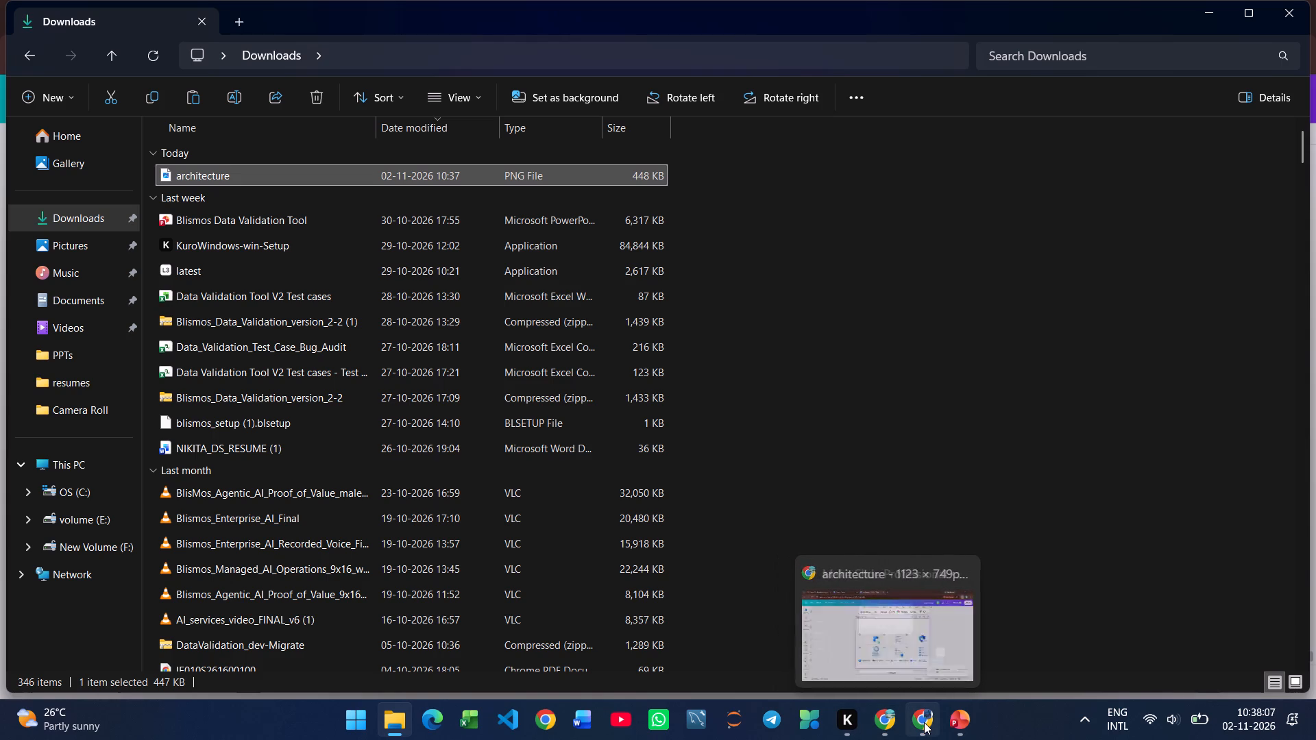
Switch to PowerPoint and duplicate slide 15, "Your data stays yours".
{"action": "left_click", "coordinate": [973, 721]}
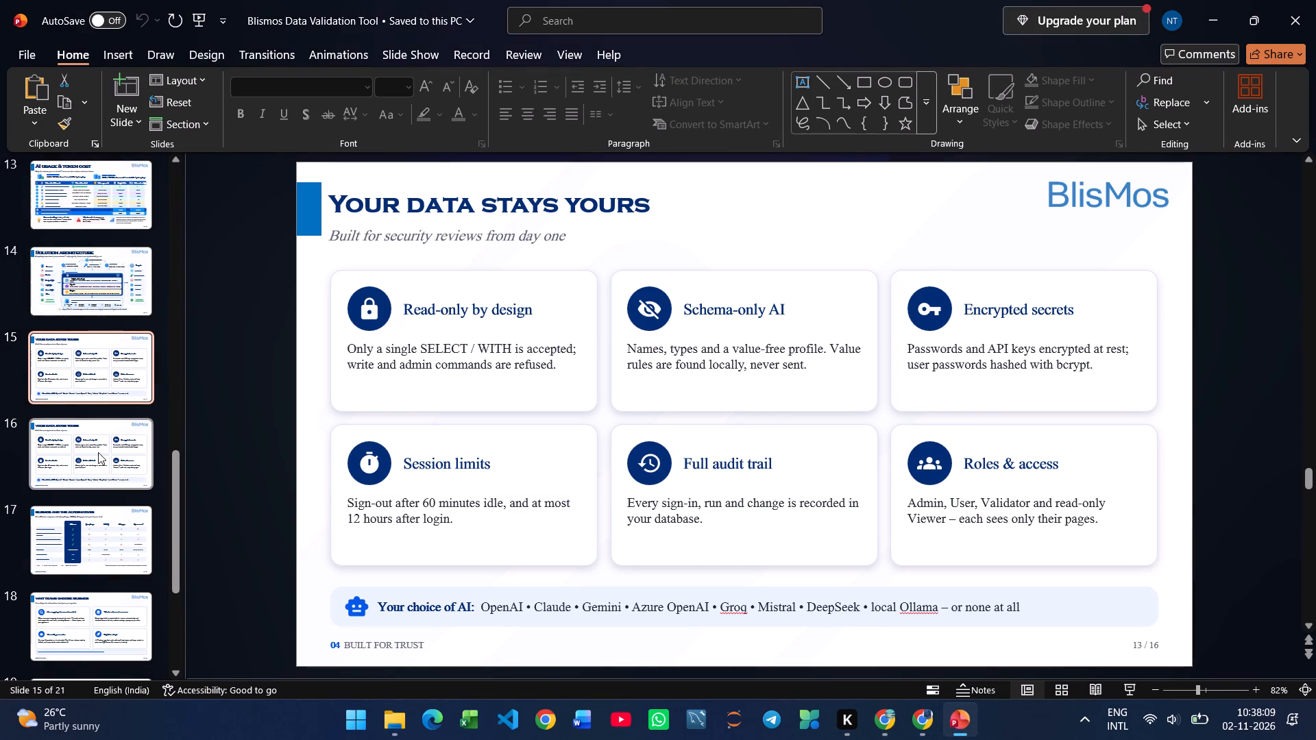
{"action": "right_click", "coordinate": [94, 378]}
{"action": "left_click", "coordinate": [159, 450]}
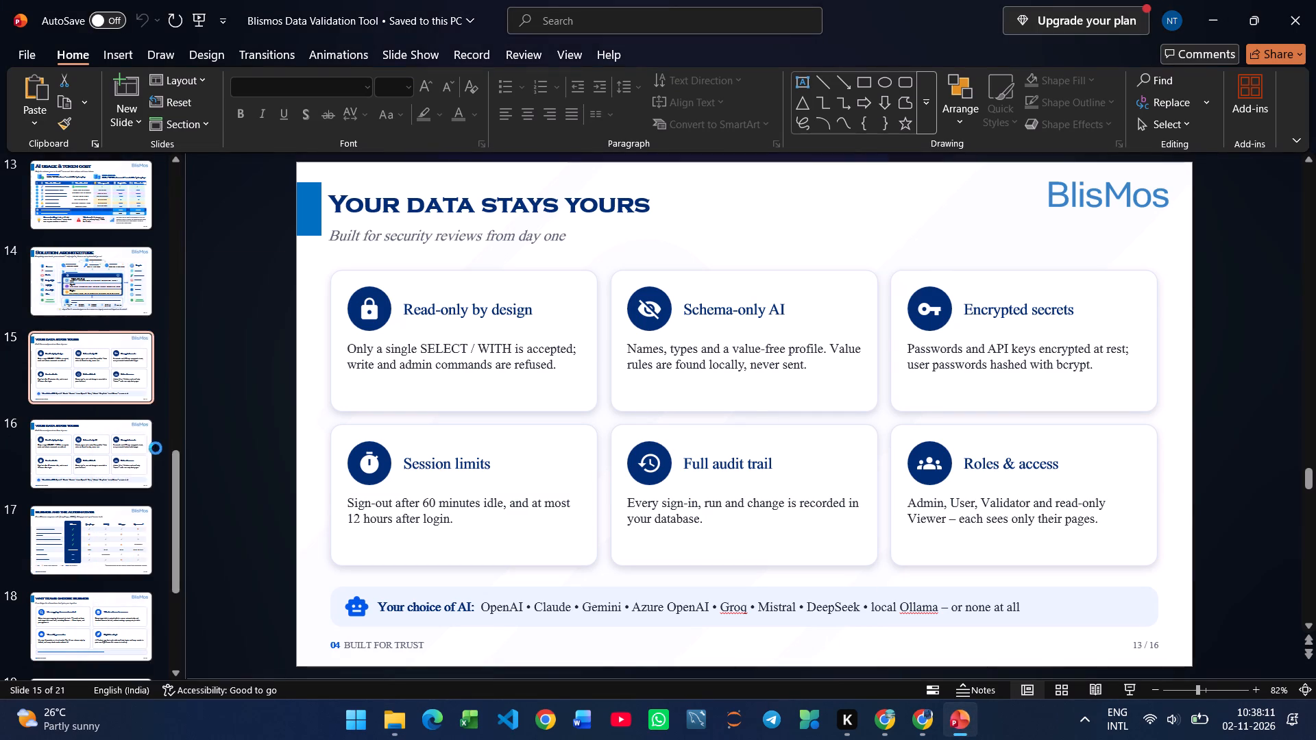
On slide 15, delete the "04 BUILT FOR TRUST" footer, all six cards and the "Your choice of AI" strip, keeping the title block, logo and page number.
{"action": "left_click", "coordinate": [71, 349]}
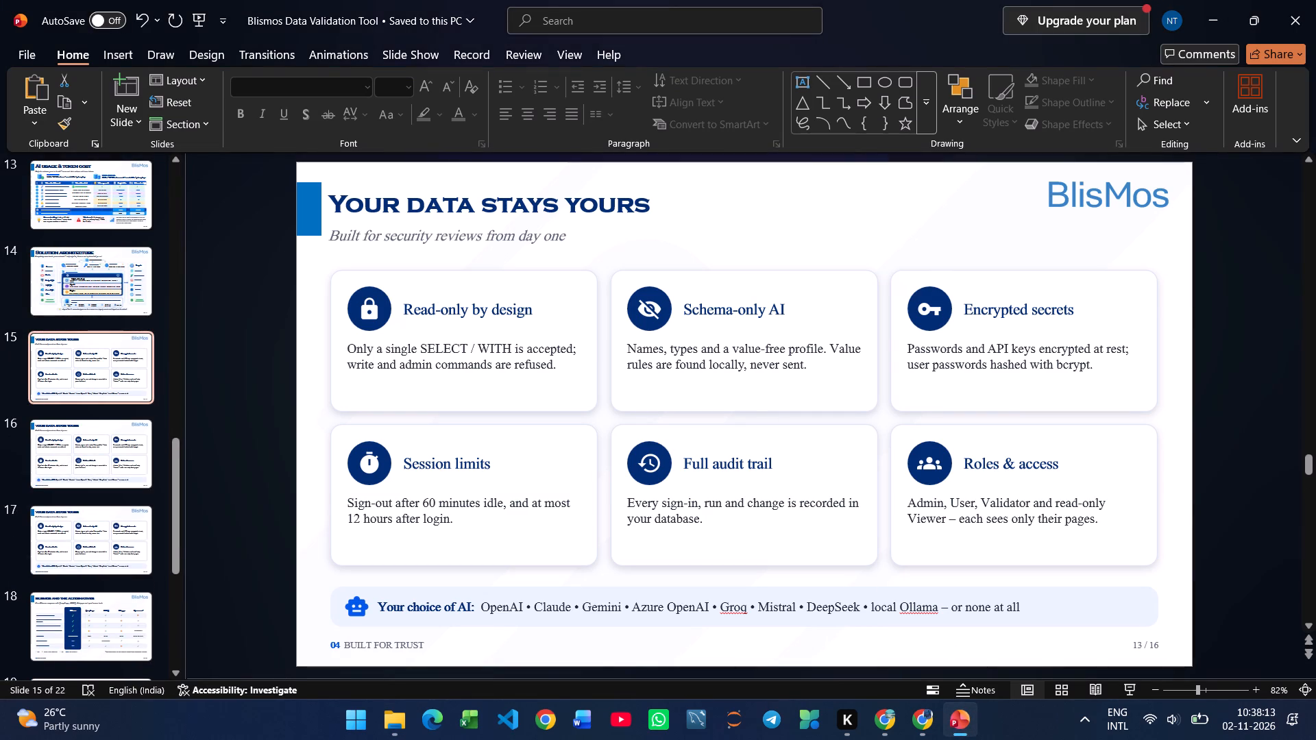
{"action": "left_click", "coordinate": [585, 644]}
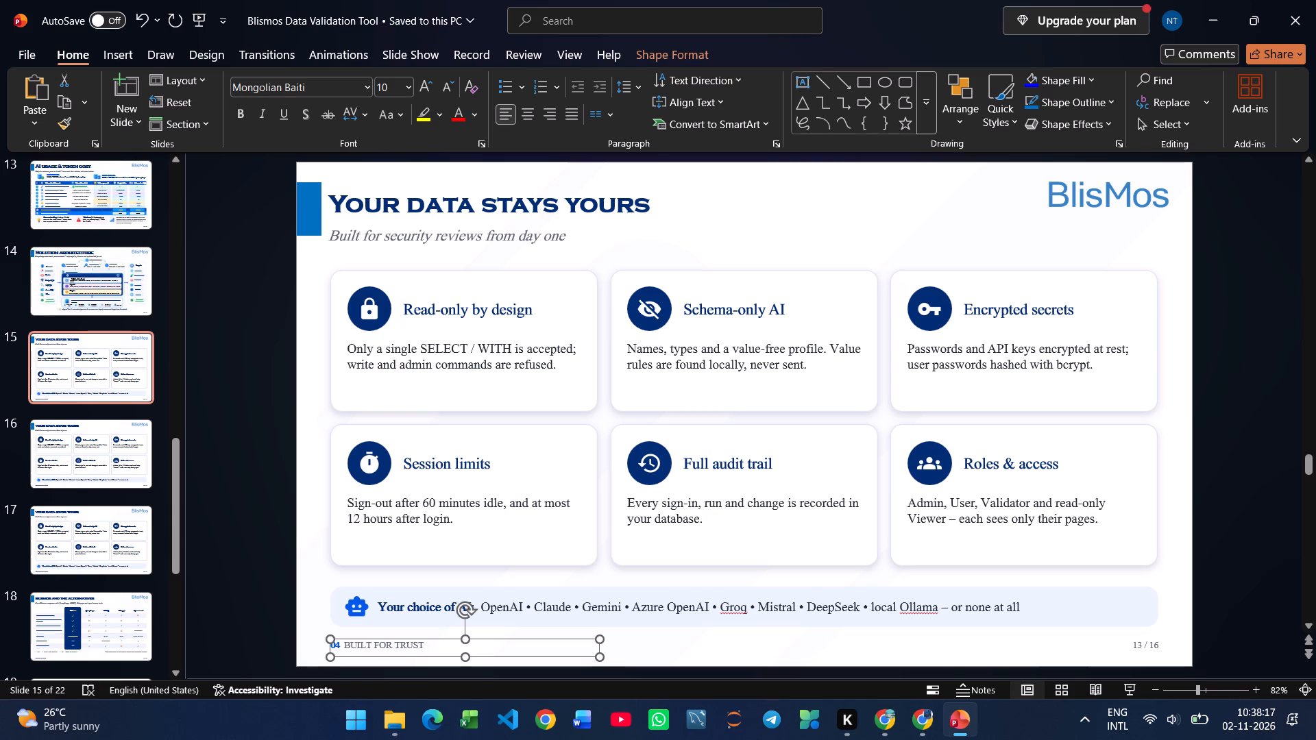
{"action": "key", "text": "BackSpace"}
{"action": "left_click", "coordinate": [631, 630]}
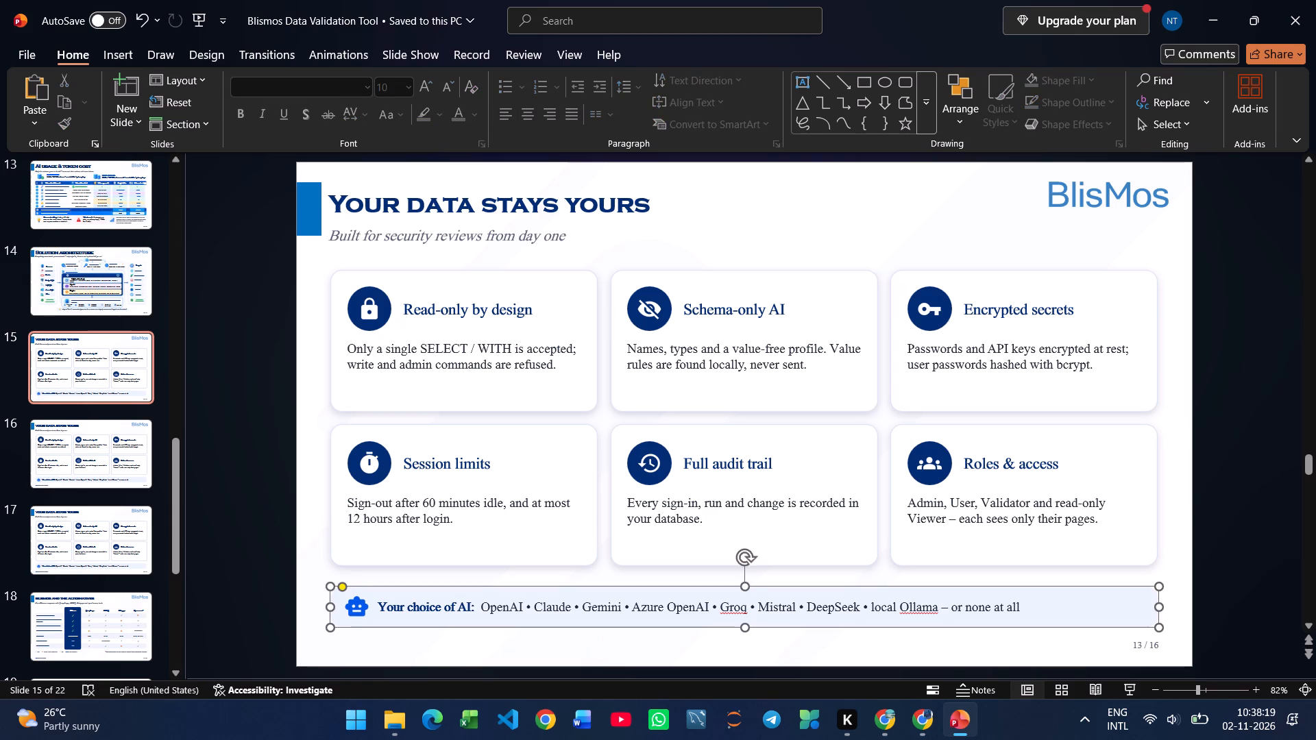
{"action": "key", "text": "BackSpace"}
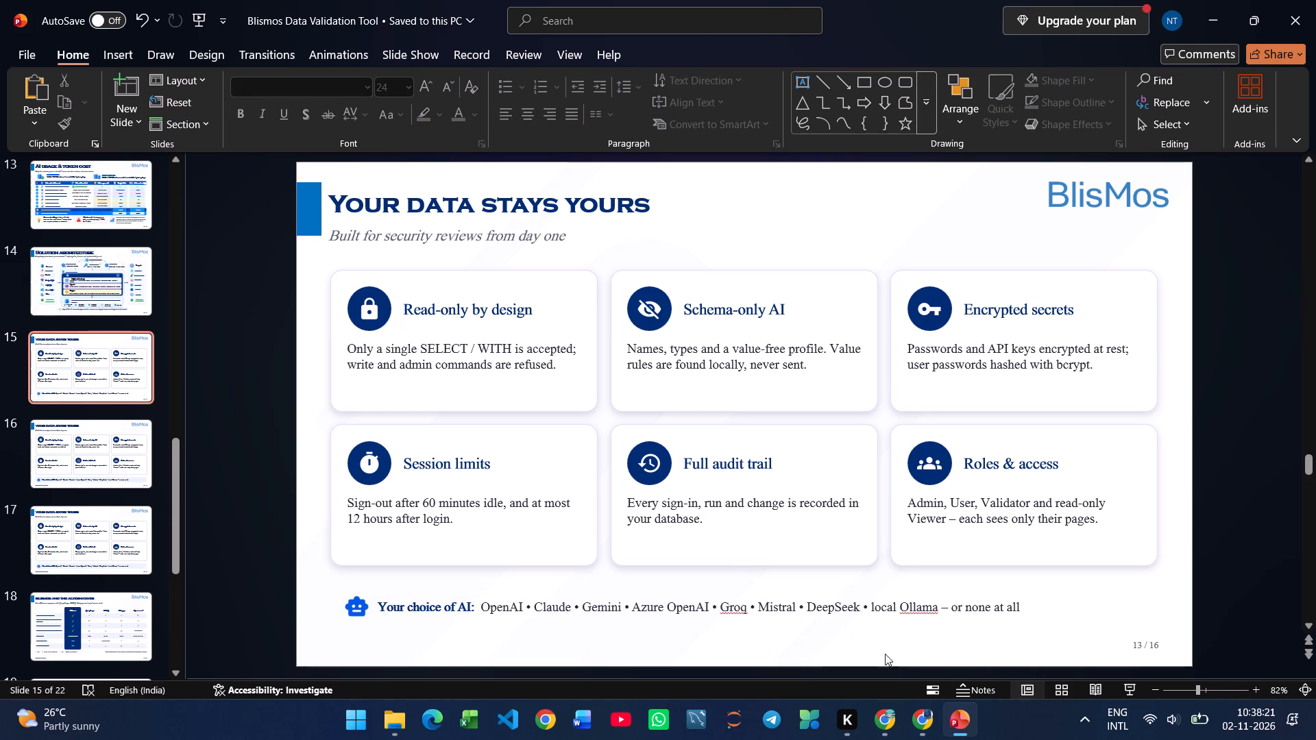
{"action": "left_click_drag", "start_coordinate": [1174, 626], "coordinate": [328, 251]}
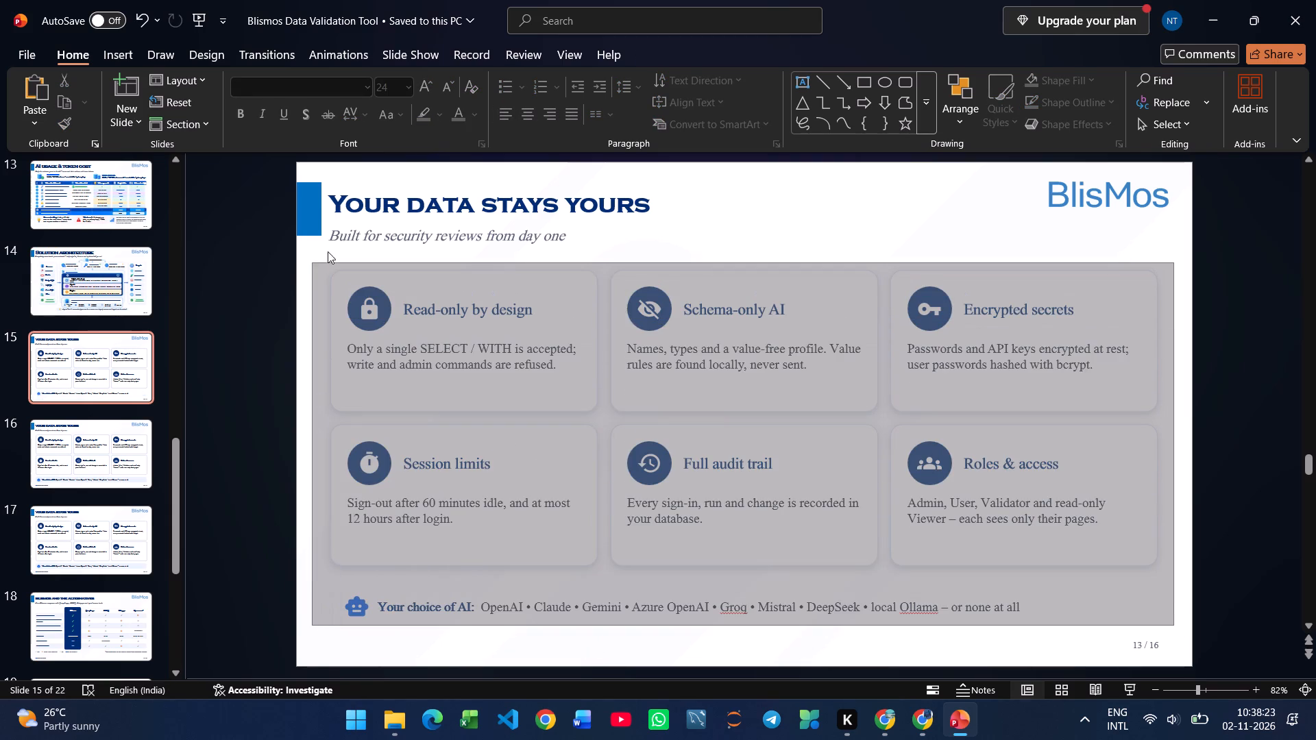
{"action": "left_click_drag", "start_coordinate": [328, 251], "coordinate": [320, 262]}
{"action": "key", "text": "BackSpace"}
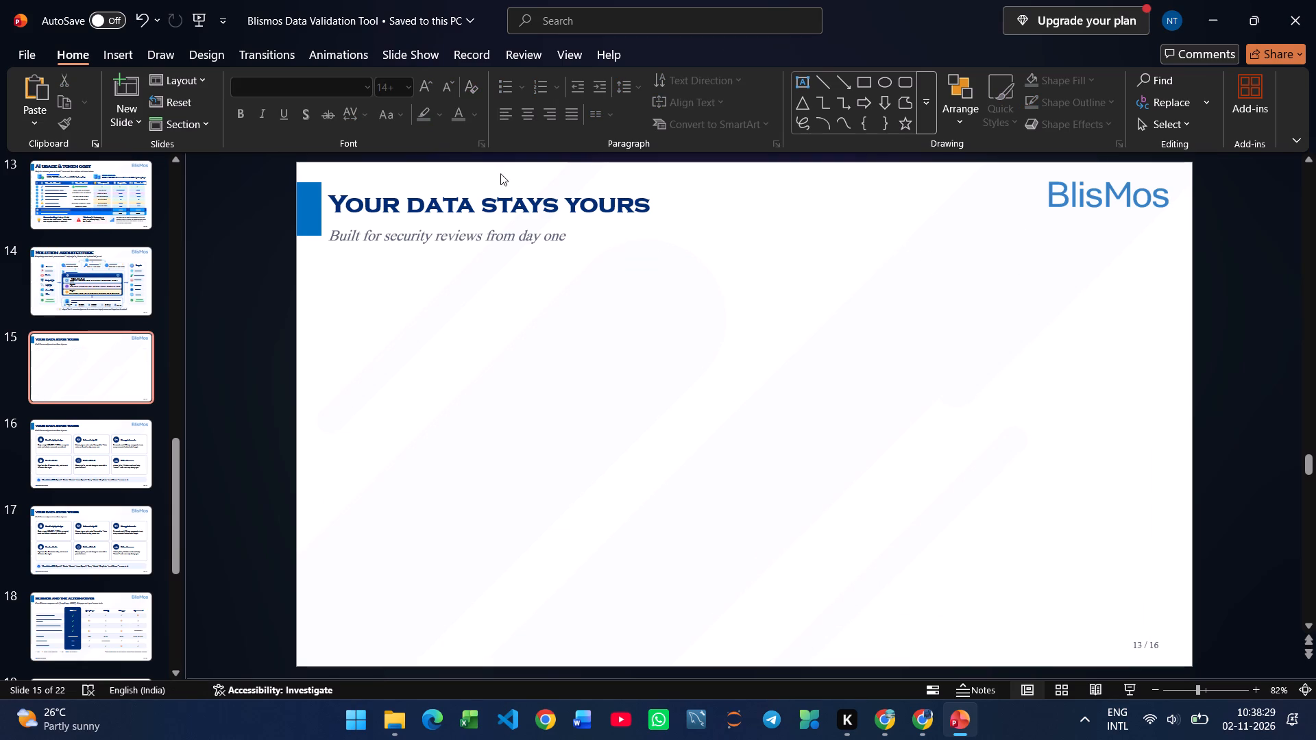
Increase the slide 15 title "Your data stays yours" to font size 36.
{"action": "left_click", "coordinate": [428, 245]}
{"action": "left_click", "coordinate": [484, 208]}
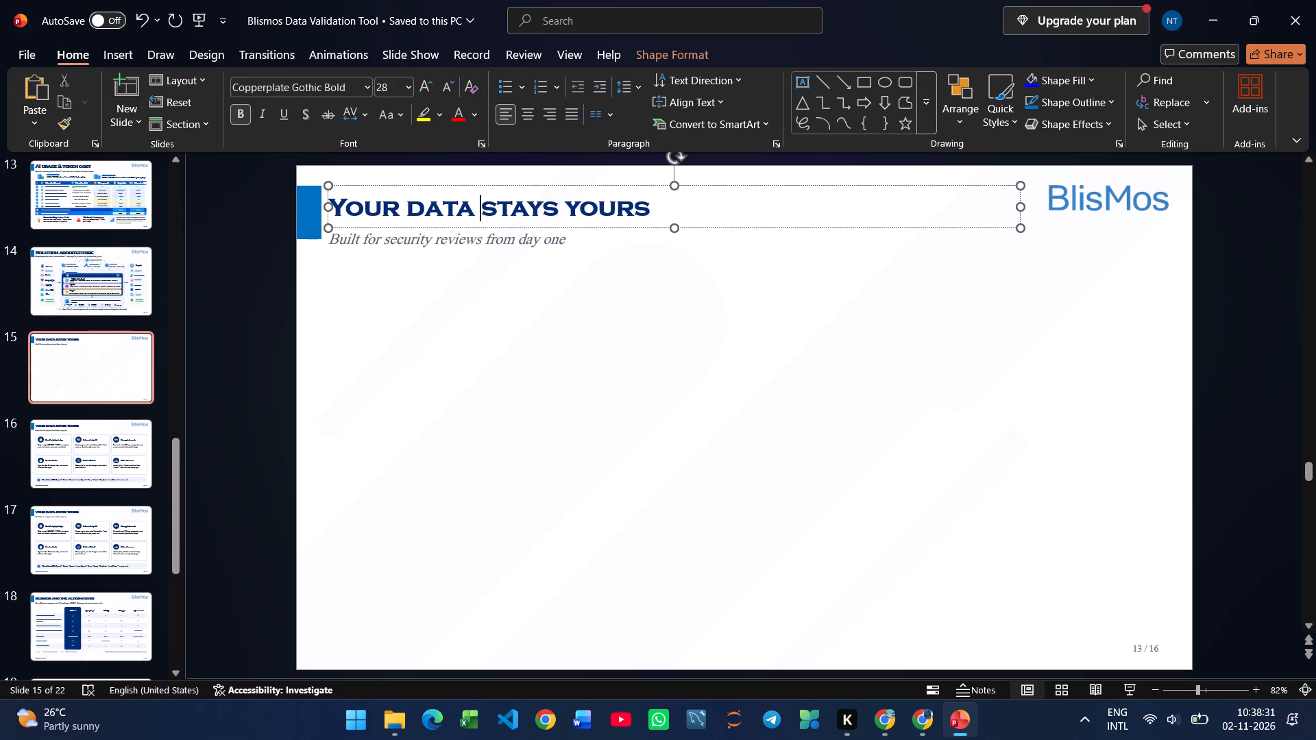
{"action": "left_click", "coordinate": [476, 228]}
{"action": "left_click", "coordinate": [430, 83]}
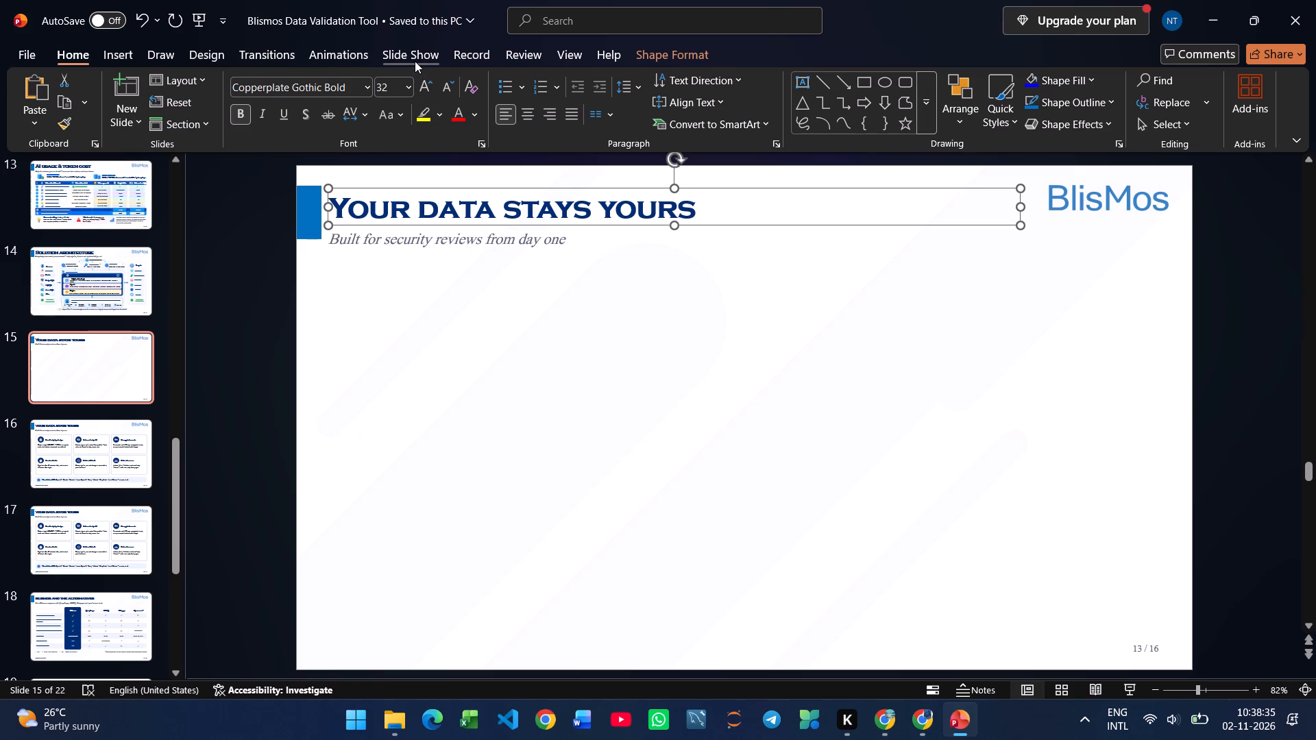
{"action": "left_click", "coordinate": [431, 94]}
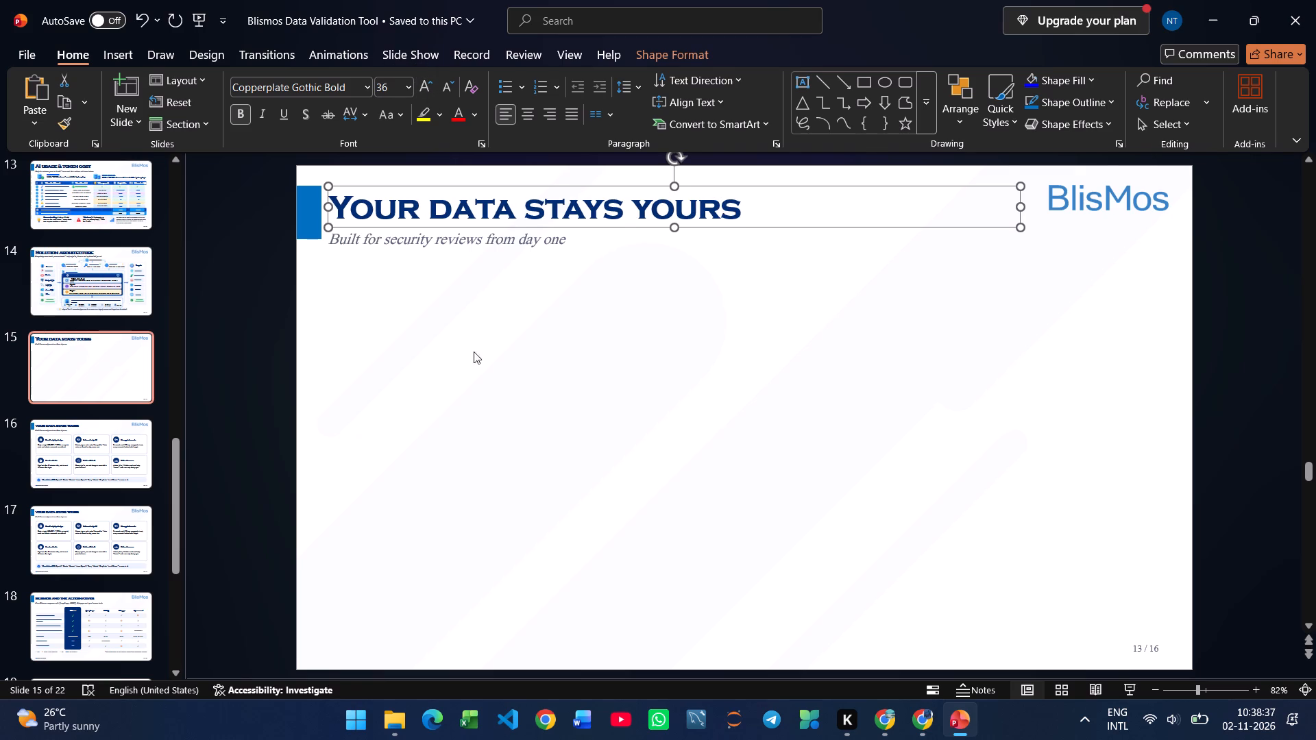
Paste the copied artwork onto slide 15 and crop its empty margins on all four sides close to the cards and AI strip.
{"action": "left_click", "coordinate": [521, 365]}
{"action": "key", "text": "ctrl+v"}
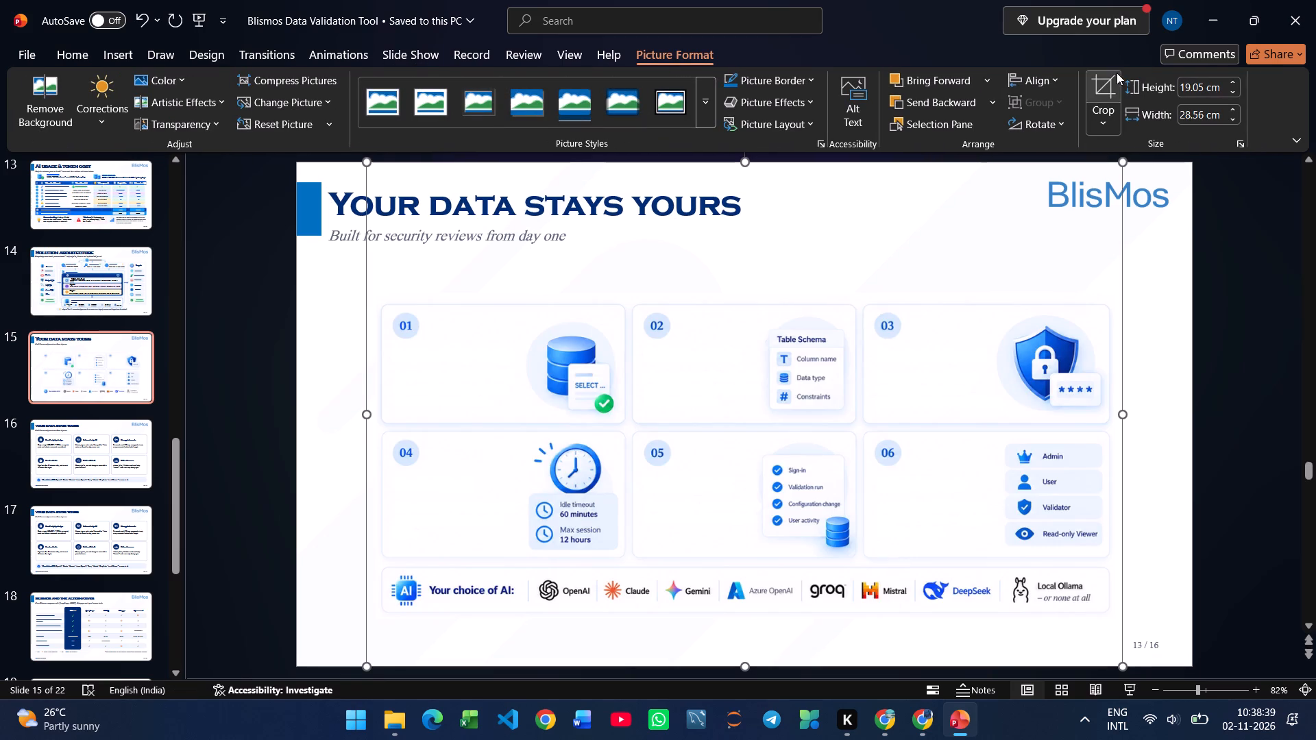
{"action": "left_click", "coordinate": [1116, 73]}
{"action": "left_click_drag", "start_coordinate": [746, 165], "coordinate": [724, 273]}
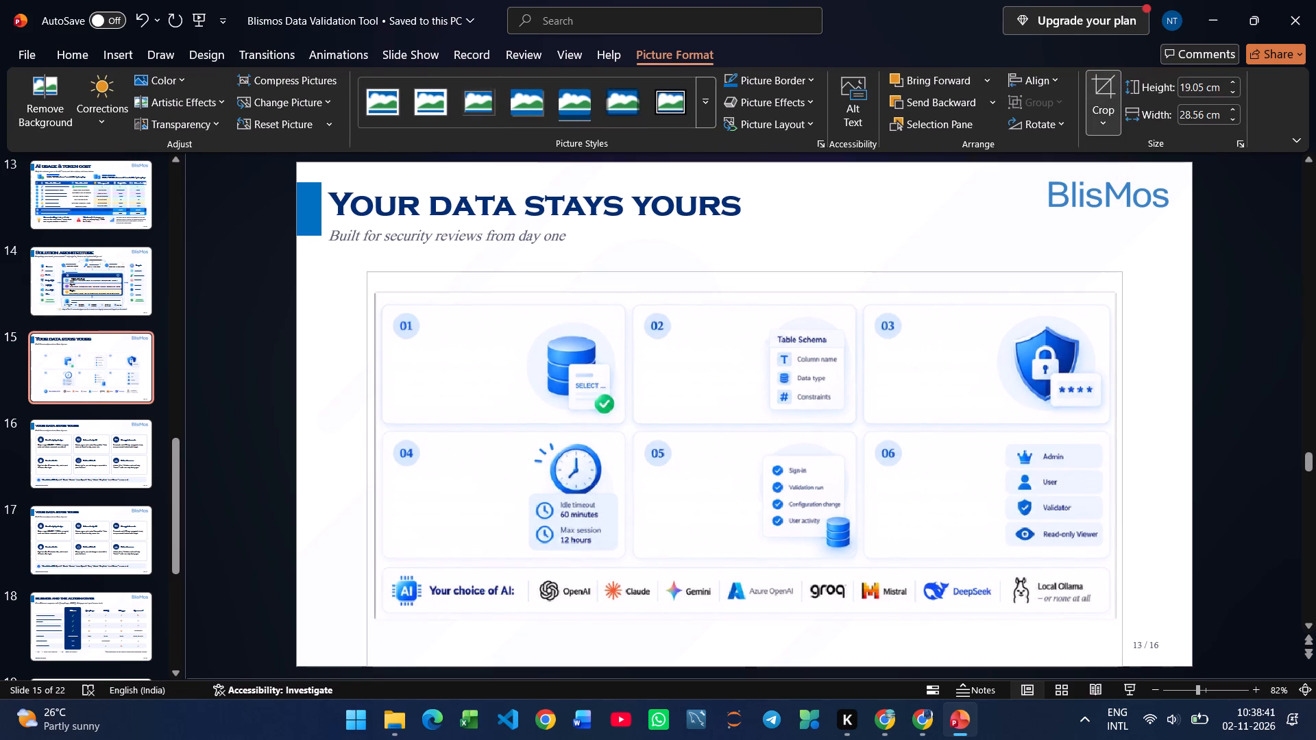
{"action": "left_click_drag", "start_coordinate": [724, 273], "coordinate": [719, 297]}
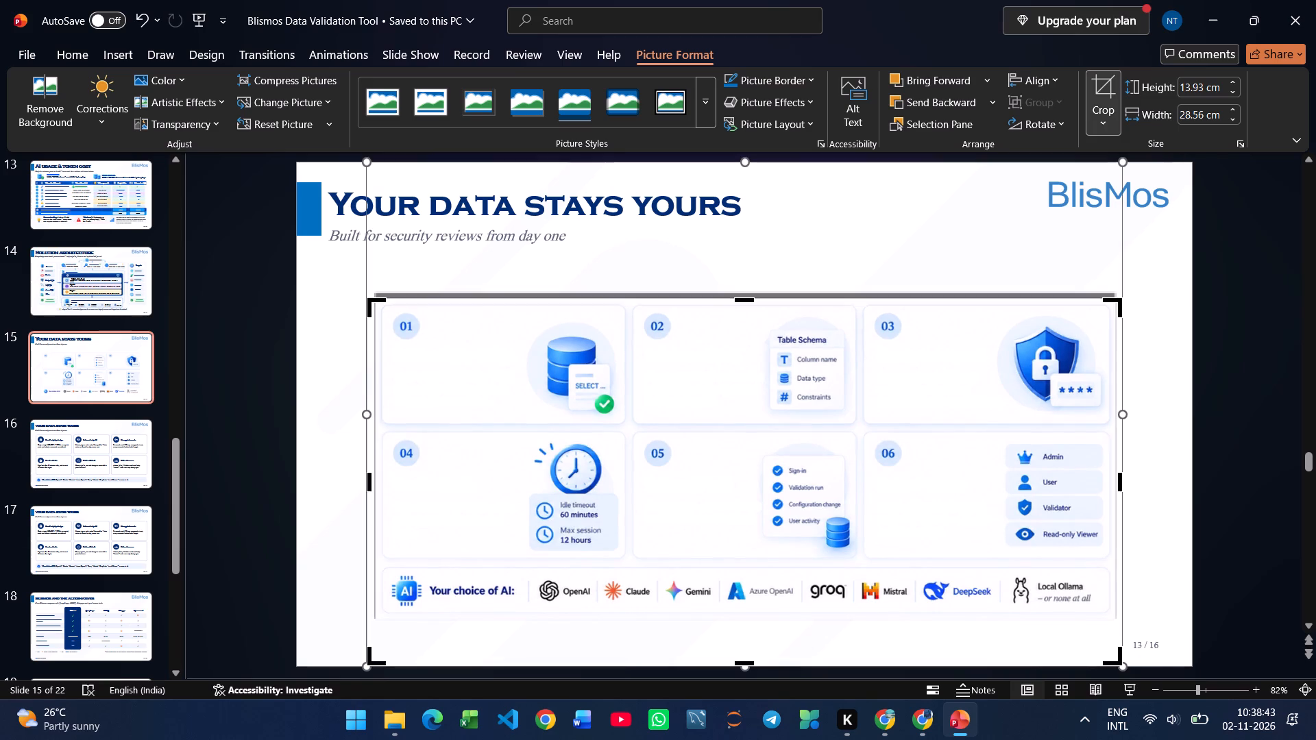
{"action": "left_click_drag", "start_coordinate": [1122, 476], "coordinate": [1115, 476]}
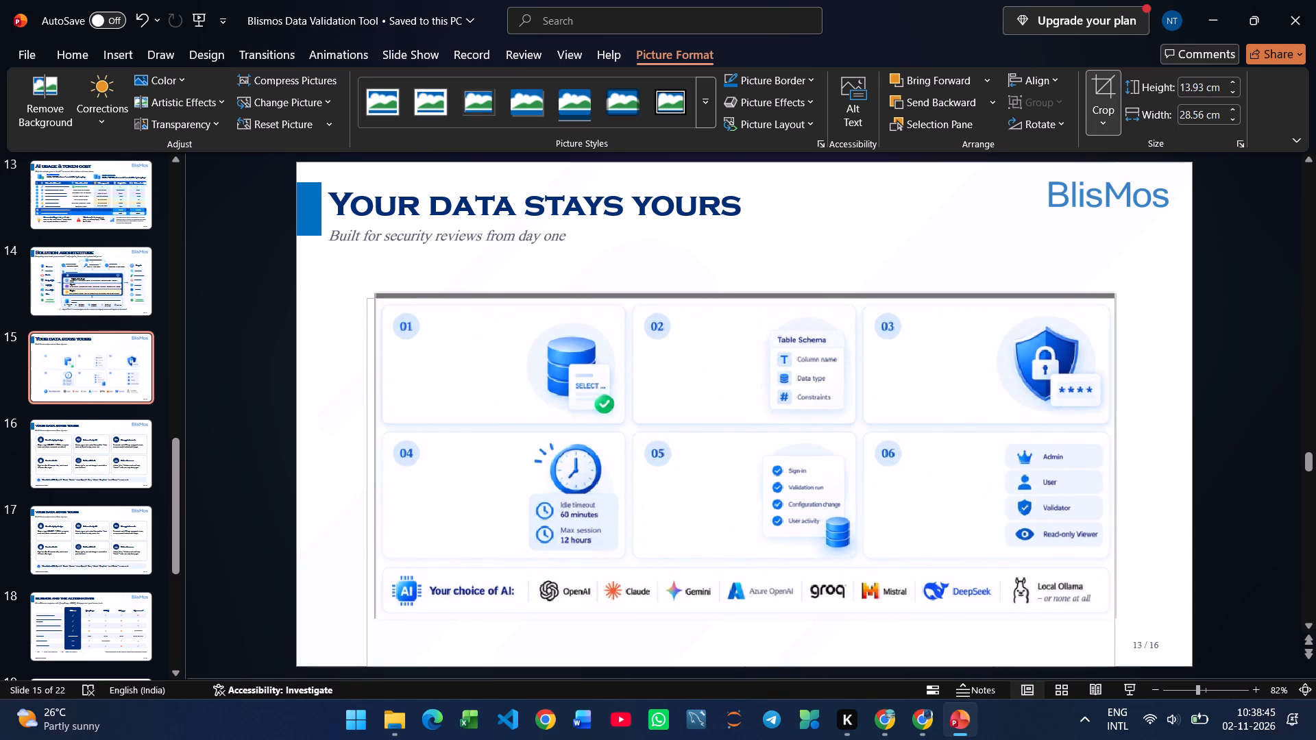
{"action": "left_click_drag", "start_coordinate": [1115, 476], "coordinate": [1114, 476]}
{"action": "left_click_drag", "start_coordinate": [744, 663], "coordinate": [756, 620]}
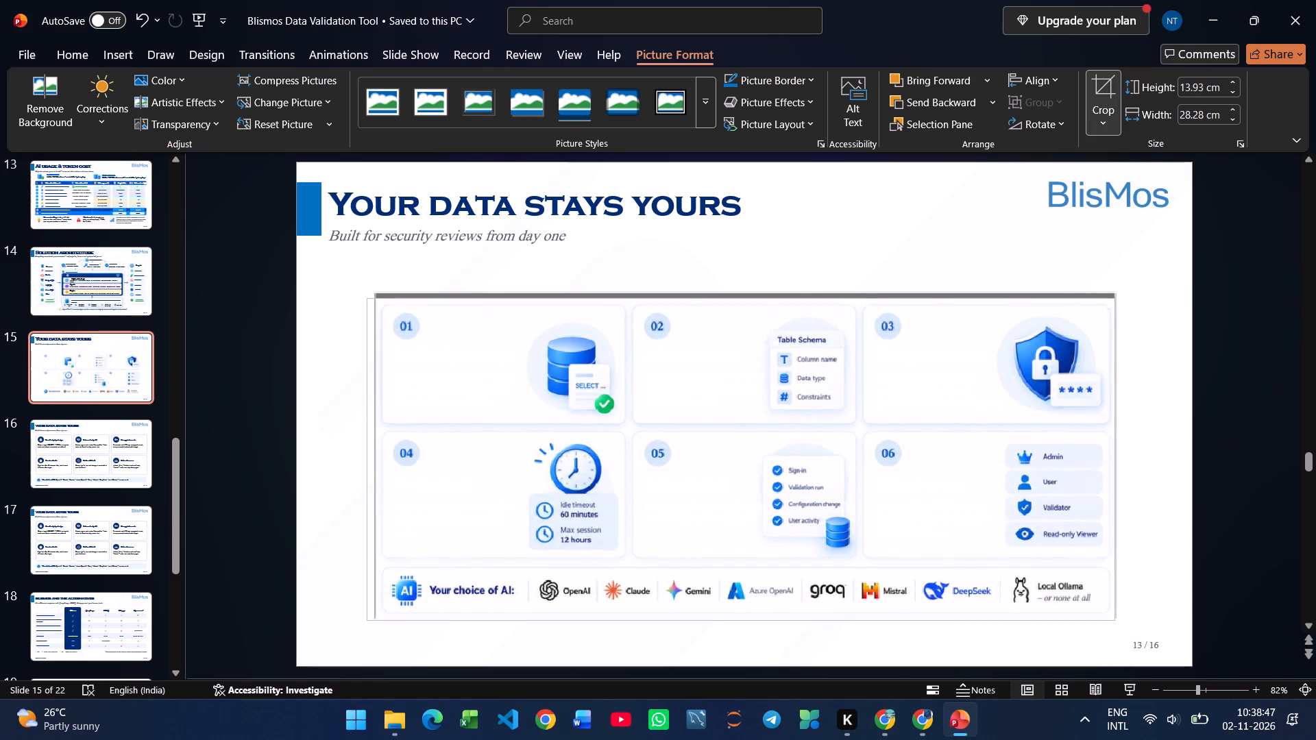
{"action": "left_click_drag", "start_coordinate": [756, 620], "coordinate": [757, 617]}
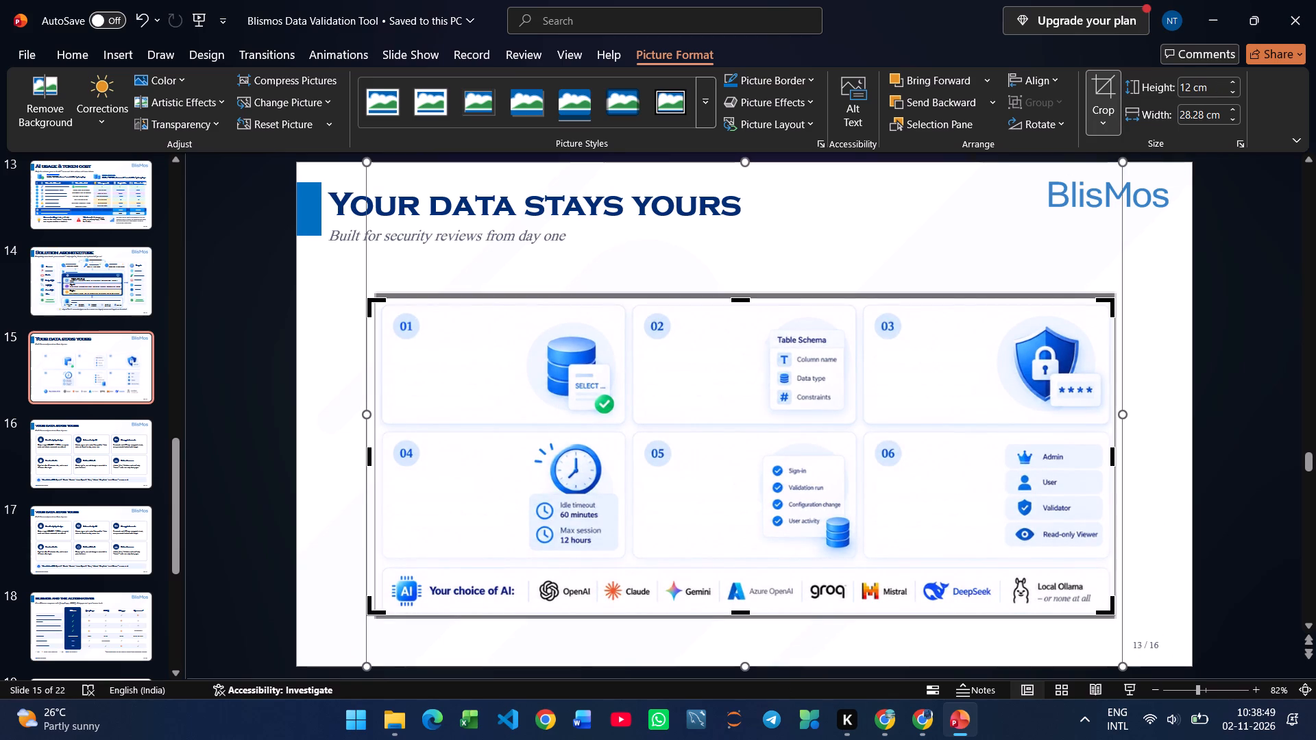
{"action": "left_click_drag", "start_coordinate": [370, 458], "coordinate": [378, 458]}
{"action": "left_click", "coordinate": [336, 465]}
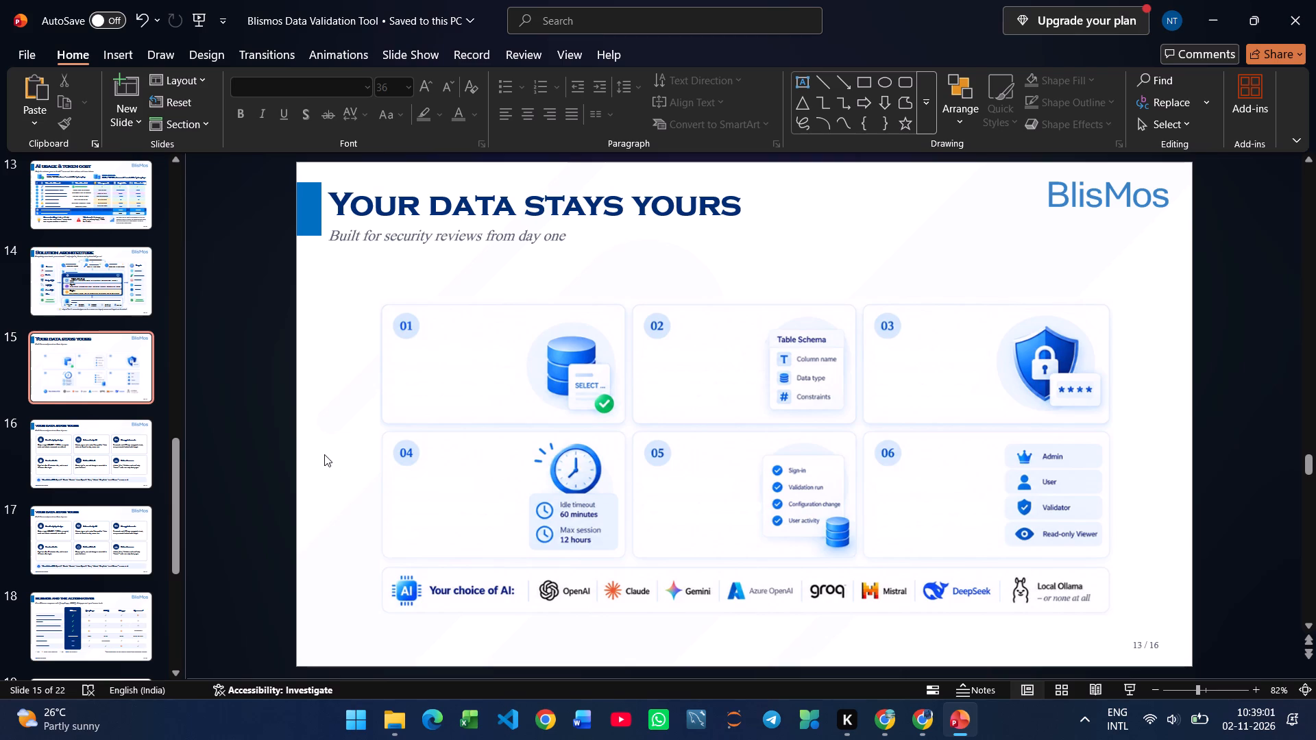
Move the artwork up under the subtitle, aligned with the title's left edge, and enlarge it to nearly the slide's content width.
{"action": "left_click_drag", "start_coordinate": [648, 433], "coordinate": [602, 423]}
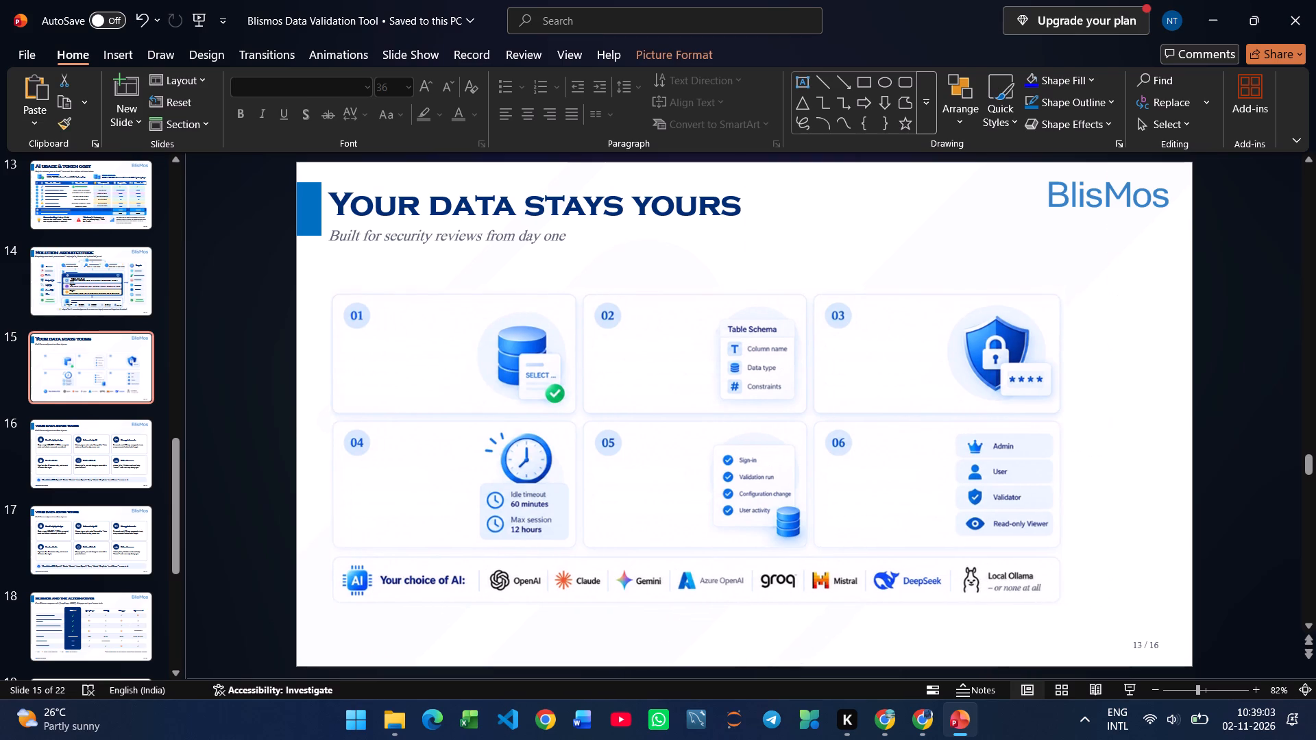
{"action": "left_click_drag", "start_coordinate": [602, 423], "coordinate": [598, 402]}
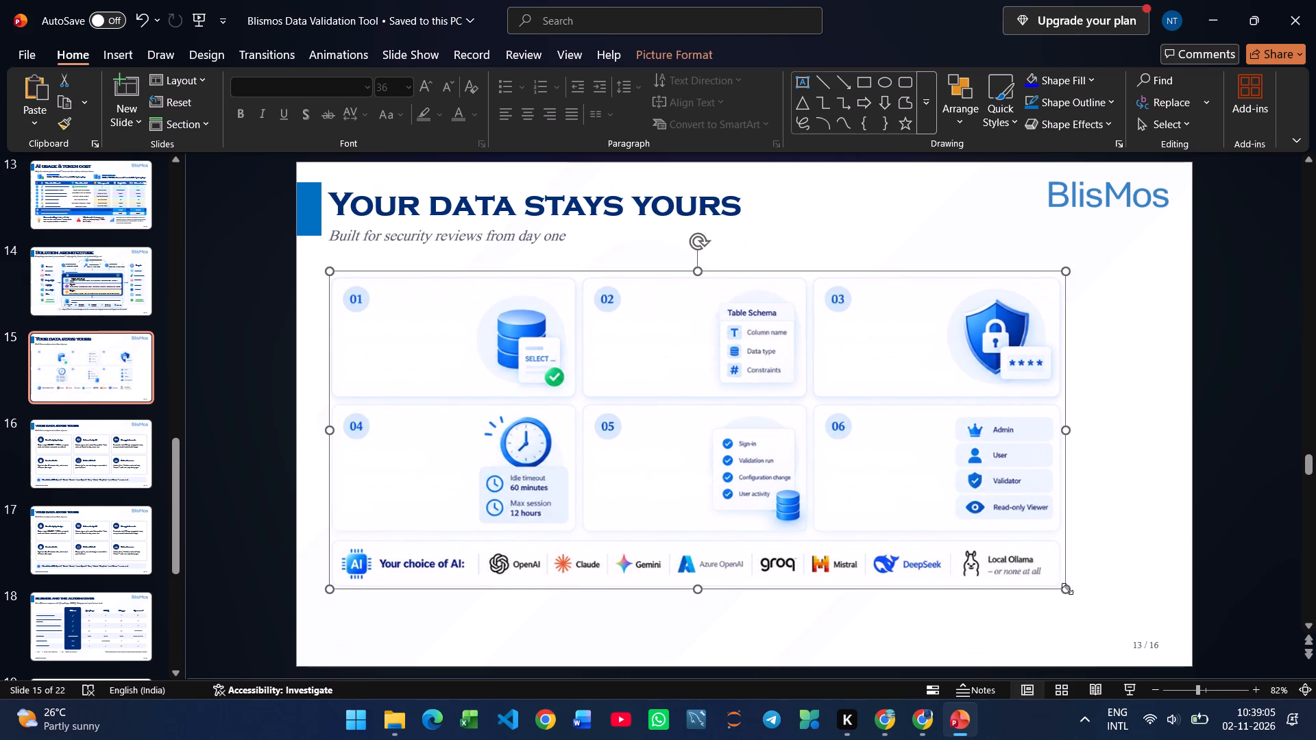
{"action": "left_click_drag", "start_coordinate": [1067, 589], "coordinate": [1147, 603]}
{"action": "left_click", "coordinate": [935, 642]}
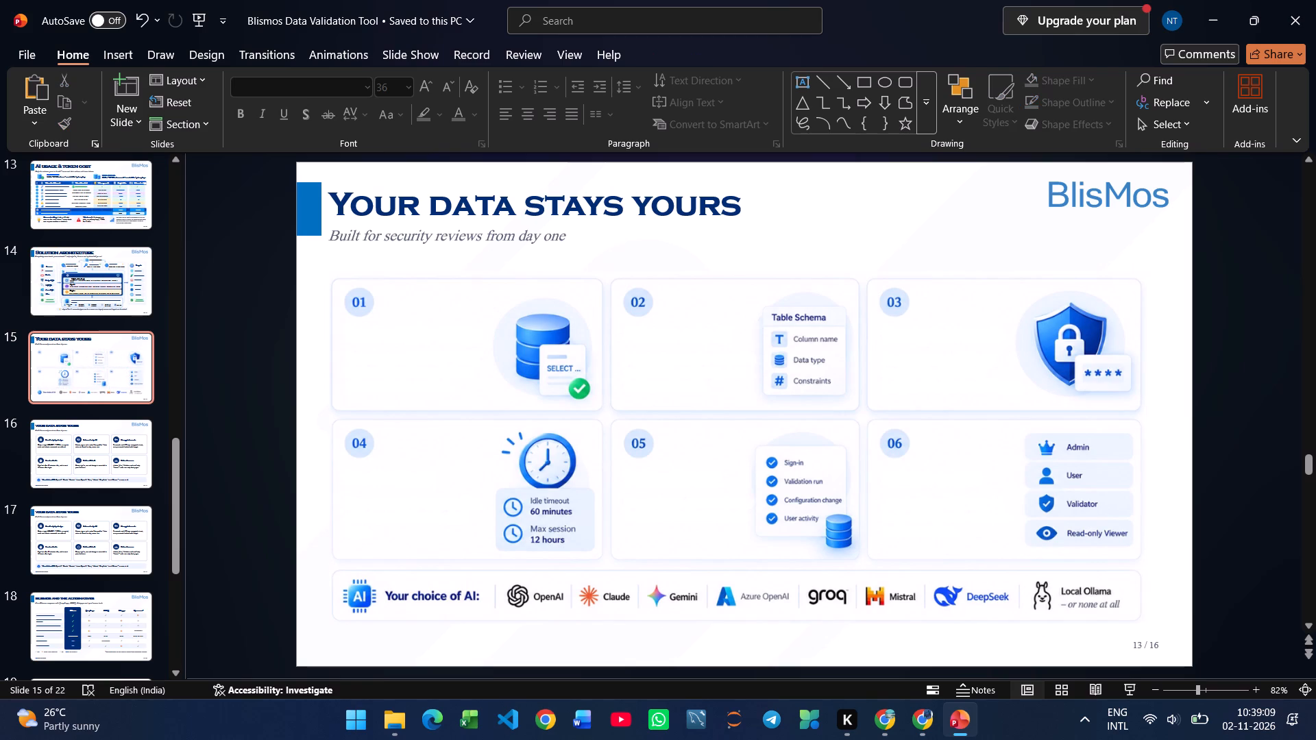
Copy the heading "Read-only by design" from slide 16 to slide 15, narrow its text box and place it beside number 01.
{"action": "left_click", "coordinate": [87, 460]}
{"action": "left_click", "coordinate": [481, 309]}
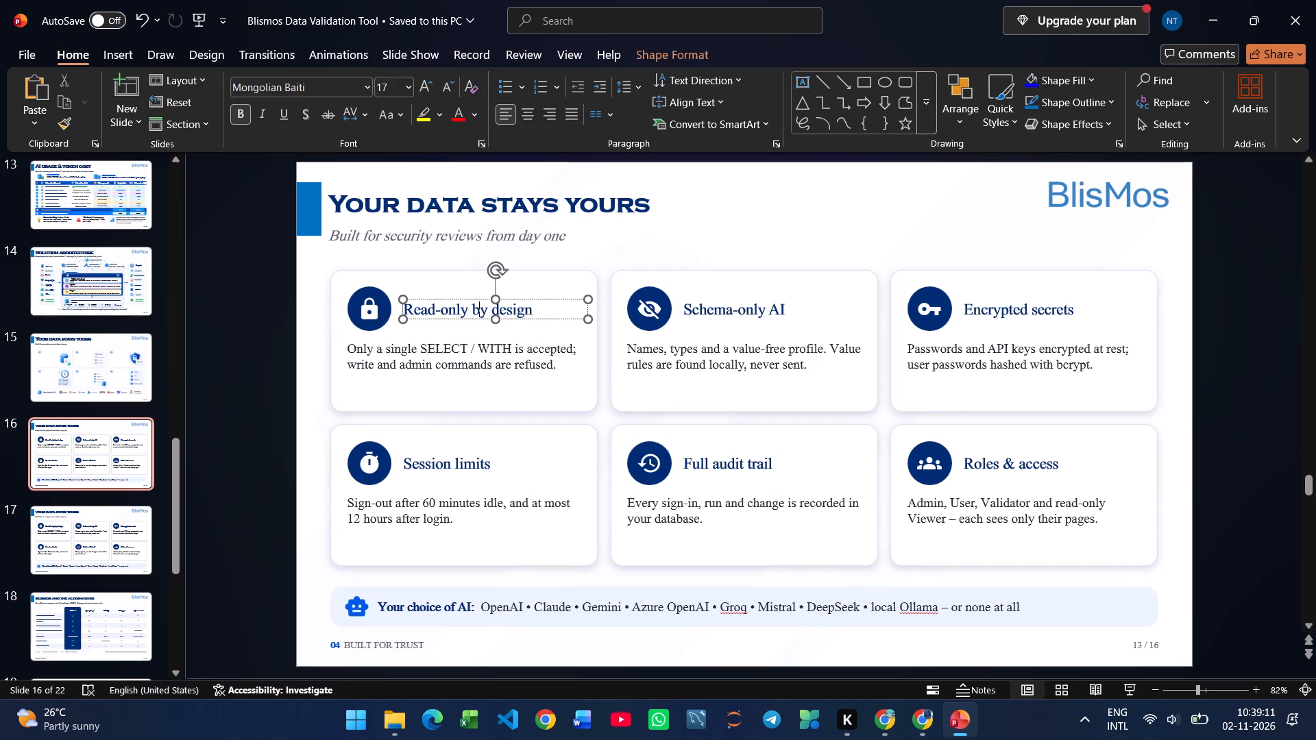
{"action": "key", "text": "ctrl+a"}
{"action": "key", "text": "ctrl+c"}
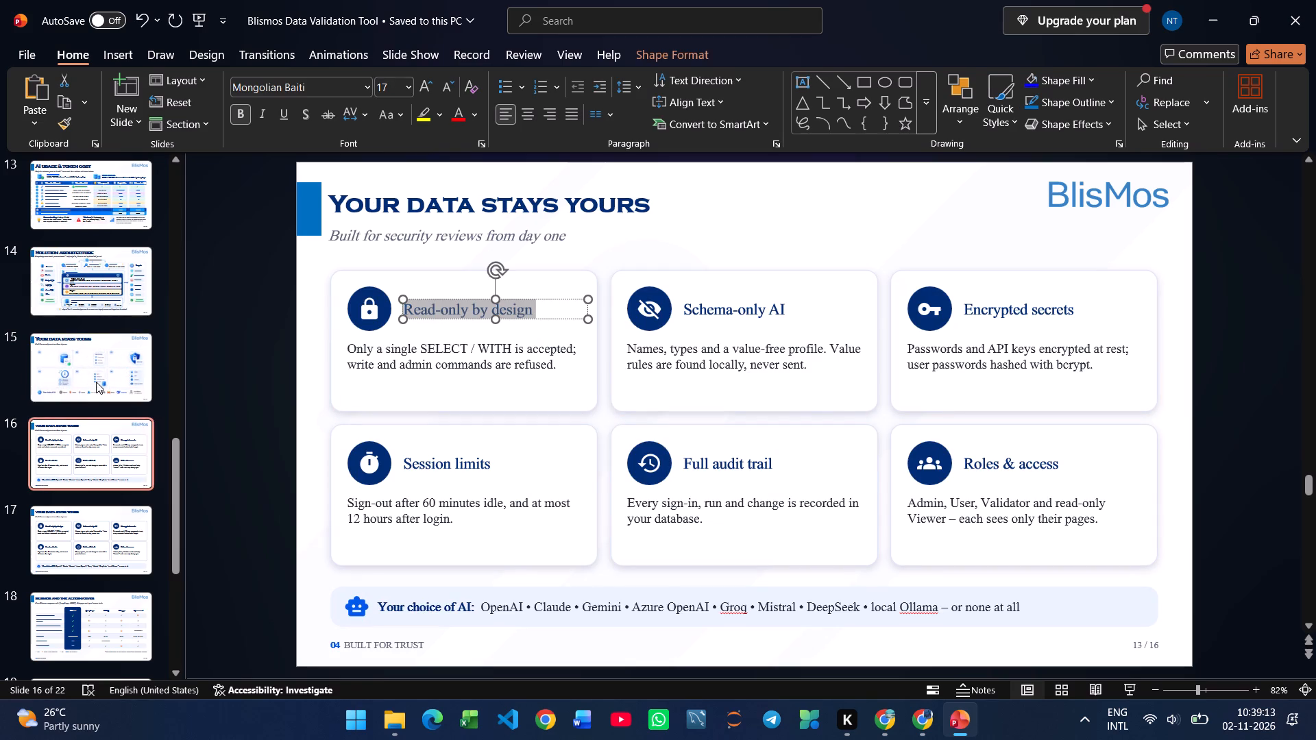
{"action": "left_click", "coordinate": [96, 382]}
{"action": "key", "text": "ctrl+v"}
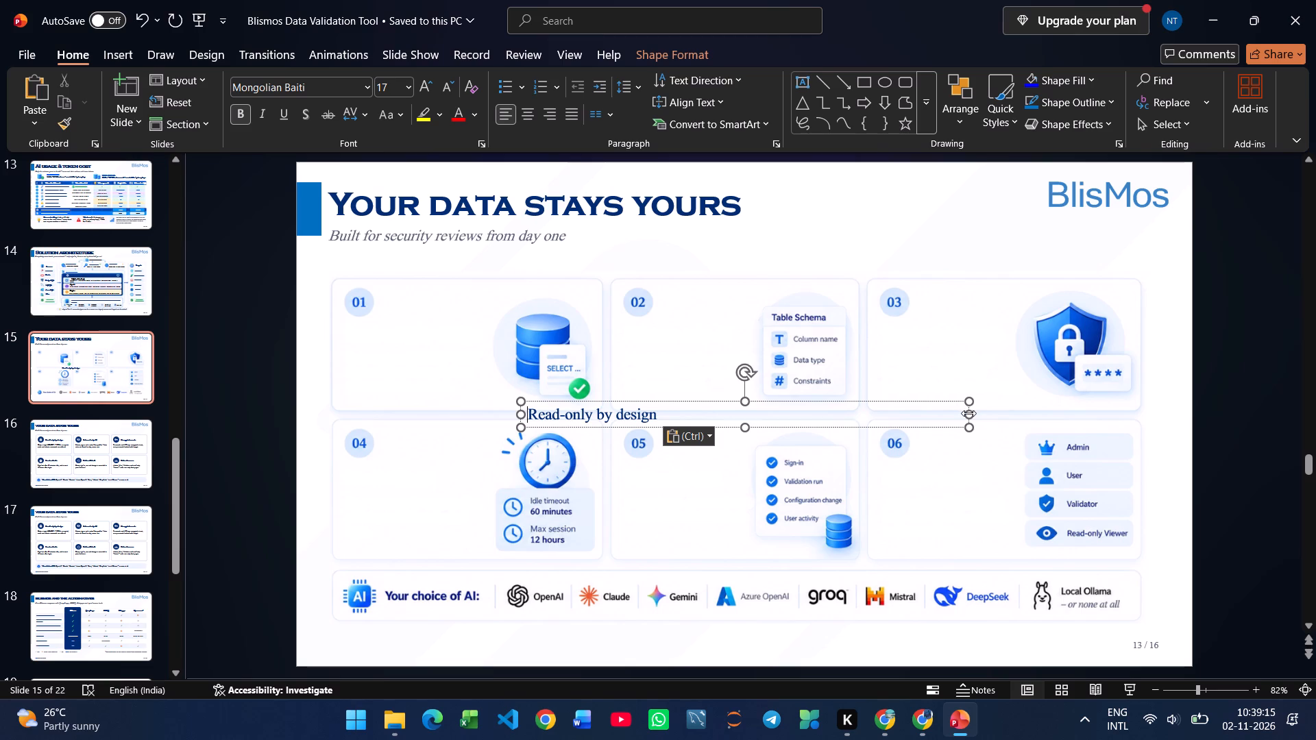
{"action": "left_click_drag", "start_coordinate": [969, 413], "coordinate": [673, 423]}
{"action": "left_click_drag", "start_coordinate": [657, 427], "coordinate": [657, 425]}
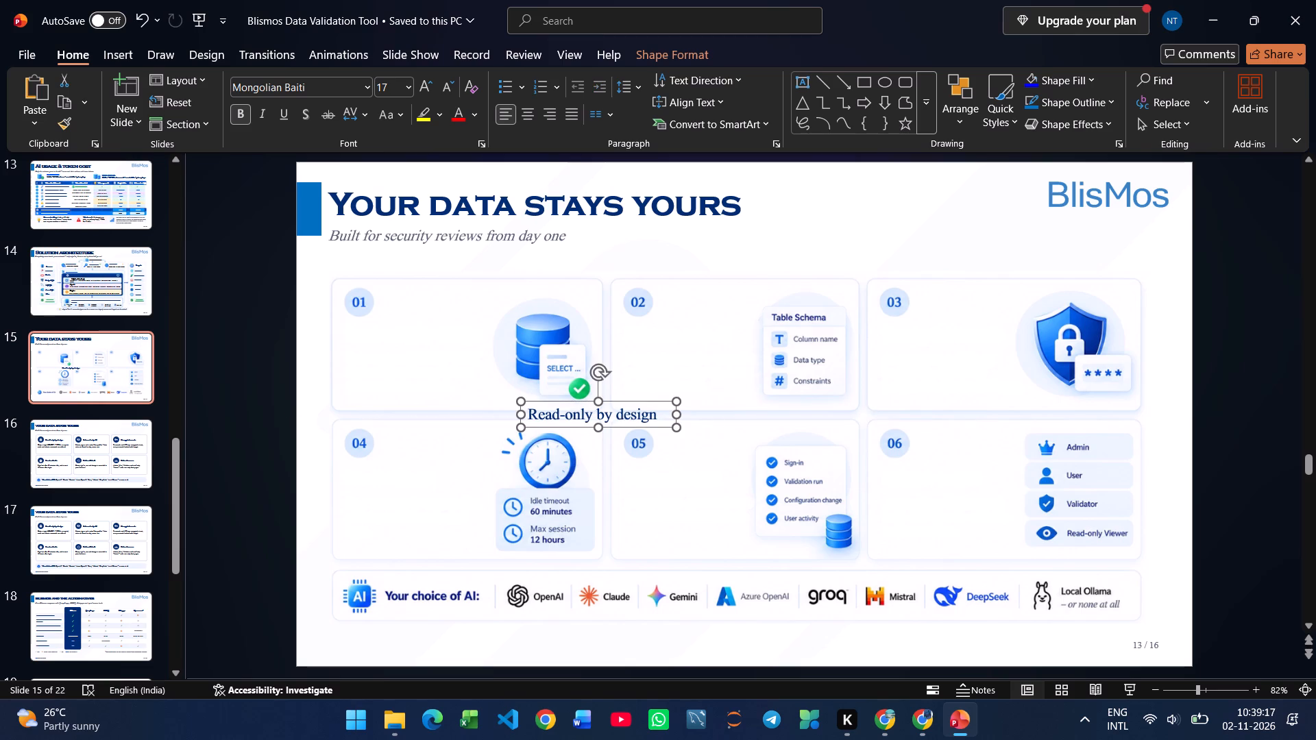
{"action": "left_click_drag", "start_coordinate": [657, 425], "coordinate": [511, 314]}
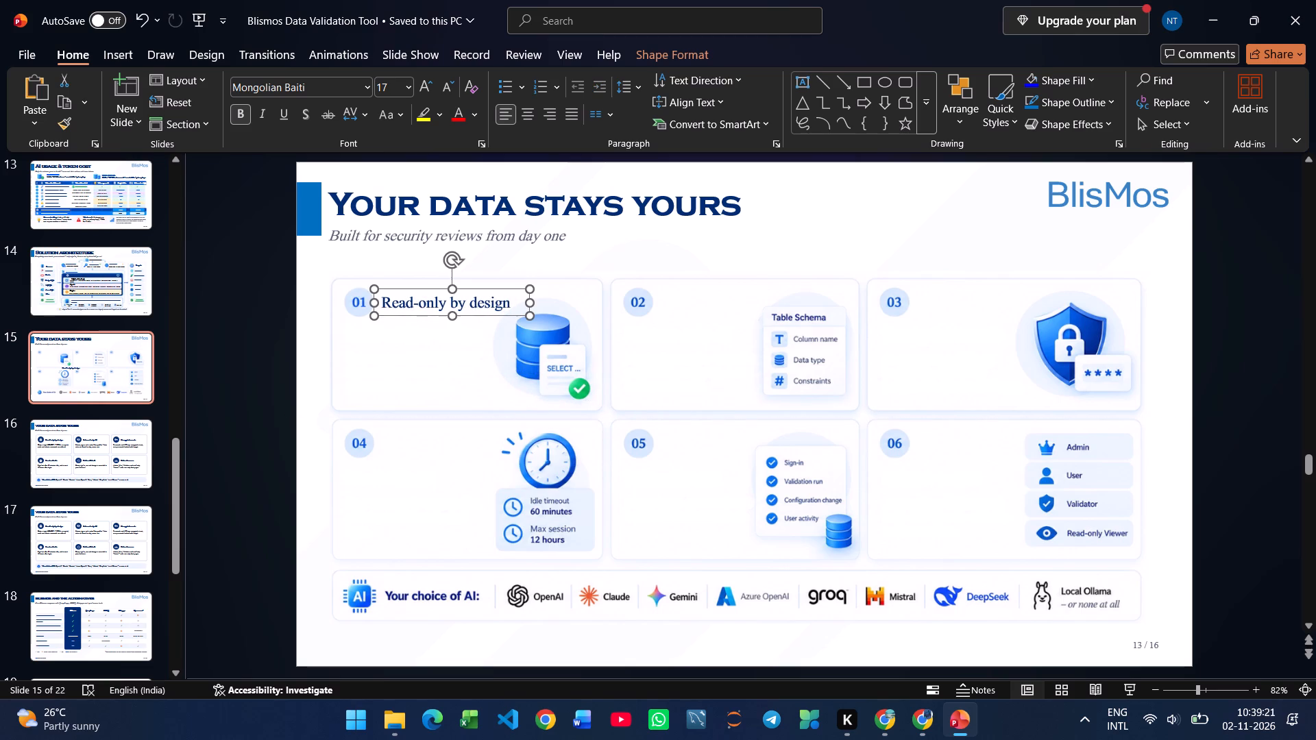
Set the "Read-only by design" heading on slide 15 to font size 18 and black.
{"action": "left_click", "coordinate": [422, 92]}
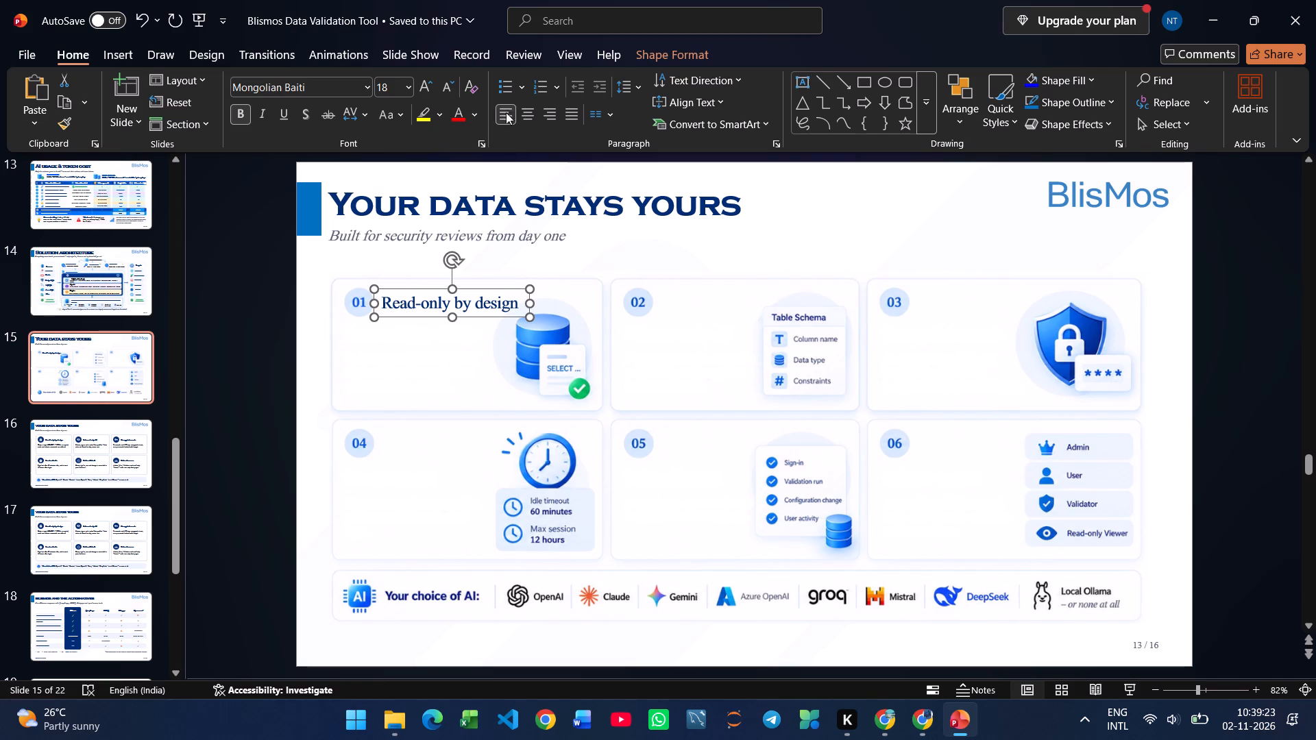
{"action": "left_click", "coordinate": [475, 112]}
{"action": "left_click", "coordinate": [474, 190]}
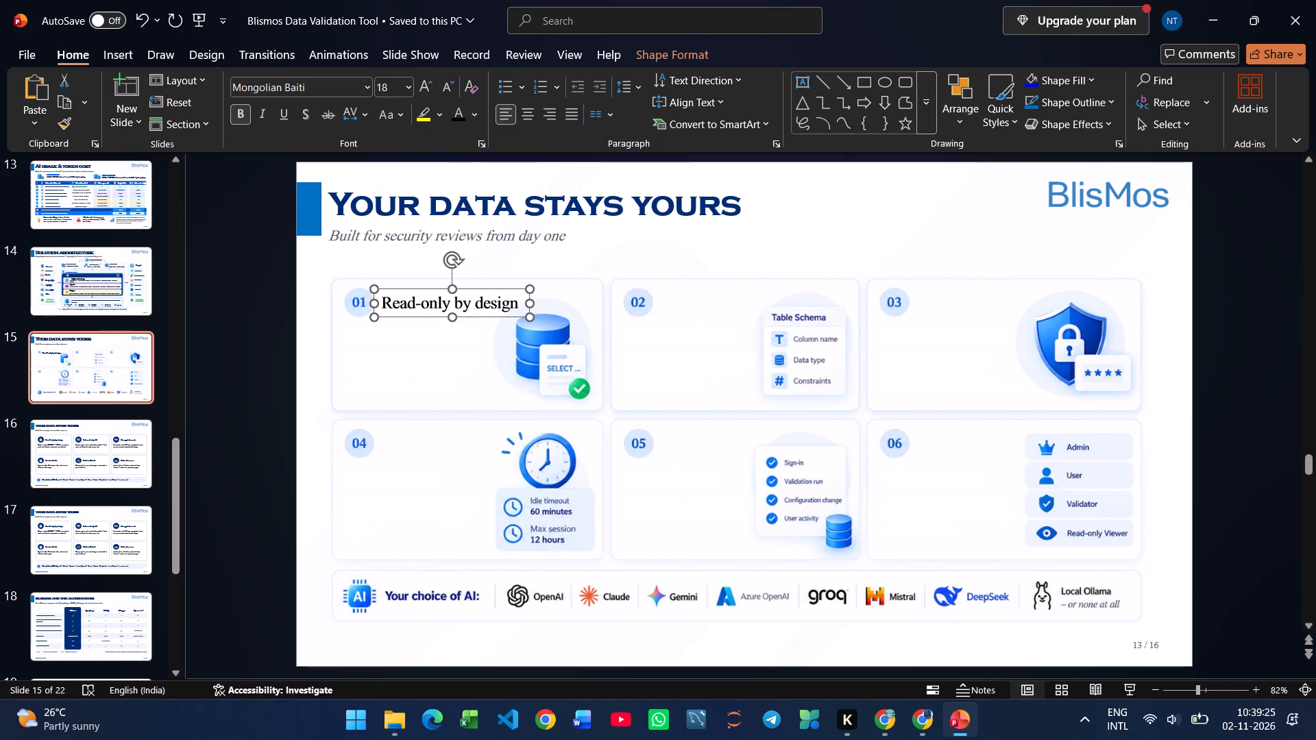
Copy the "Read-only by design" description from slide 16 to slide 15, narrow it to three lines and place it under card 01's heading.
{"action": "left_click", "coordinate": [85, 437]}
{"action": "left_click", "coordinate": [561, 369]}
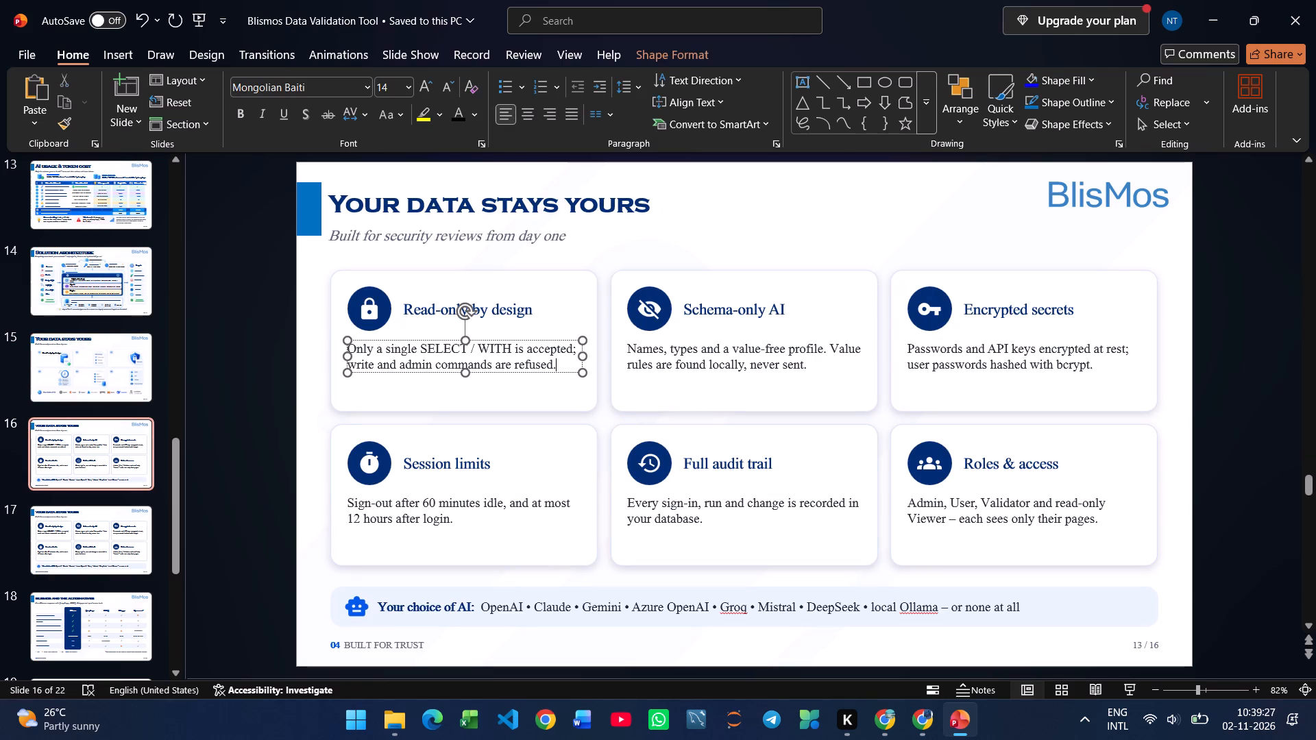
{"action": "left_click_drag", "start_coordinate": [561, 369], "coordinate": [358, 345]}
{"action": "key", "text": "ctrl+c"}
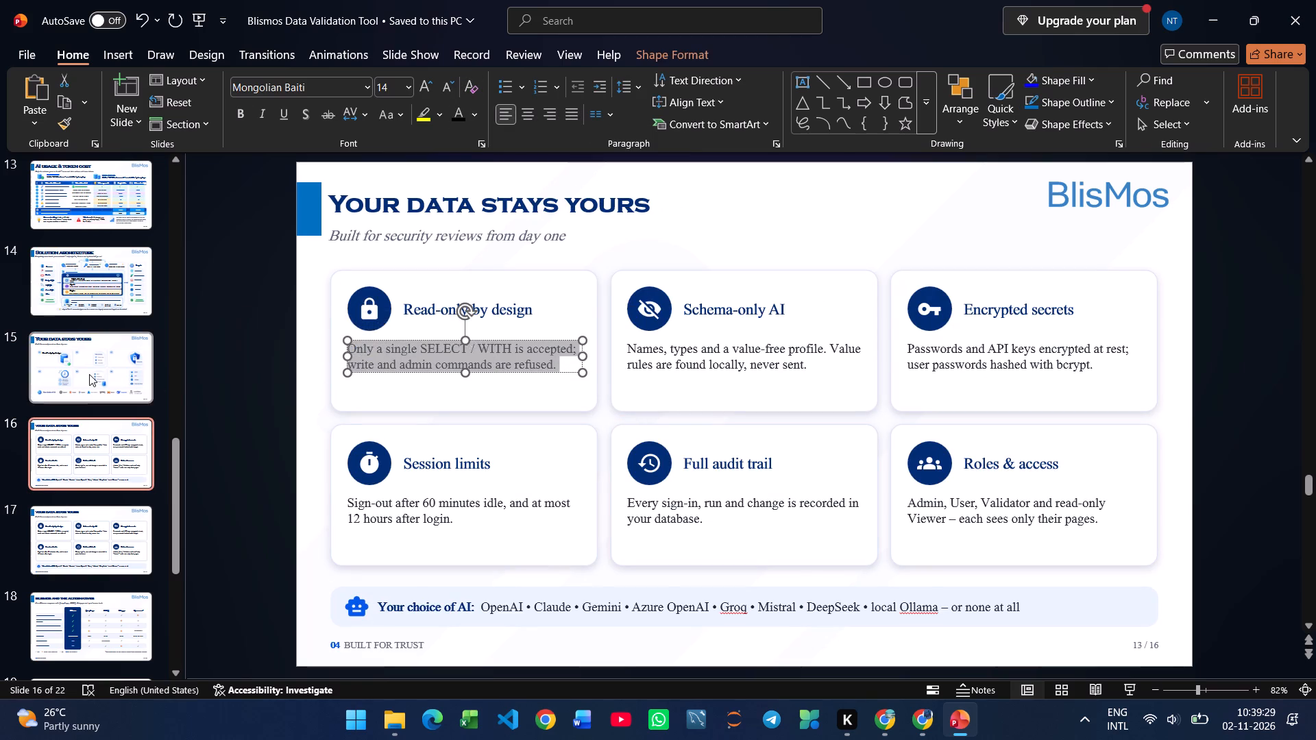
{"action": "left_click", "coordinate": [89, 374]}
{"action": "key", "text": "ctrl+v"}
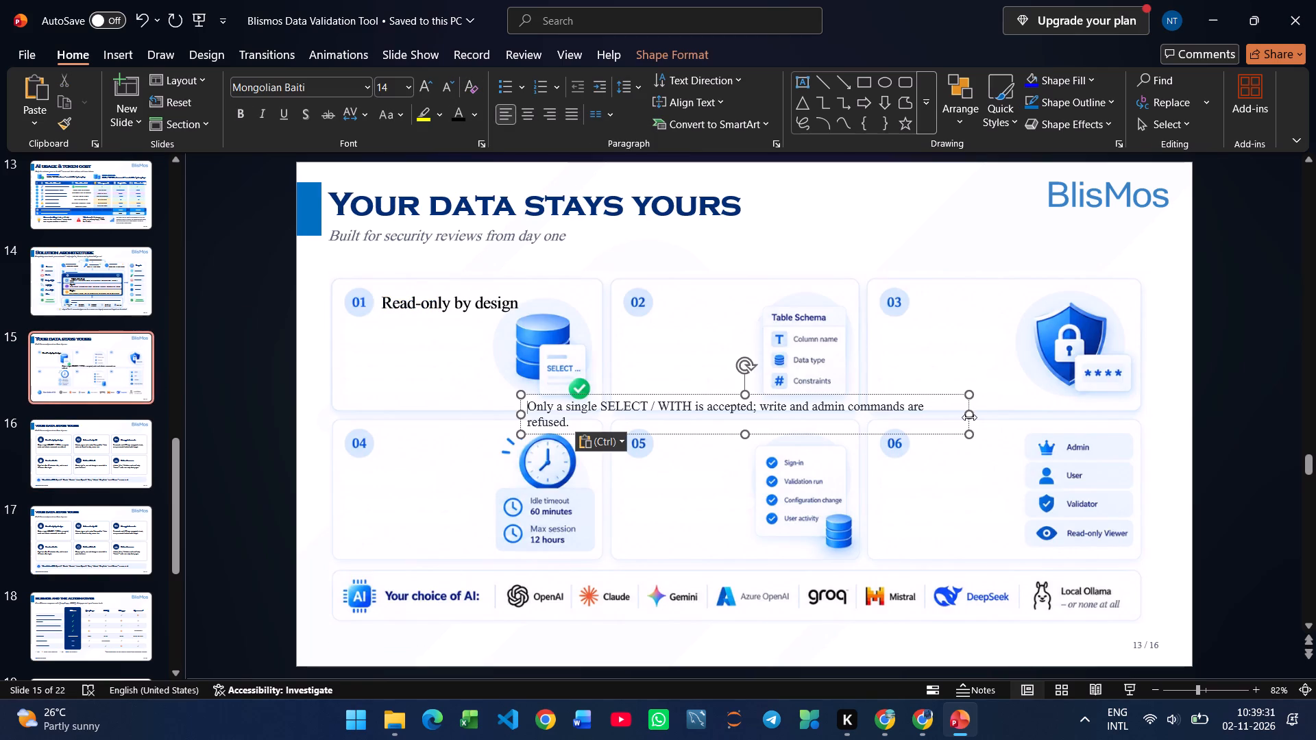
{"action": "left_click_drag", "start_coordinate": [971, 416], "coordinate": [729, 421]}
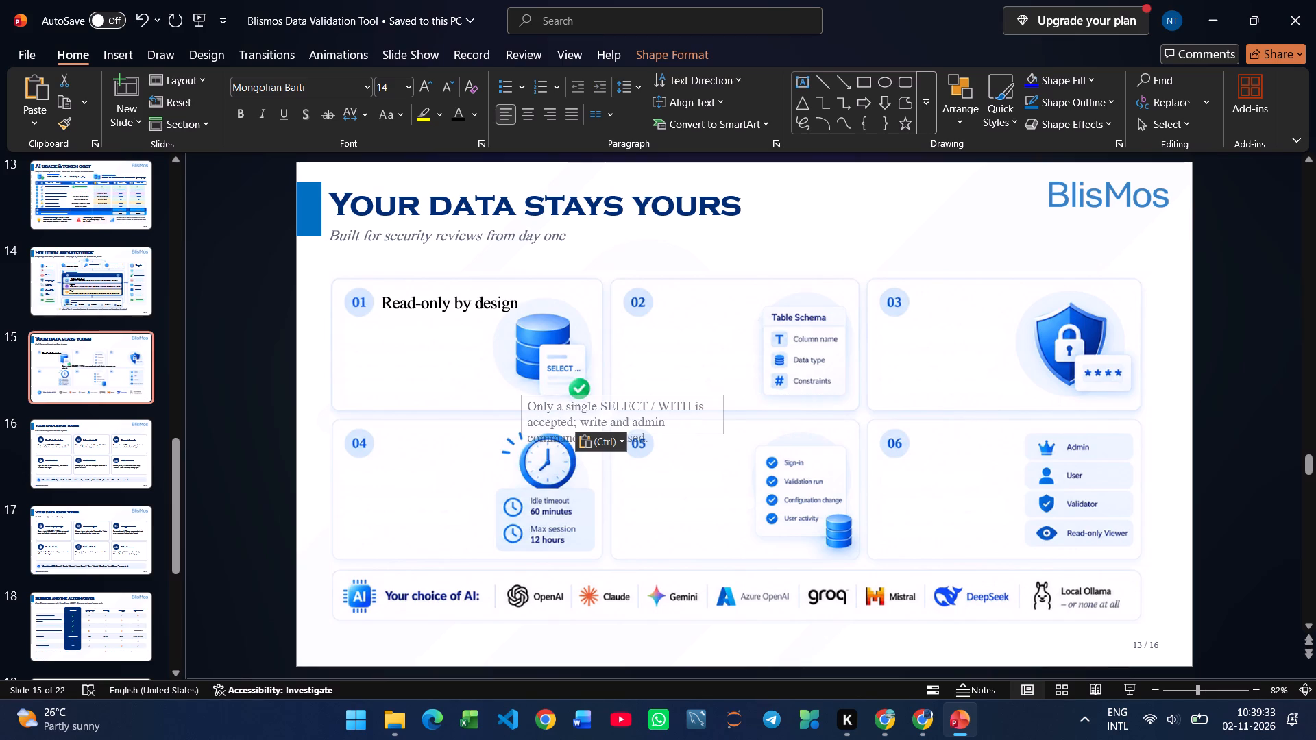
{"action": "left_click_drag", "start_coordinate": [729, 421], "coordinate": [699, 425]}
{"action": "left_click_drag", "start_coordinate": [653, 450], "coordinate": [459, 391]}
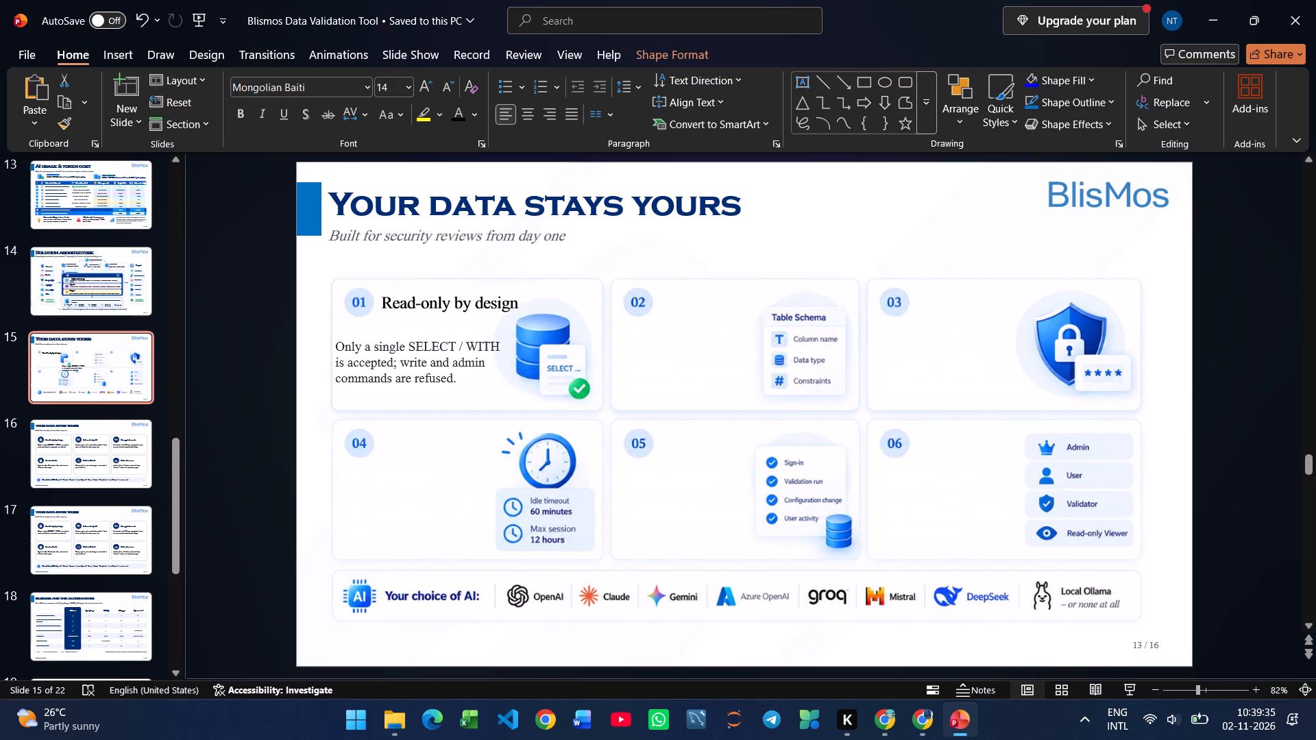
{"action": "left_click_drag", "start_coordinate": [459, 391], "coordinate": [461, 379]}
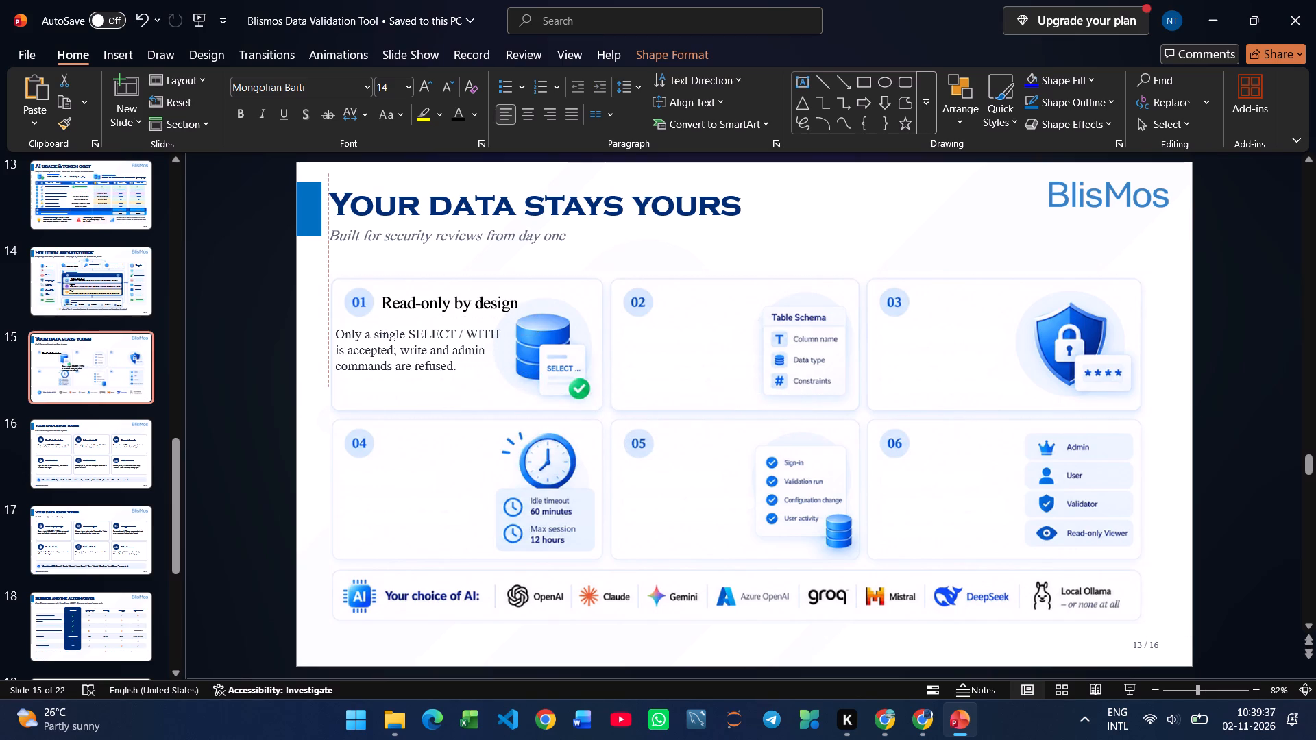
{"action": "left_click_drag", "start_coordinate": [461, 379], "coordinate": [461, 379]}
{"action": "left_click_drag", "start_coordinate": [512, 351], "coordinate": [502, 351]}
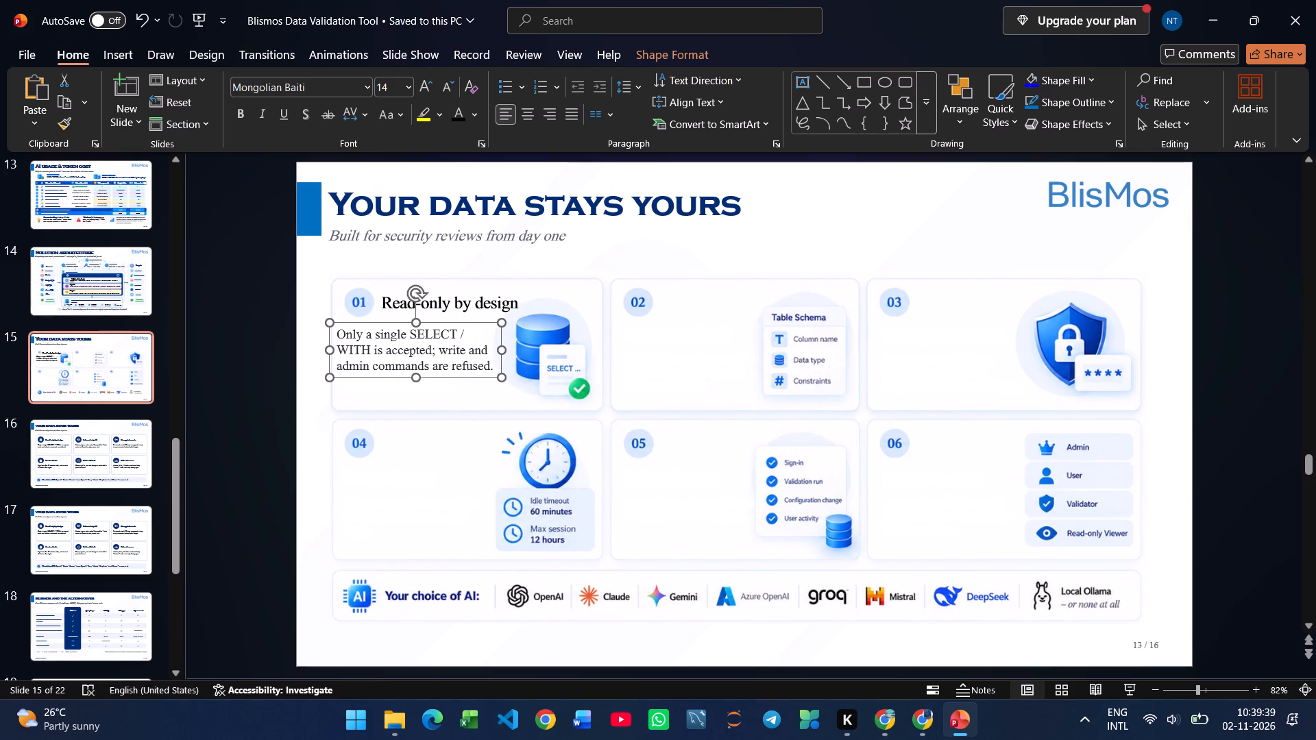
Set the description text in card 01 on slide 15 to black.
{"action": "left_click", "coordinate": [449, 375]}
{"action": "left_click", "coordinate": [463, 112]}
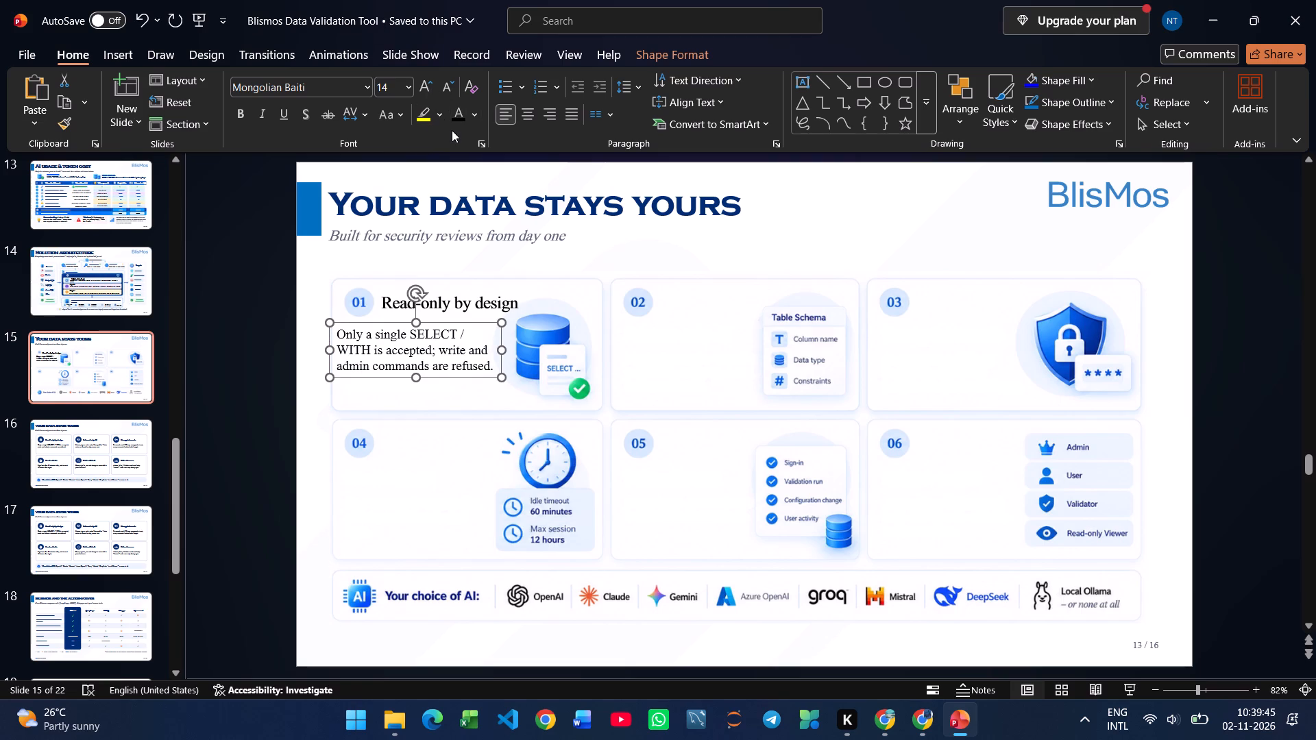
{"action": "left_click", "coordinate": [120, 416]}
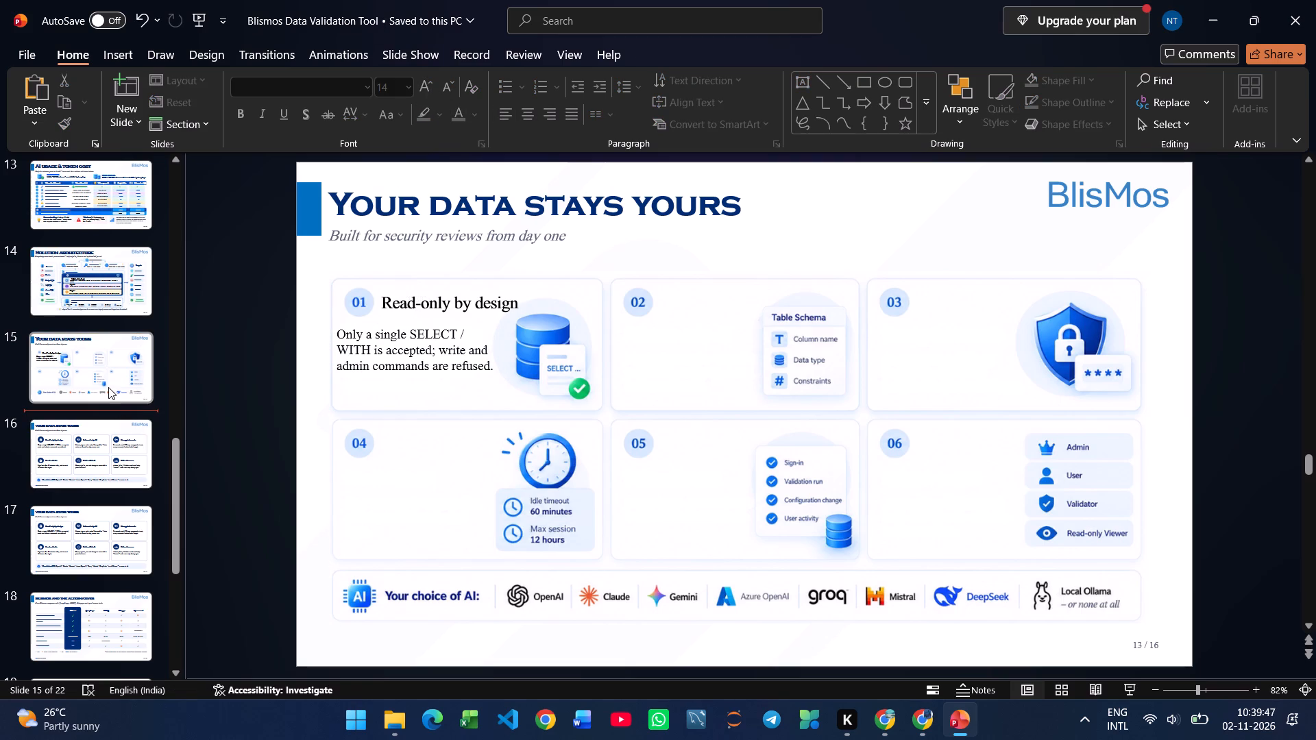
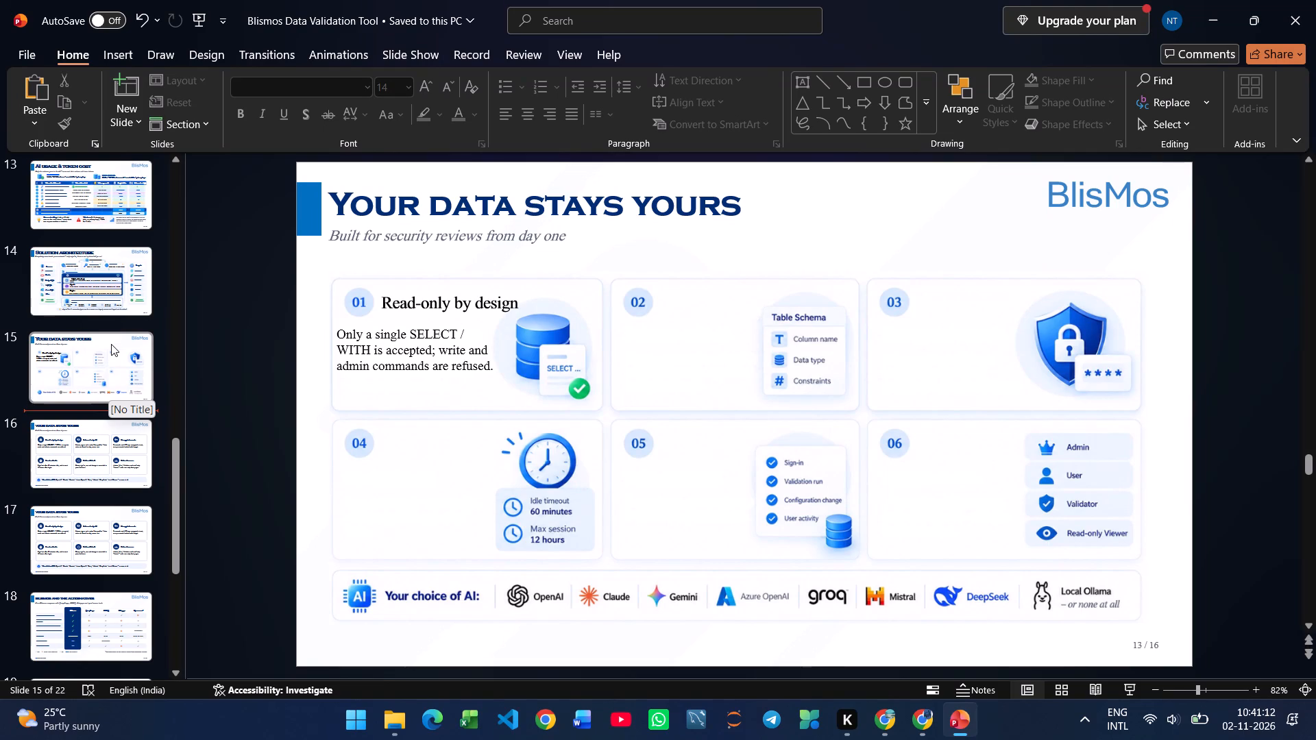
Copy the heading "Schema-only AI" from slide 16 to slide 15 and narrow its text box to fit closer around the text.
{"action": "left_click", "coordinate": [136, 456]}
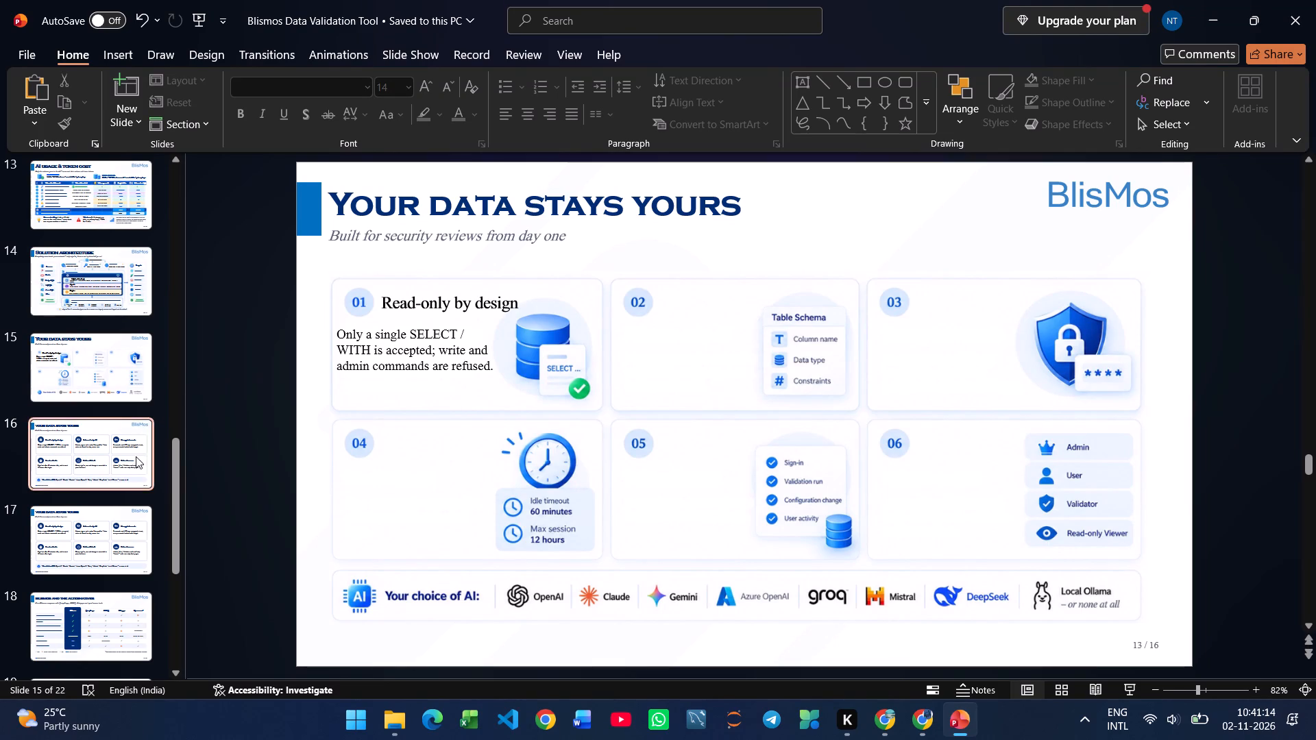
{"action": "left_click", "coordinate": [727, 311]}
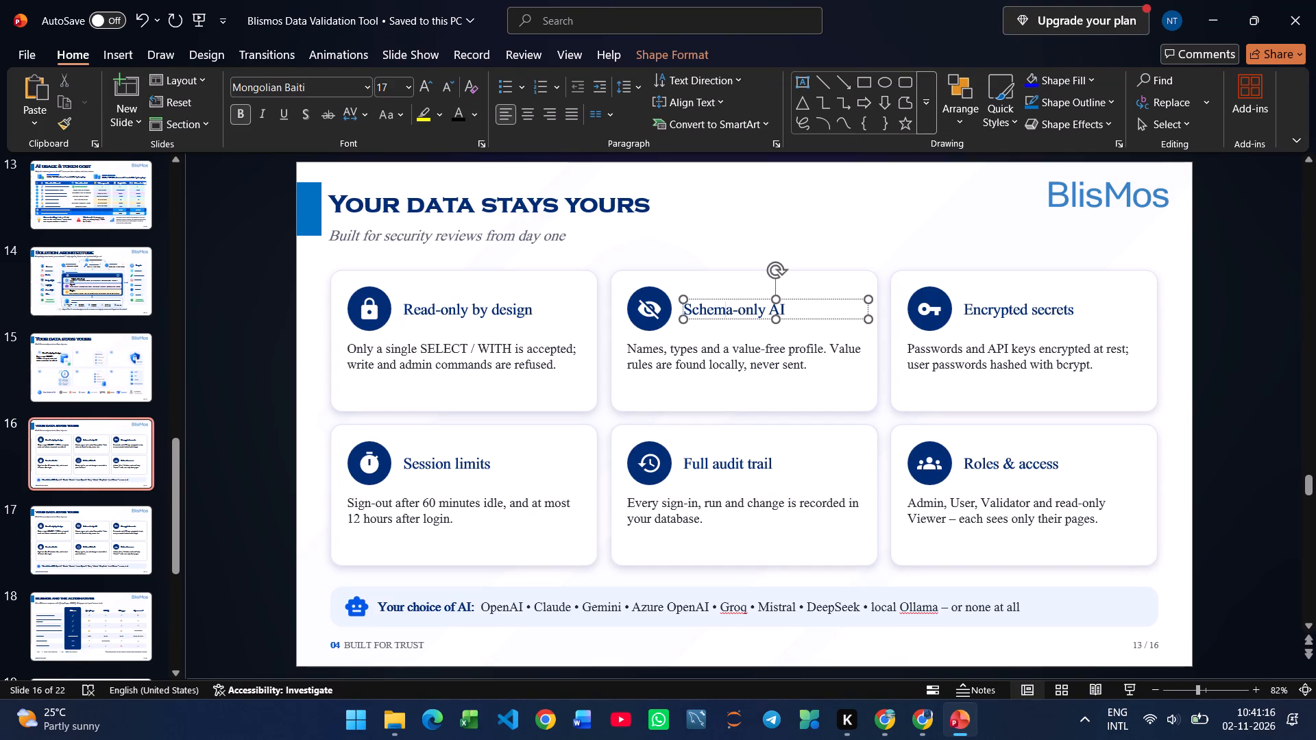
{"action": "key", "text": "ctrl+a"}
{"action": "key", "text": "ctrl+c"}
{"action": "left_click", "coordinate": [128, 349]}
{"action": "key", "text": "ctrl+v"}
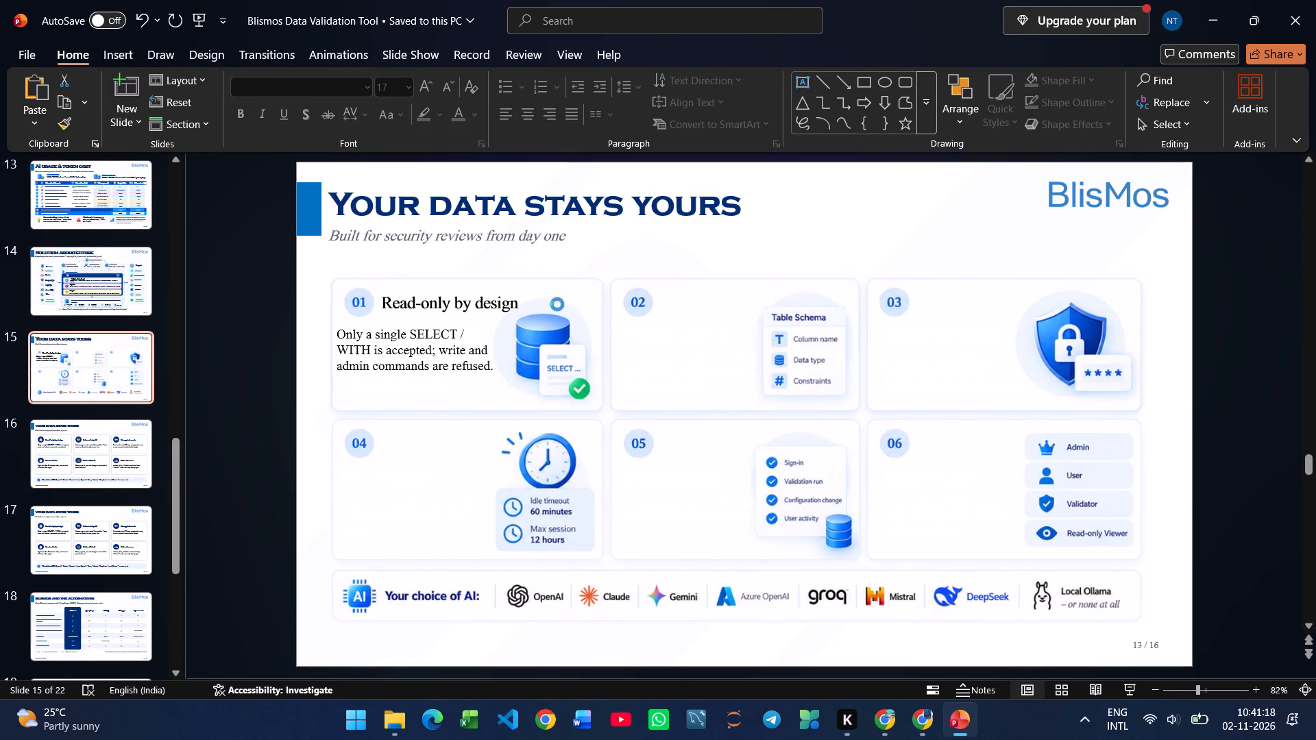
{"action": "left_click_drag", "start_coordinate": [971, 416], "coordinate": [729, 432]}
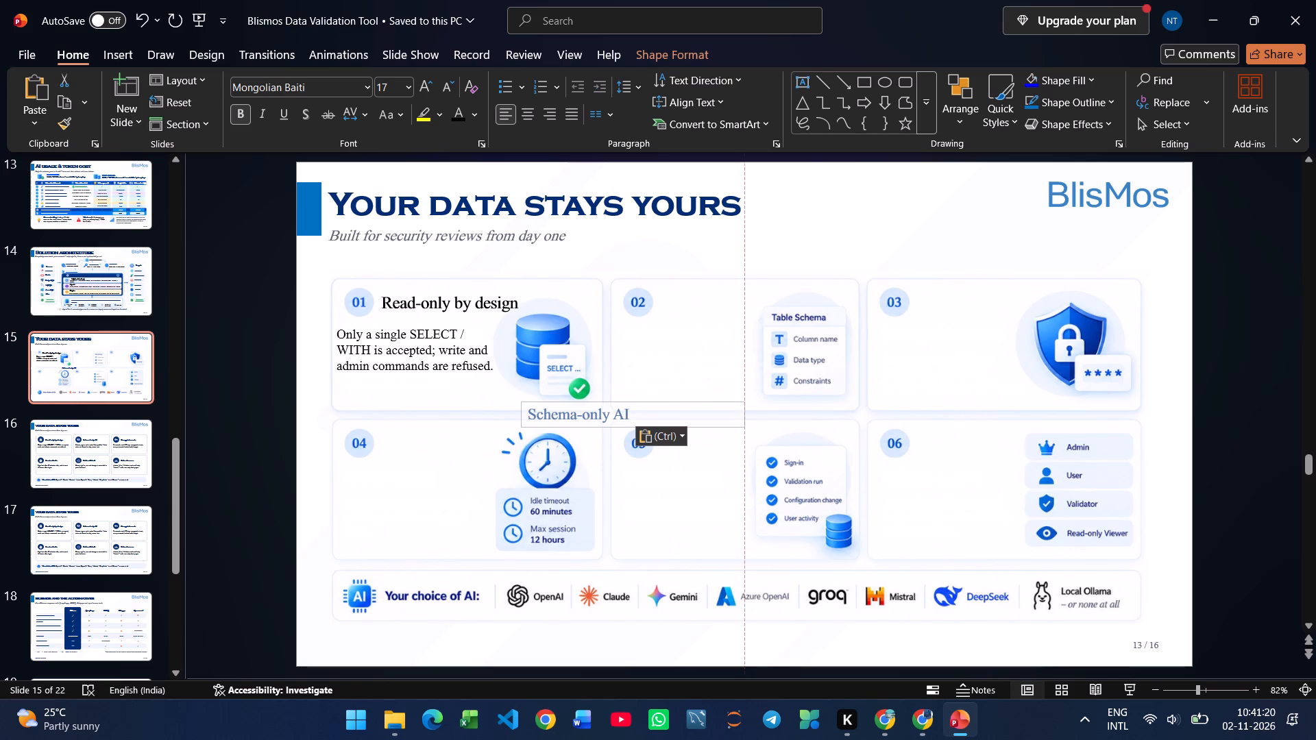
{"action": "left_click_drag", "start_coordinate": [729, 432], "coordinate": [663, 433]}
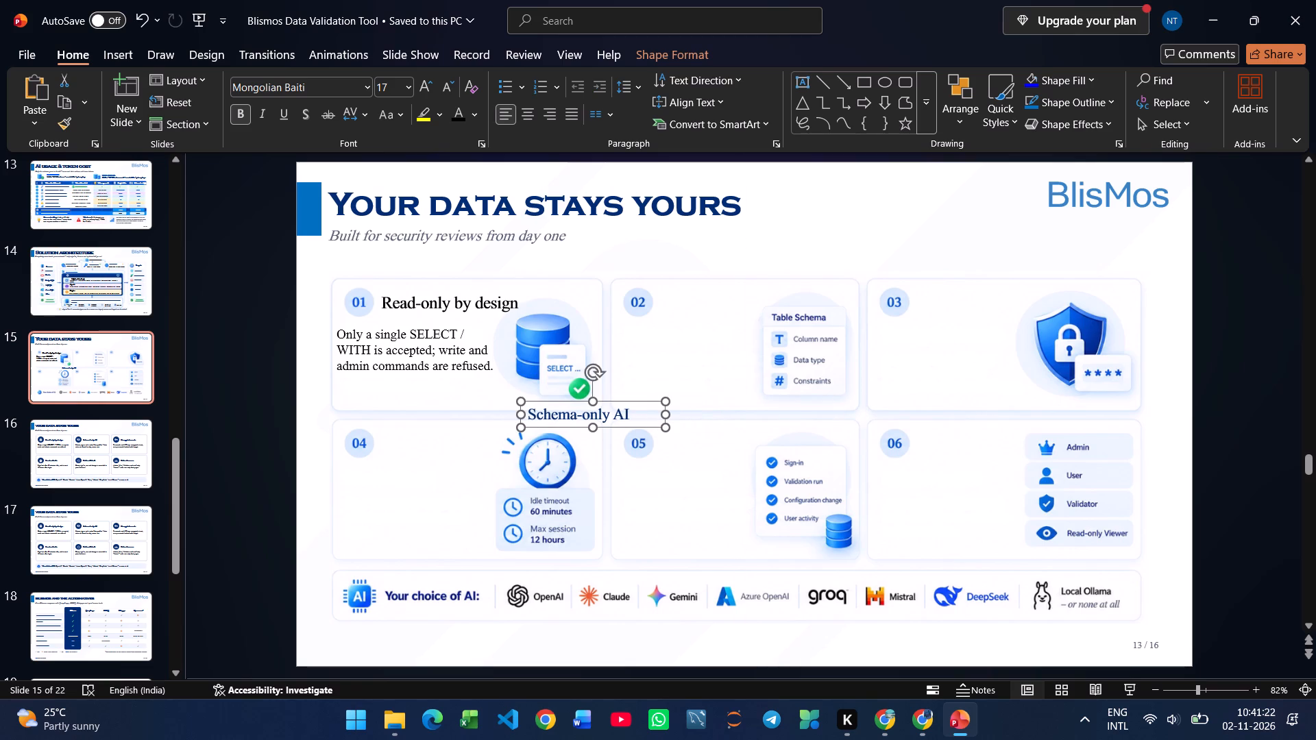
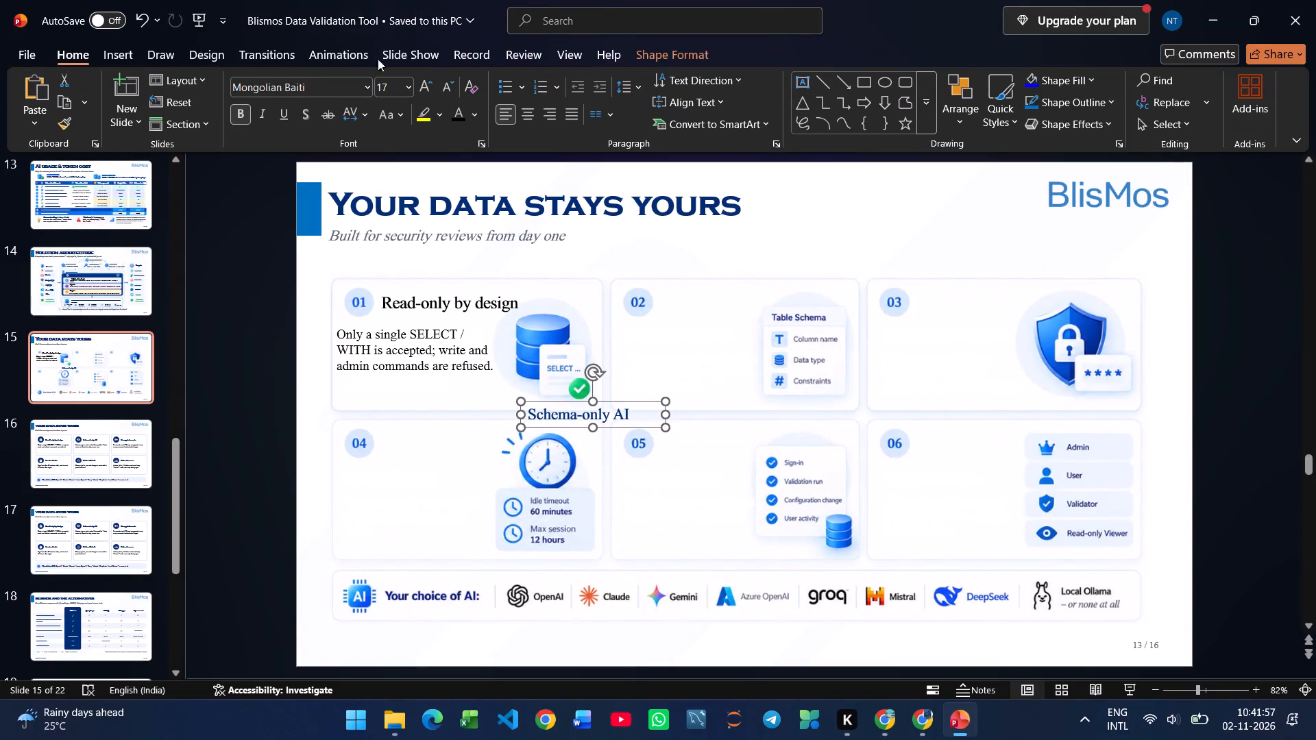
Set the "Schema-only AI" heading to size 18 in black and place it beside number 02 on the second card.
{"action": "left_click", "coordinate": [426, 78]}
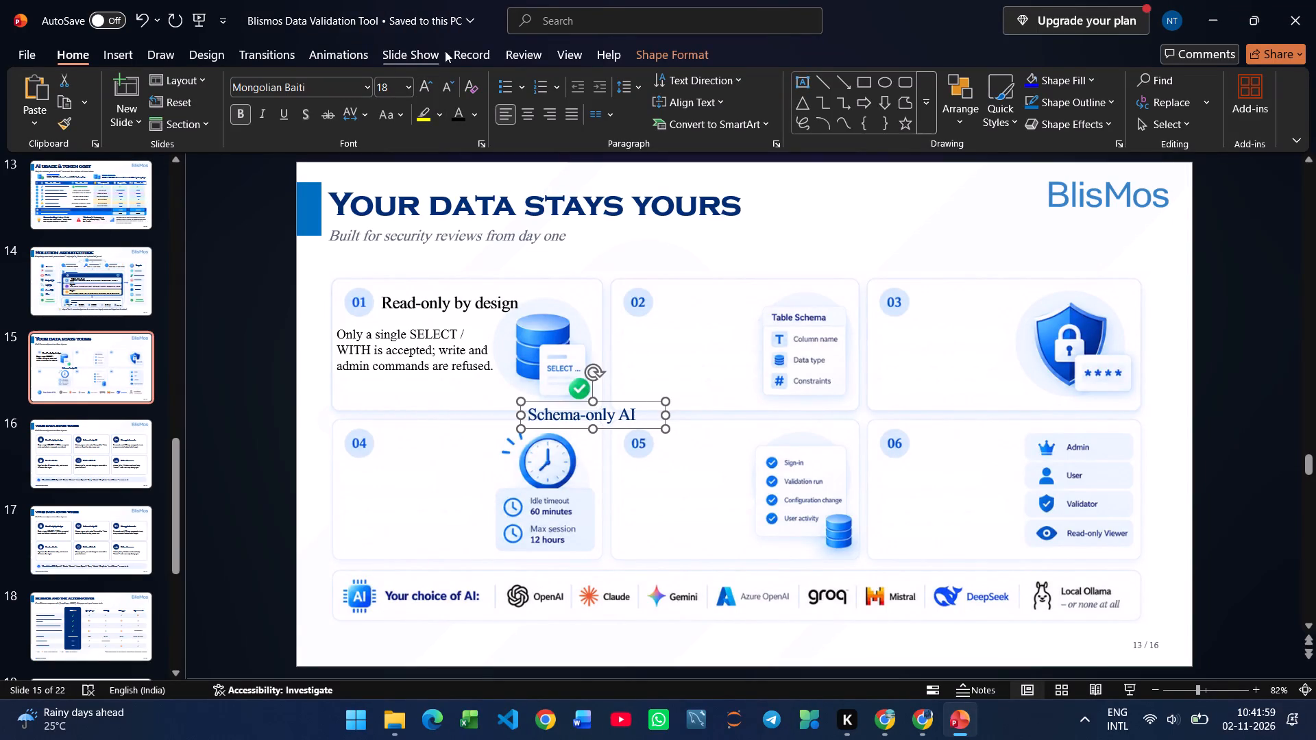
{"action": "left_click", "coordinate": [457, 120]}
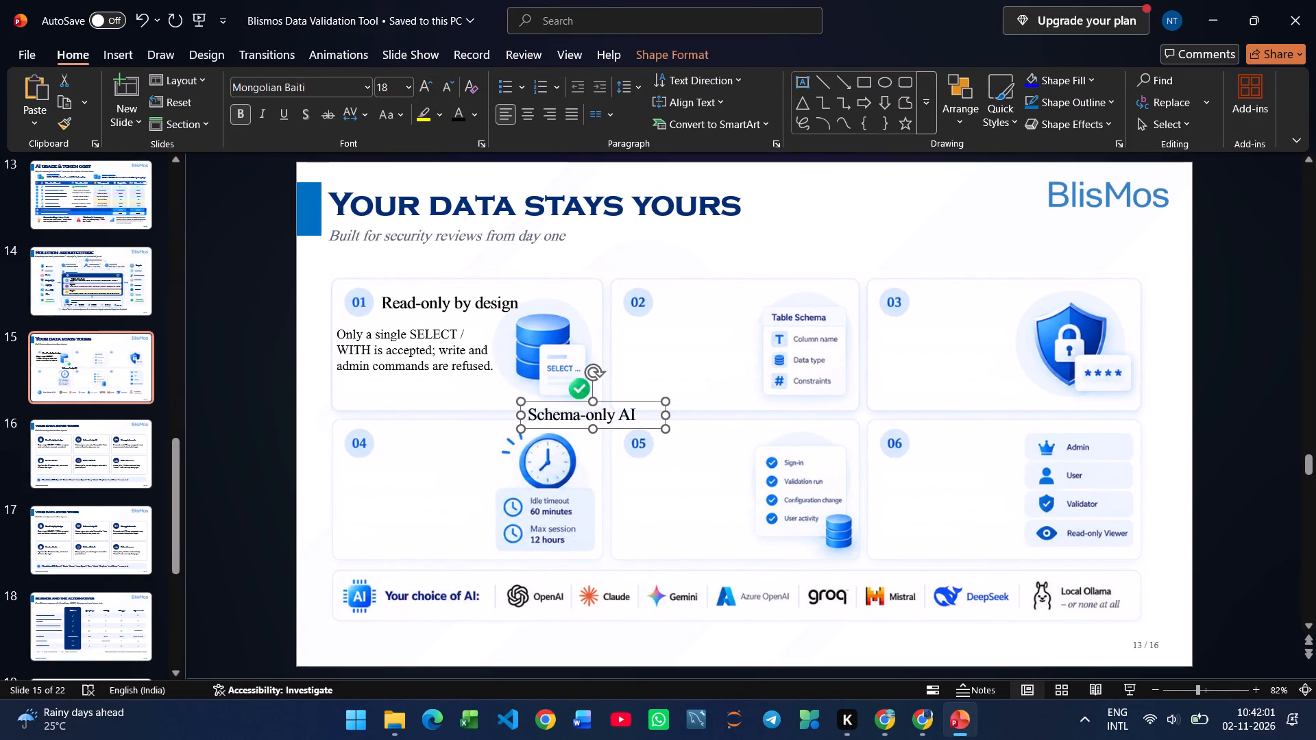
{"action": "left_click_drag", "start_coordinate": [624, 426], "coordinate": [755, 313]}
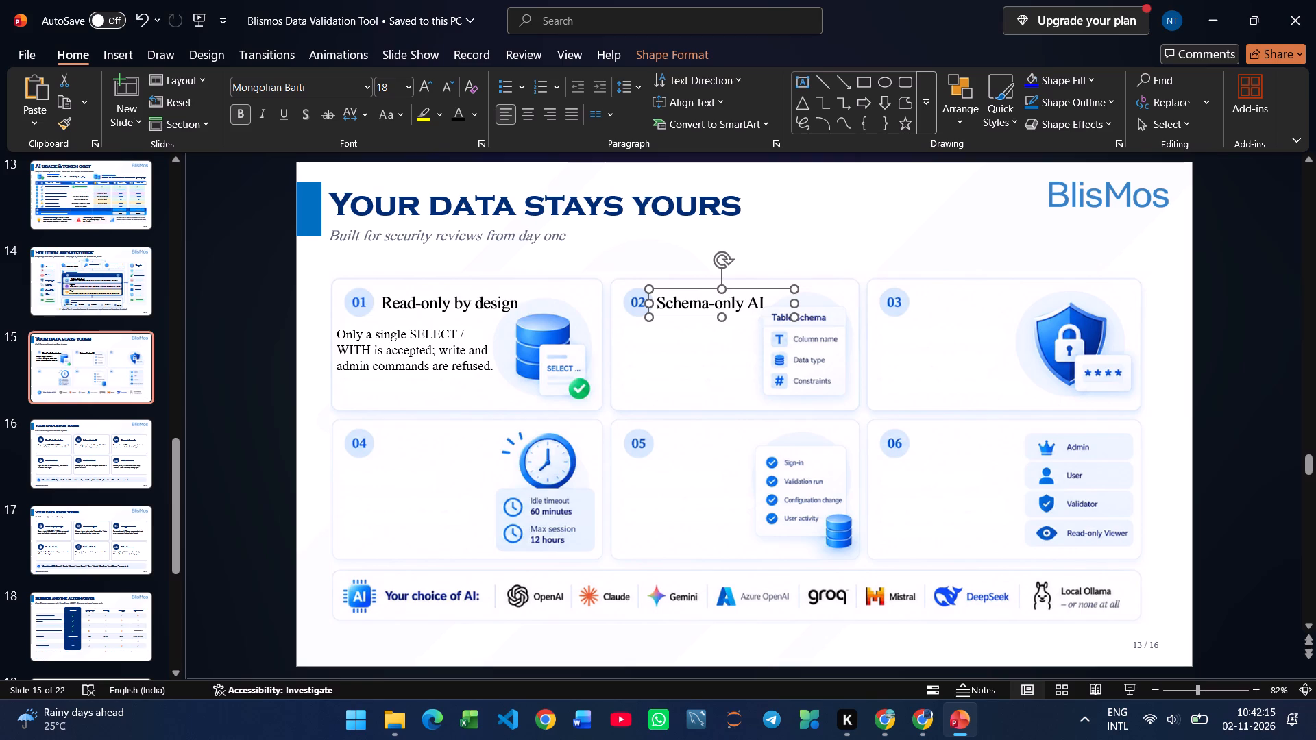
Copy the "Schema-only AI" description from slide 16 to slide 15 and narrow its text box so it wraps onto three lines.
{"action": "left_click", "coordinate": [116, 454]}
{"action": "left_click_drag", "start_coordinate": [814, 367], "coordinate": [624, 354]}
{"action": "key", "text": "ctrl+c"}
{"action": "left_click", "coordinate": [106, 352]}
{"action": "key", "text": "ctrl+v"}
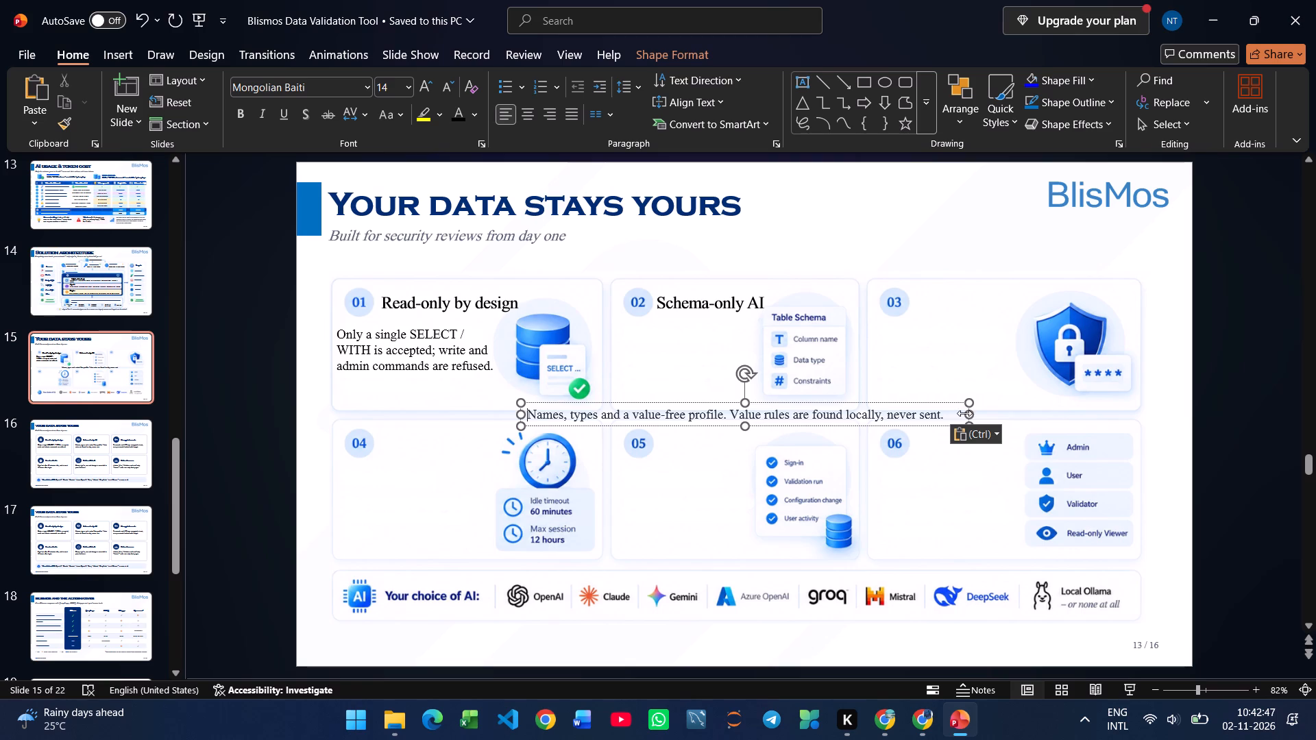
{"action": "left_click_drag", "start_coordinate": [966, 413], "coordinate": [720, 439]}
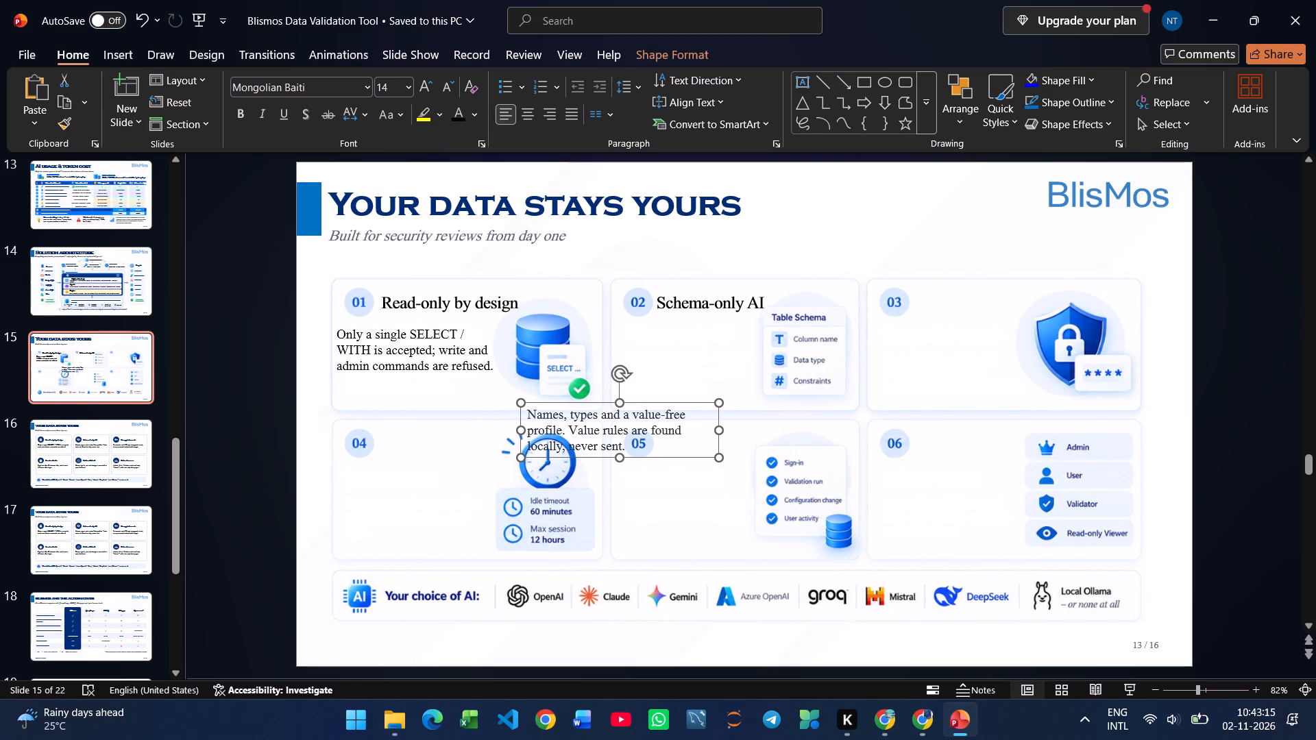
Place the description beneath the "Schema-only AI" heading on card 02 and fit its width beside the Table Schema graphic on three lines.
{"action": "left_click", "coordinate": [783, 321]}
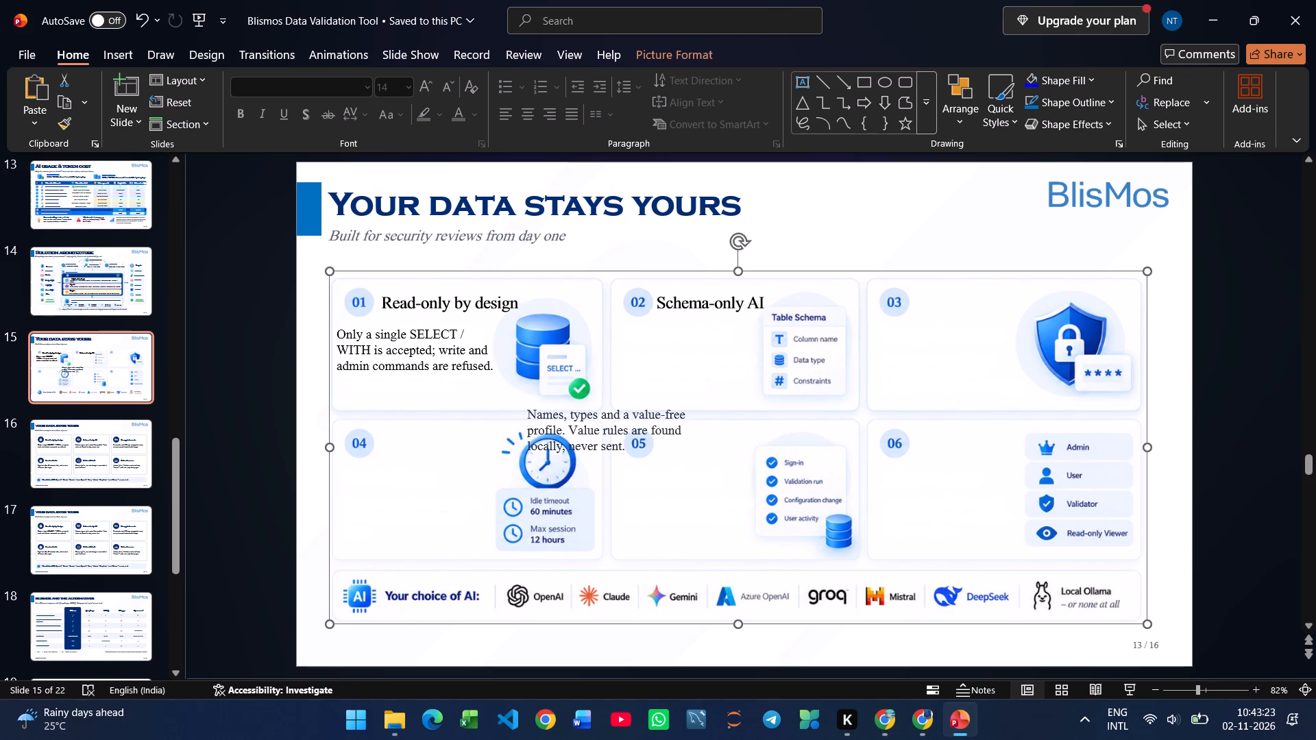
{"action": "left_click", "coordinate": [690, 421]}
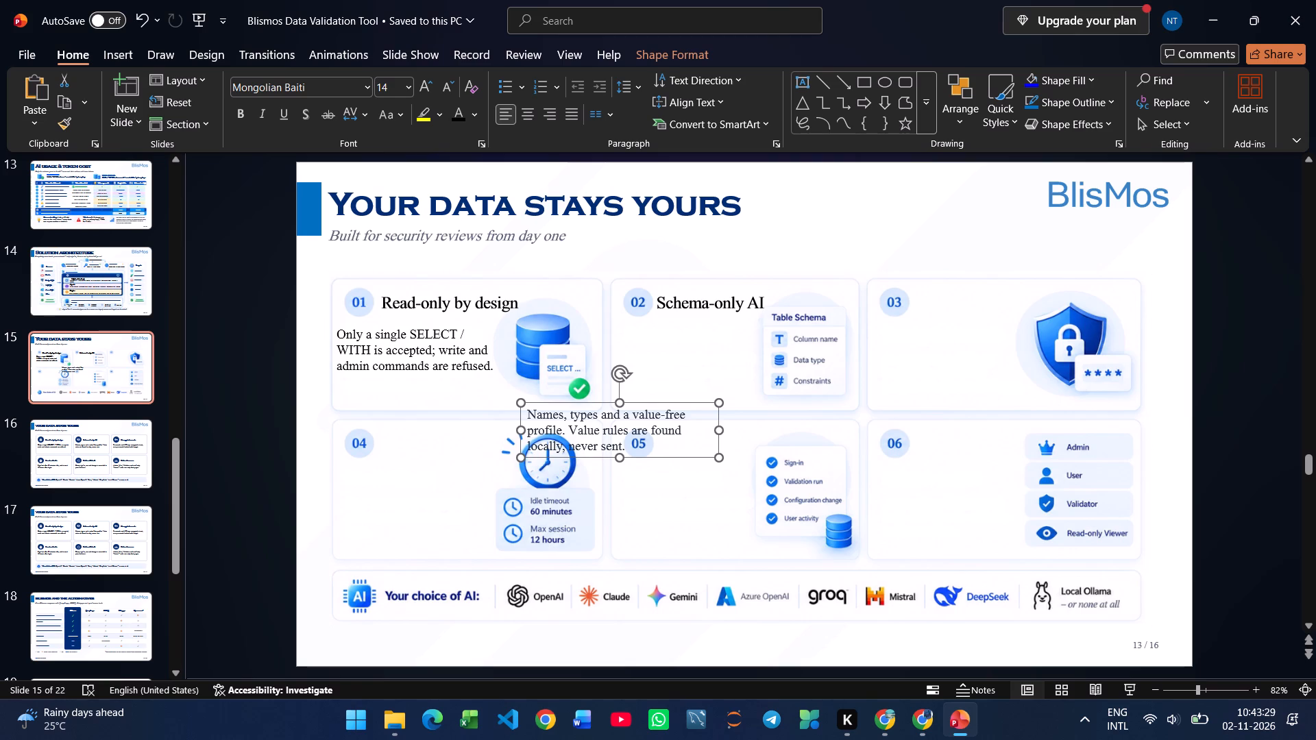
{"action": "left_click_drag", "start_coordinate": [672, 459], "coordinate": [761, 392]}
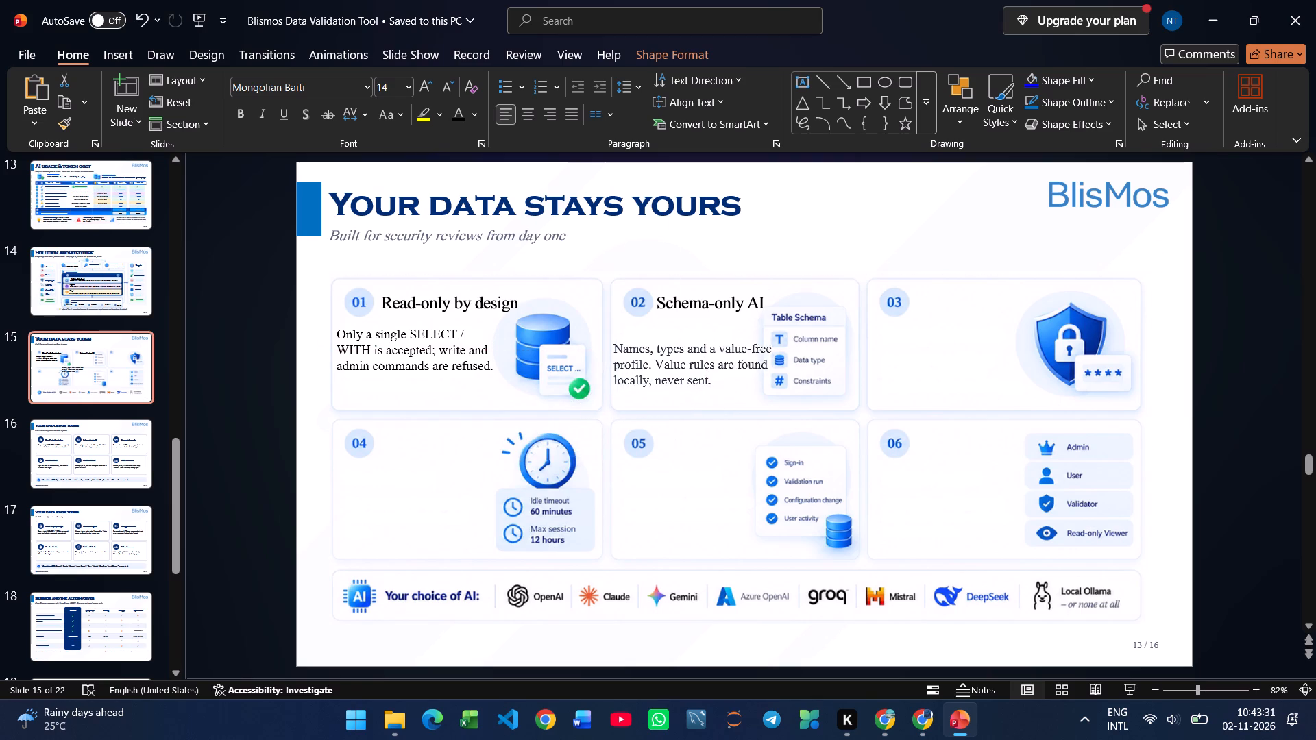
{"action": "left_click_drag", "start_coordinate": [761, 392], "coordinate": [770, 380]}
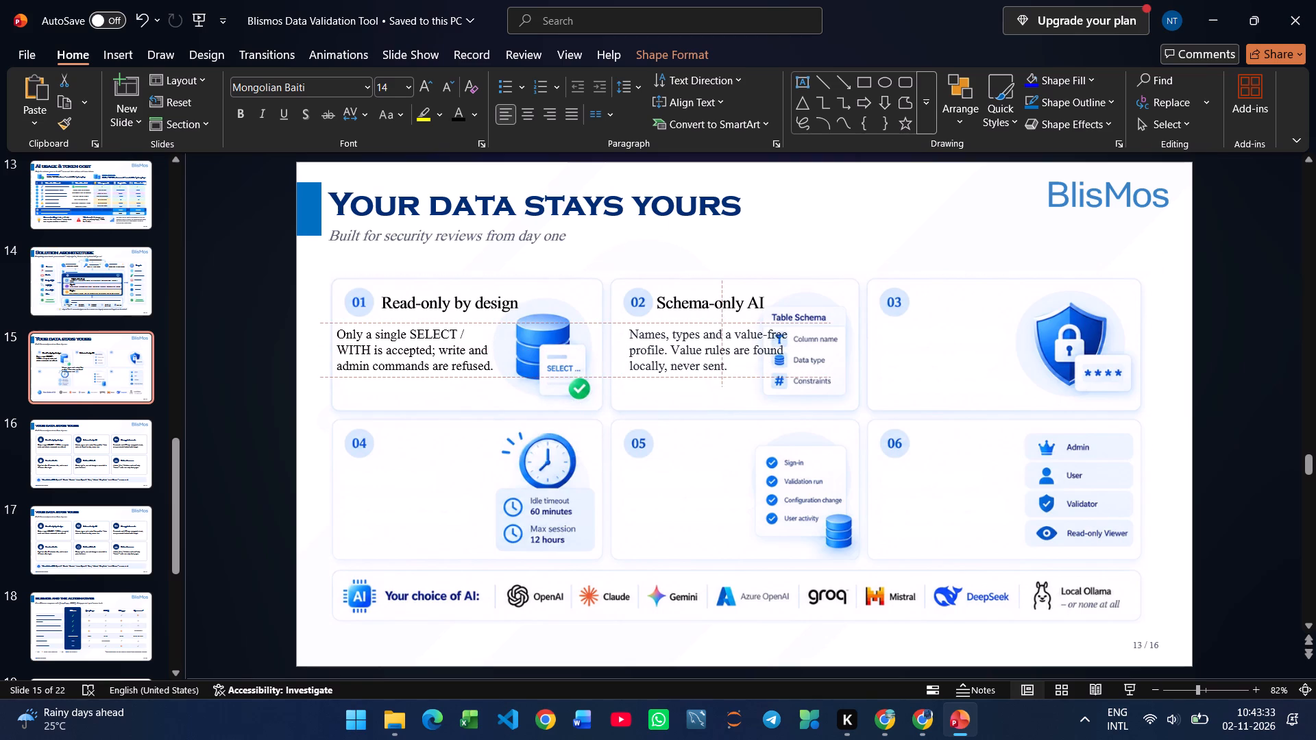
{"action": "left_click_drag", "start_coordinate": [770, 380], "coordinate": [766, 382]}
{"action": "left_click_drag", "start_coordinate": [809, 349], "coordinate": [766, 361]}
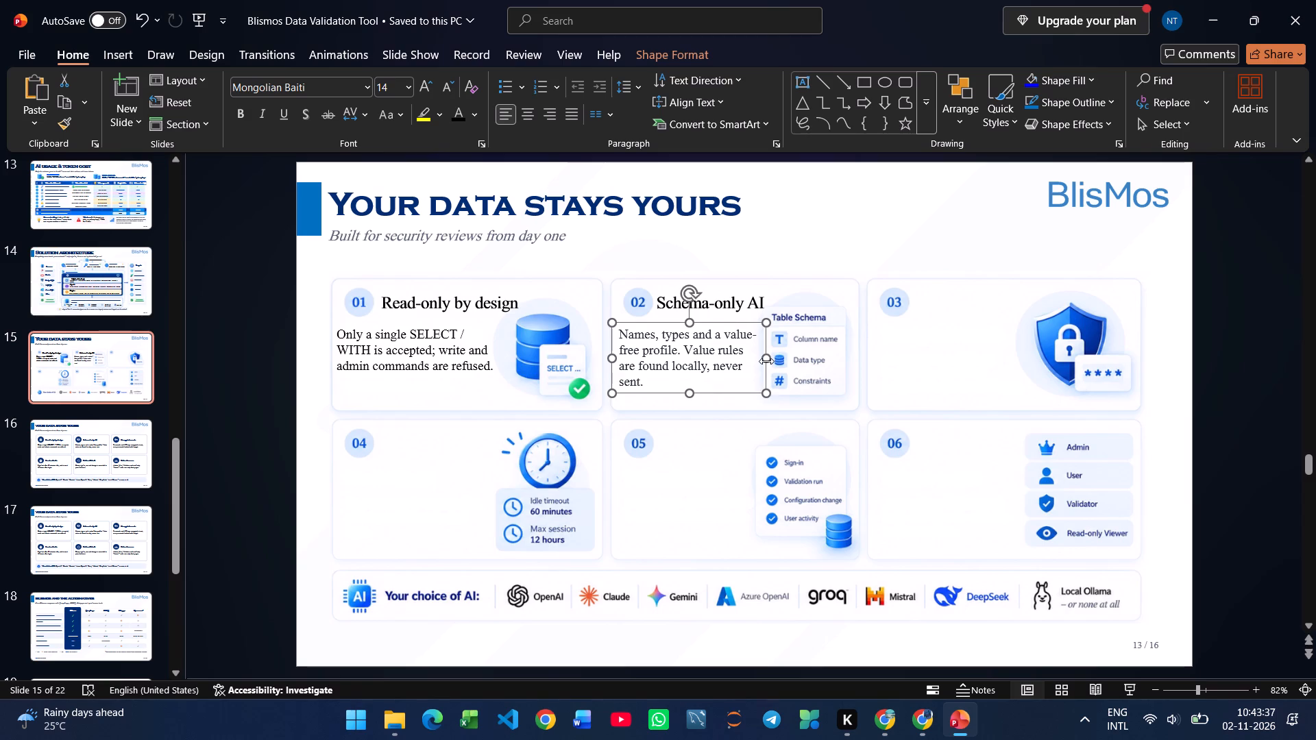
{"action": "left_click_drag", "start_coordinate": [766, 359], "coordinate": [777, 358]}
{"action": "left_click", "coordinate": [724, 395]}
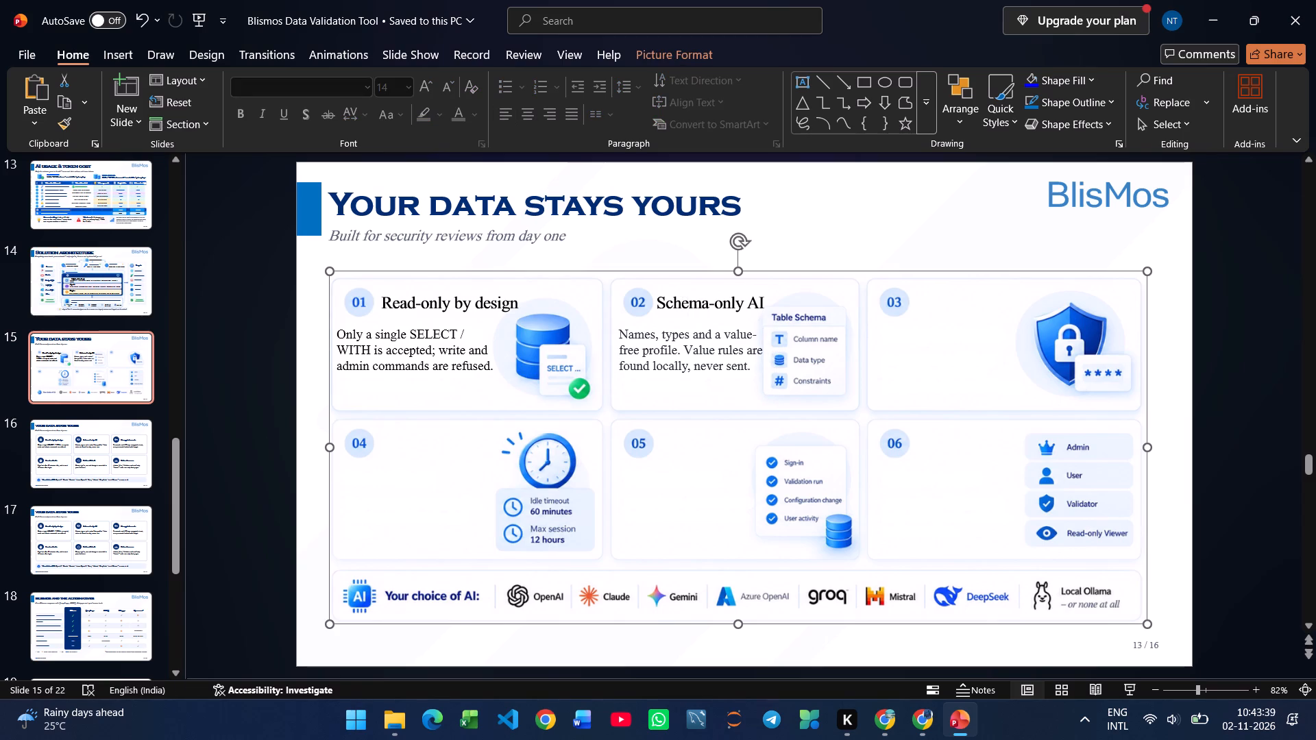
Copy the heading "Encrypted secrets" from slide 16 to slide 15 and narrow its text box to fit closer around the text.
{"action": "left_click", "coordinate": [112, 439]}
{"action": "left_click", "coordinate": [1032, 306]}
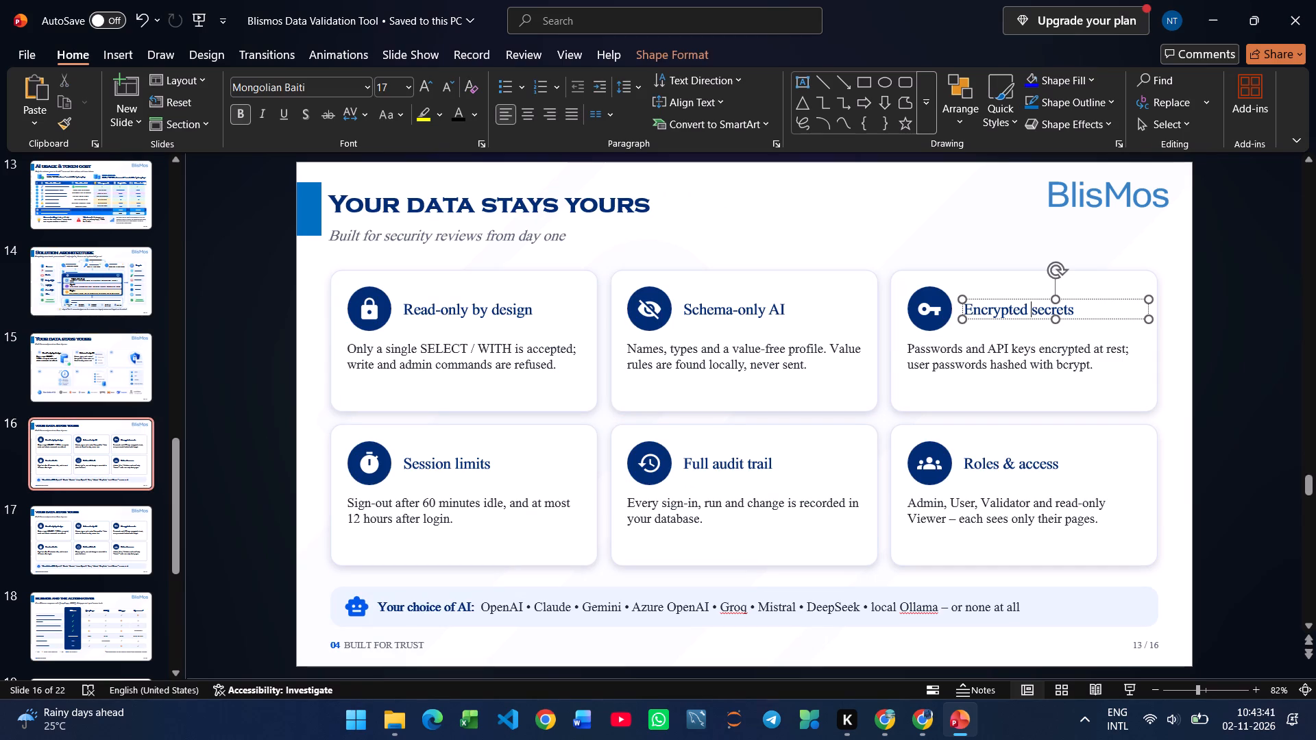
{"action": "key", "text": "ctrl+a"}
{"action": "key", "text": "ctrl+c"}
{"action": "left_click", "coordinate": [113, 371]}
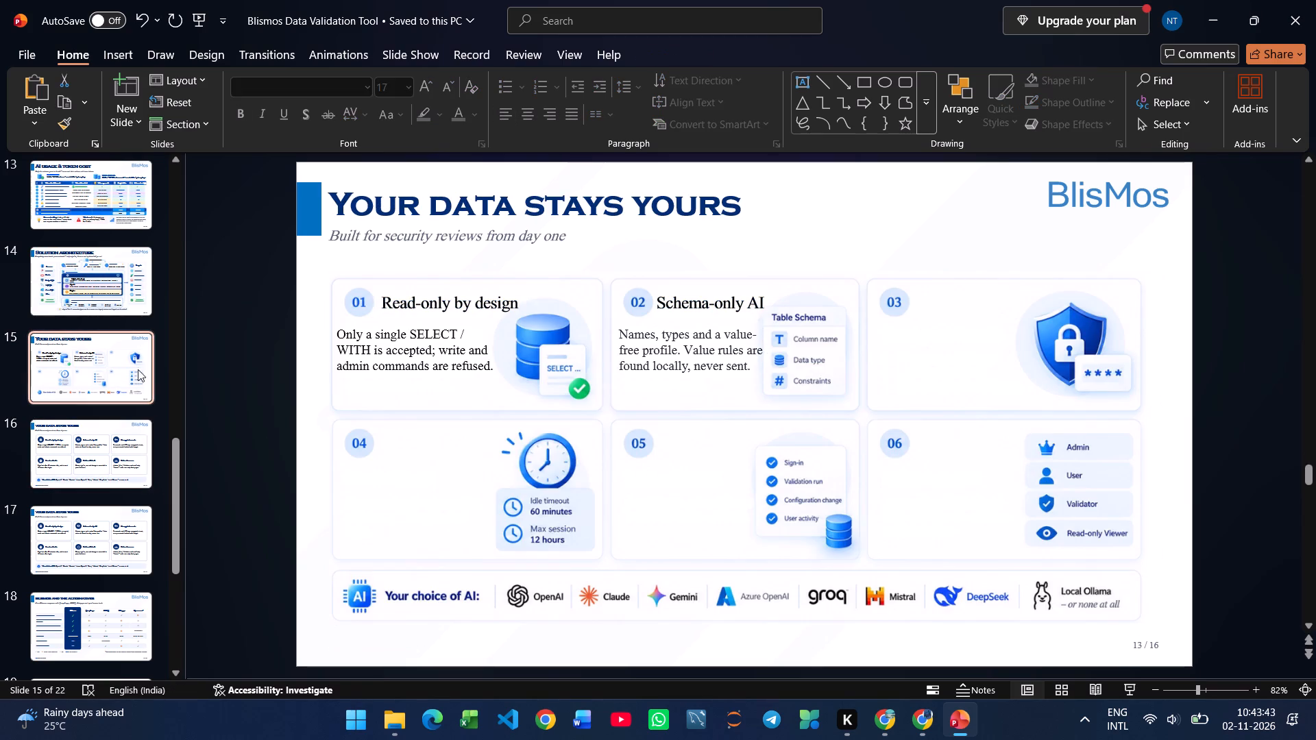
{"action": "key", "text": "ctrl+v"}
{"action": "left_click_drag", "start_coordinate": [967, 415], "coordinate": [667, 419]}
Make the "Encrypted secrets" heading black at size 18 and place it beside number 03 on the third card.
{"action": "left_click", "coordinate": [452, 114]}
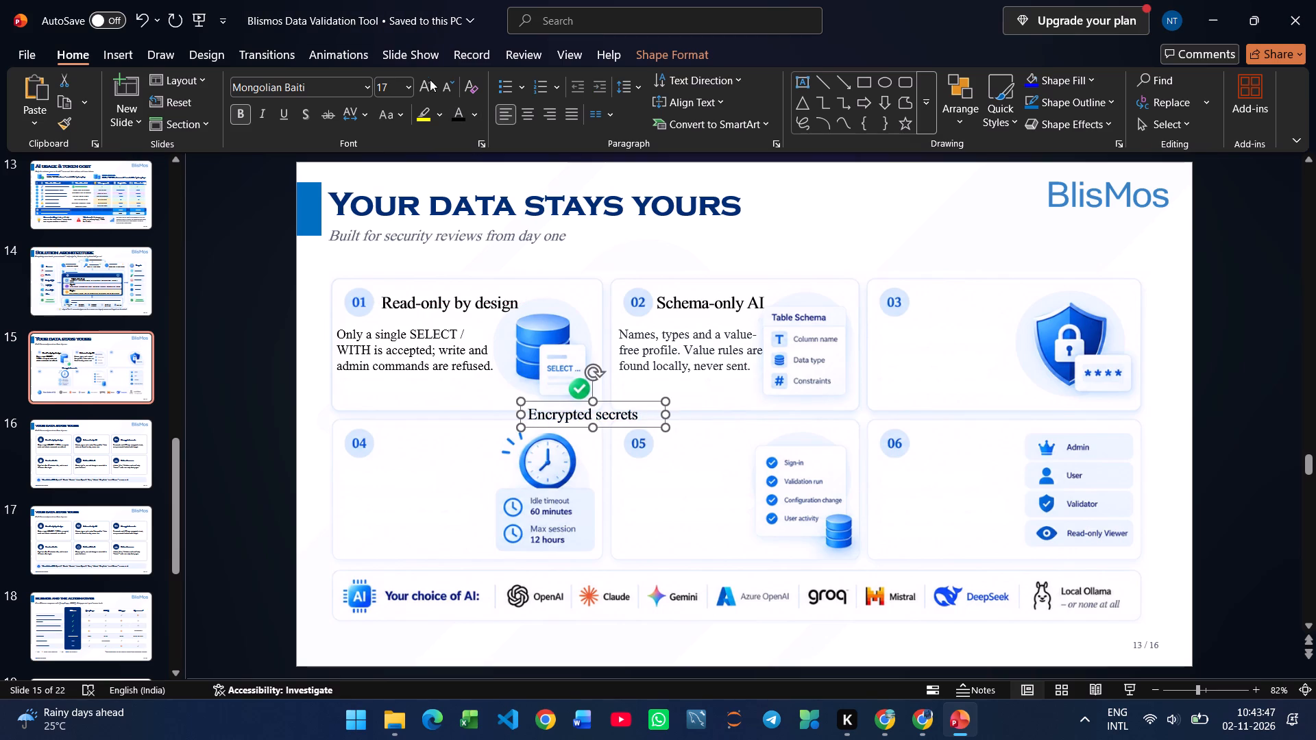
{"action": "left_click", "coordinate": [430, 79]}
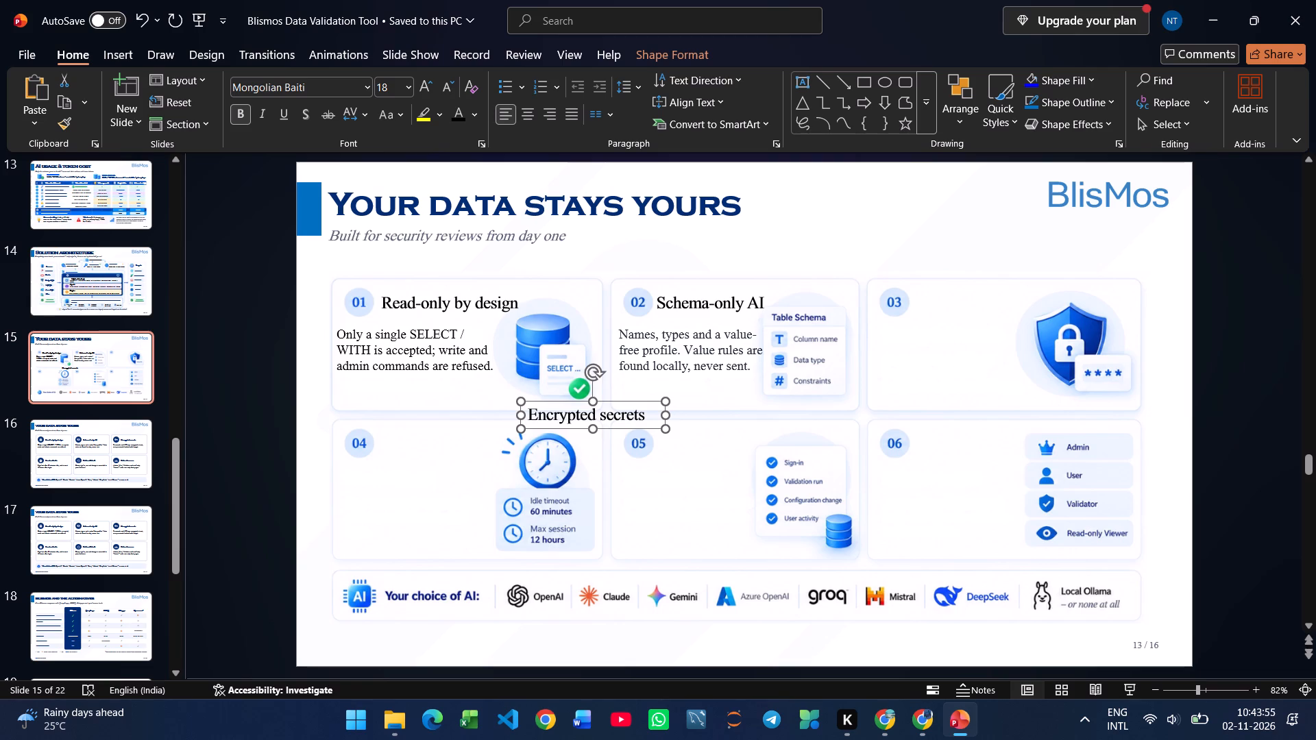
{"action": "left_click_drag", "start_coordinate": [619, 425], "coordinate": [1002, 316]}
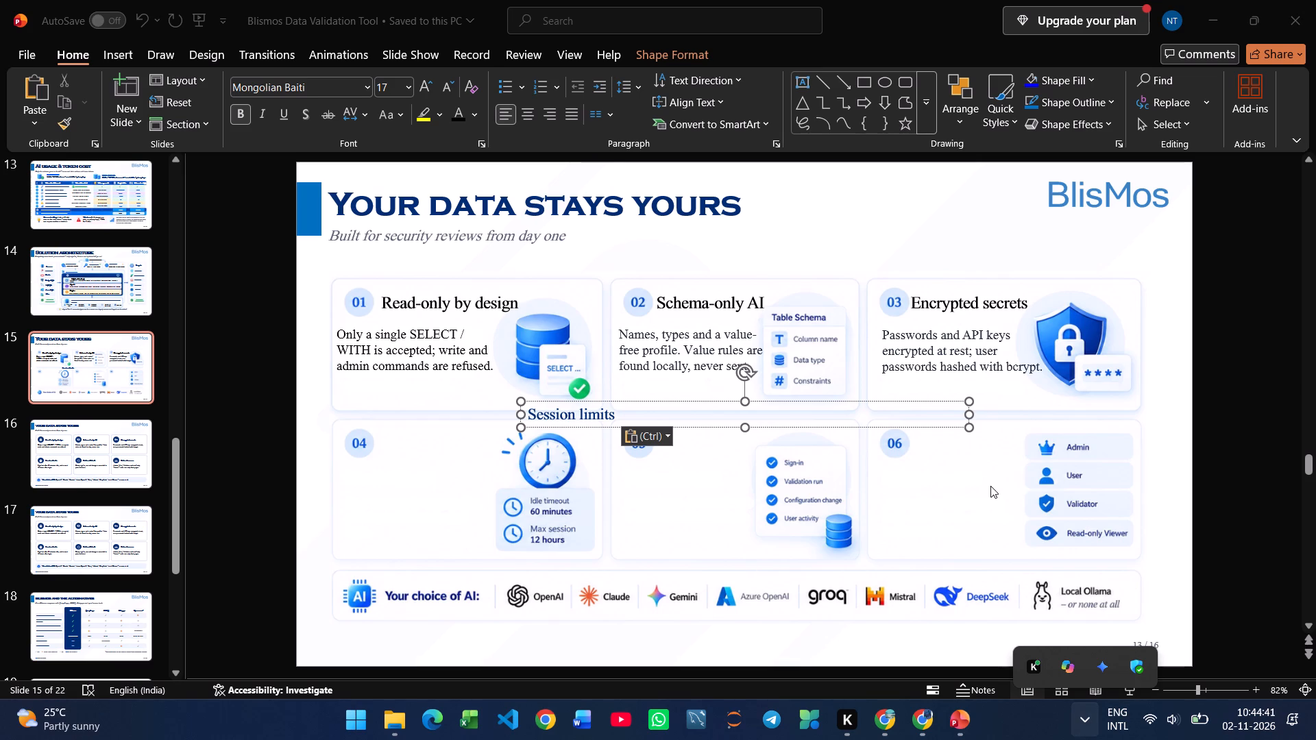
Narrow the pasted "Session limits" heading box, make the text black at size 18, and align it beside number 04.
{"action": "left_click", "coordinate": [1265, 509]}
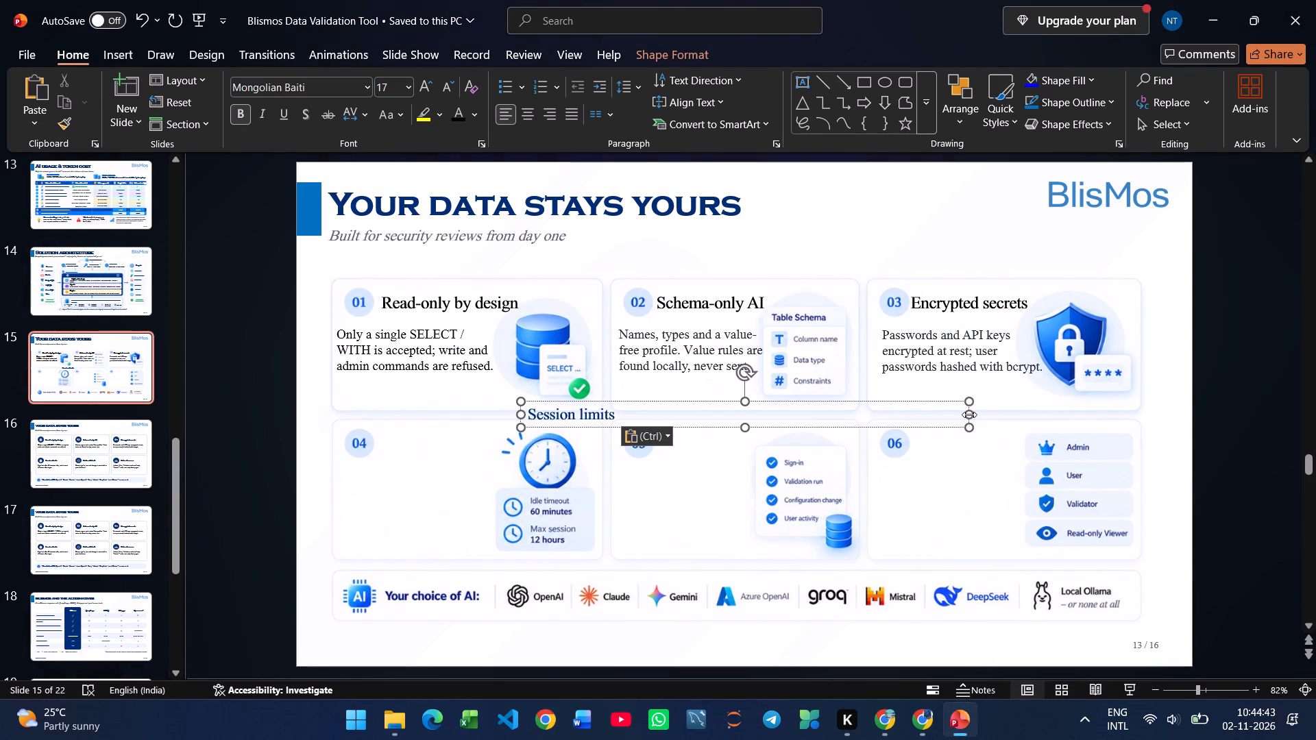
{"action": "left_click_drag", "start_coordinate": [969, 415], "coordinate": [658, 417]}
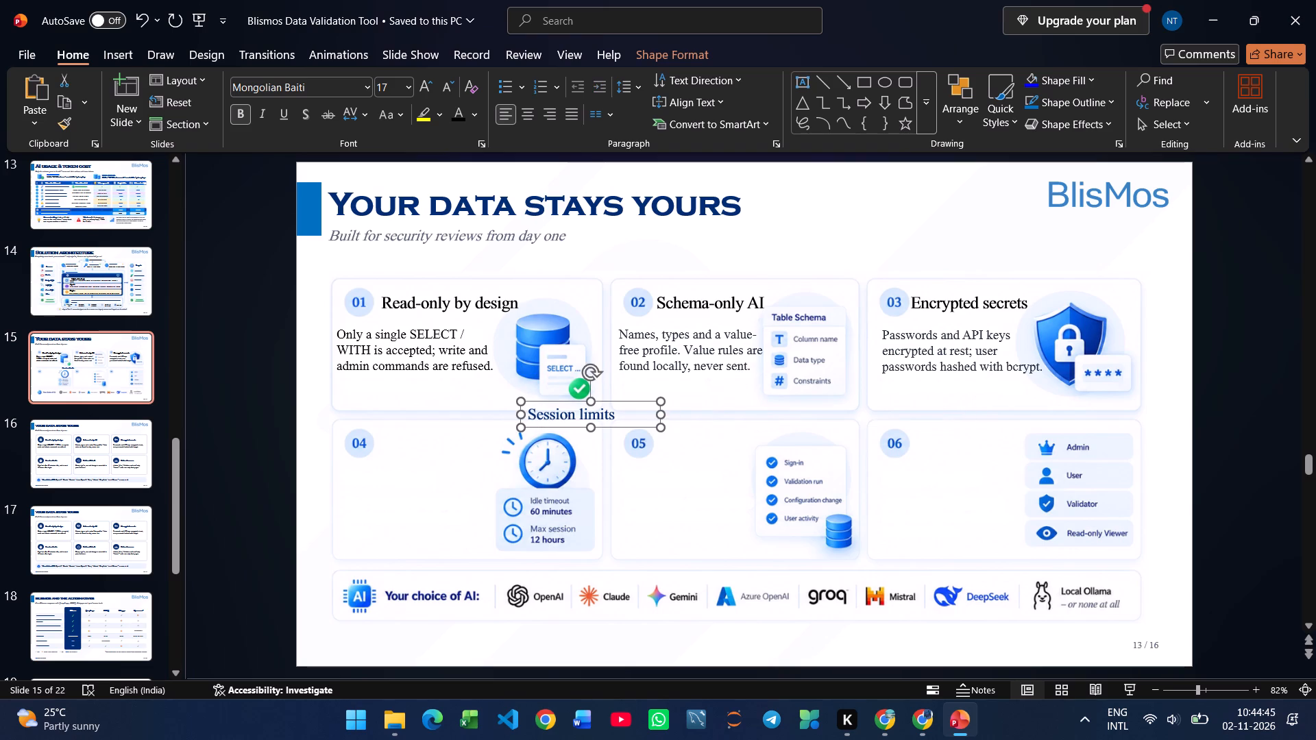
{"action": "left_click", "coordinate": [457, 114]}
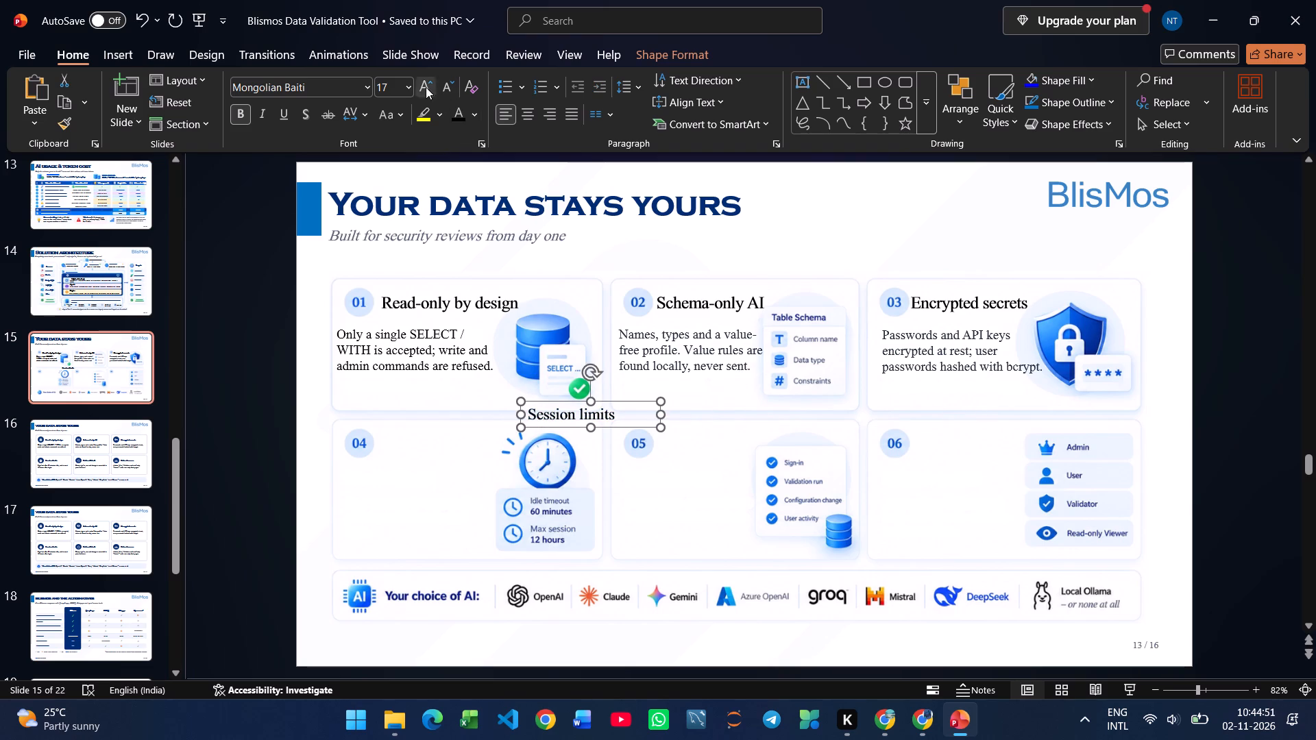
{"action": "left_click", "coordinate": [419, 88]}
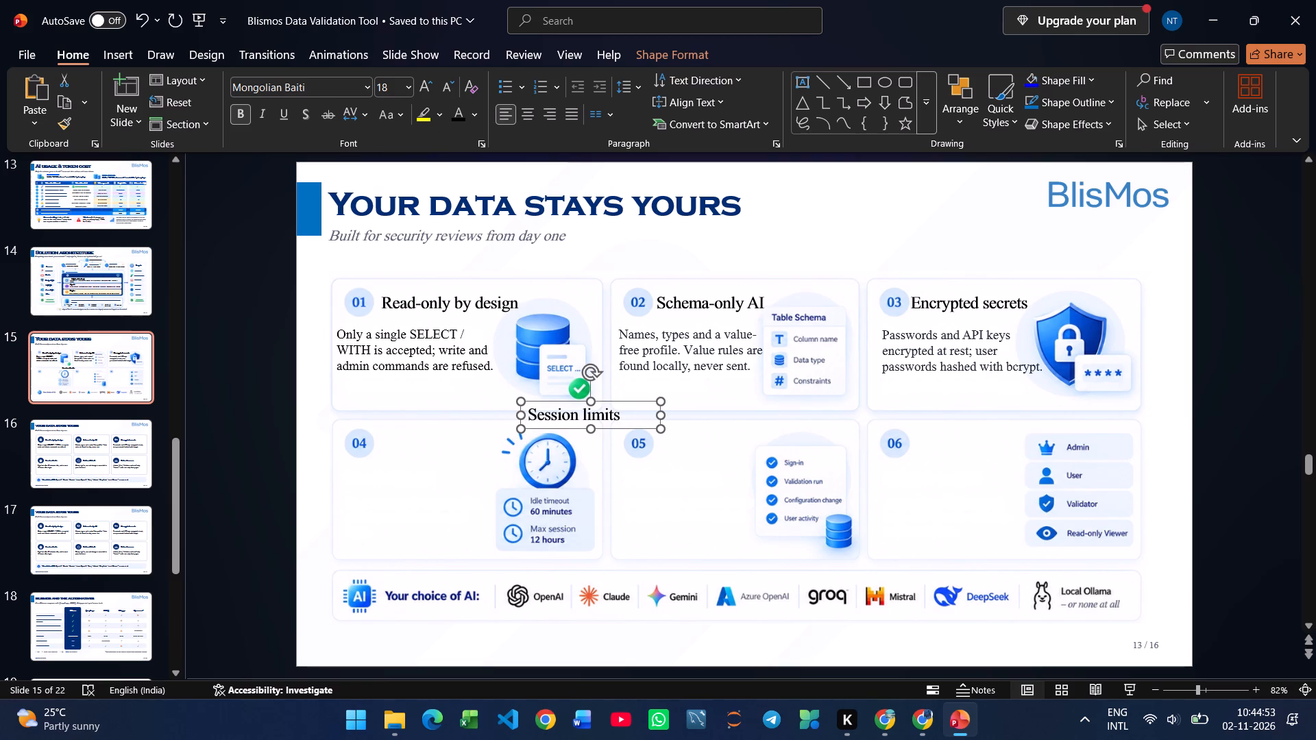
{"action": "left_click_drag", "start_coordinate": [628, 430], "coordinate": [485, 462]}
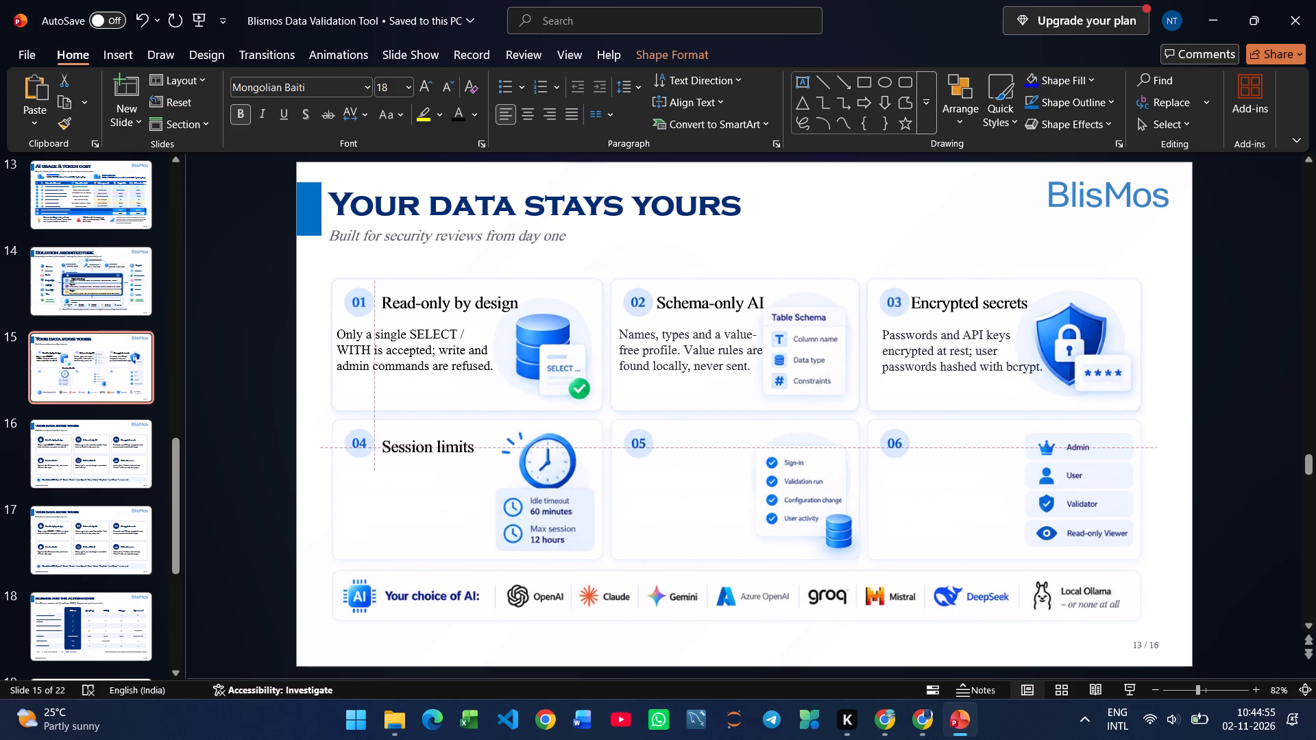
{"action": "left_click_drag", "start_coordinate": [485, 462], "coordinate": [485, 462]}
{"action": "left_click_drag", "start_coordinate": [485, 462], "coordinate": [485, 461]}
{"action": "key", "text": "Up"}
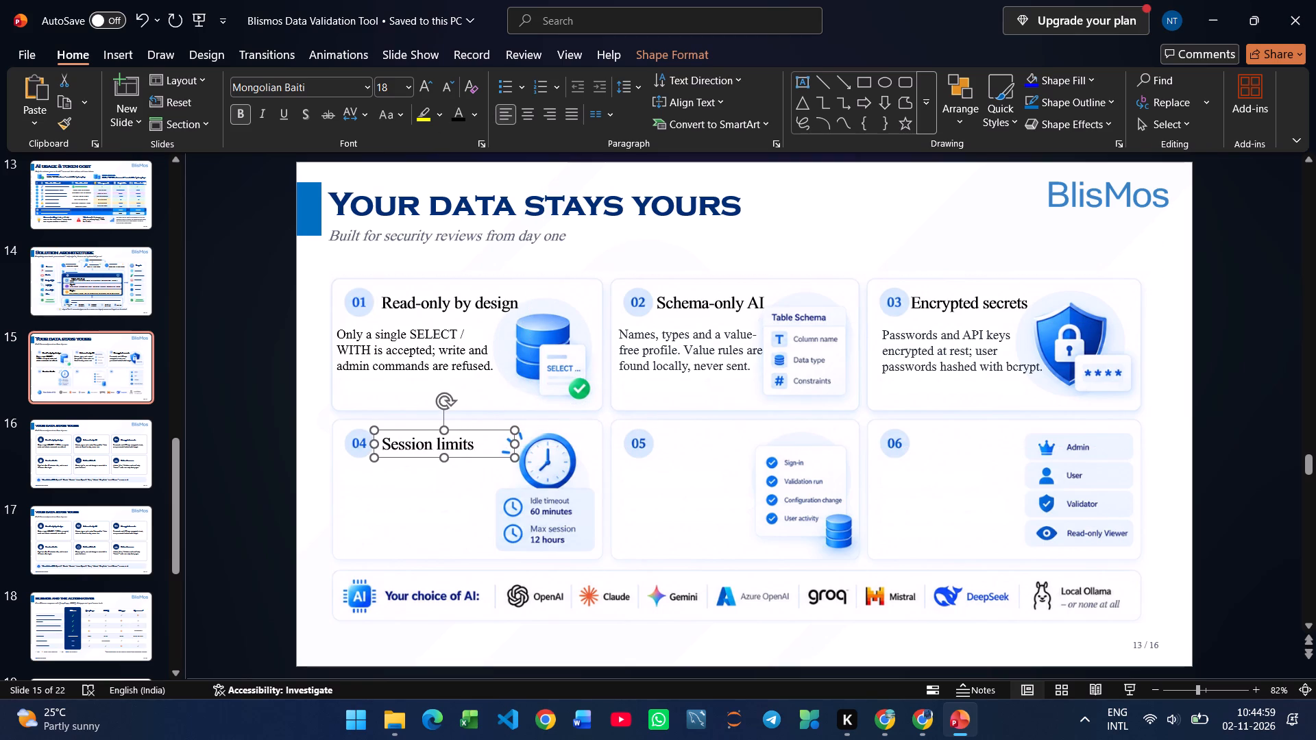
Copy the "Session limits" description from slide 16 to slide 15, narrow it to three lines, and place it below the card 04 heading.
{"action": "left_click", "coordinate": [23, 441]}
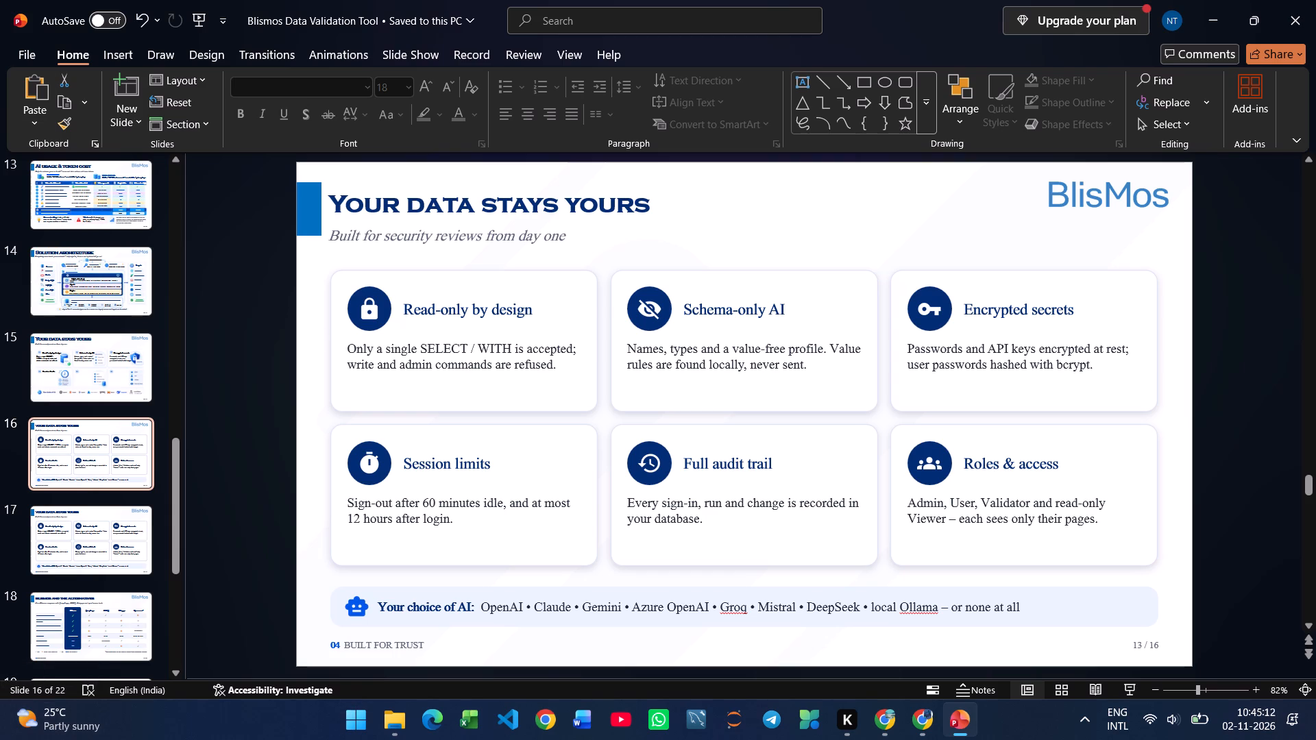
{"action": "left_click_drag", "start_coordinate": [459, 518], "coordinate": [327, 500]}
{"action": "key", "text": "ctrl+c"}
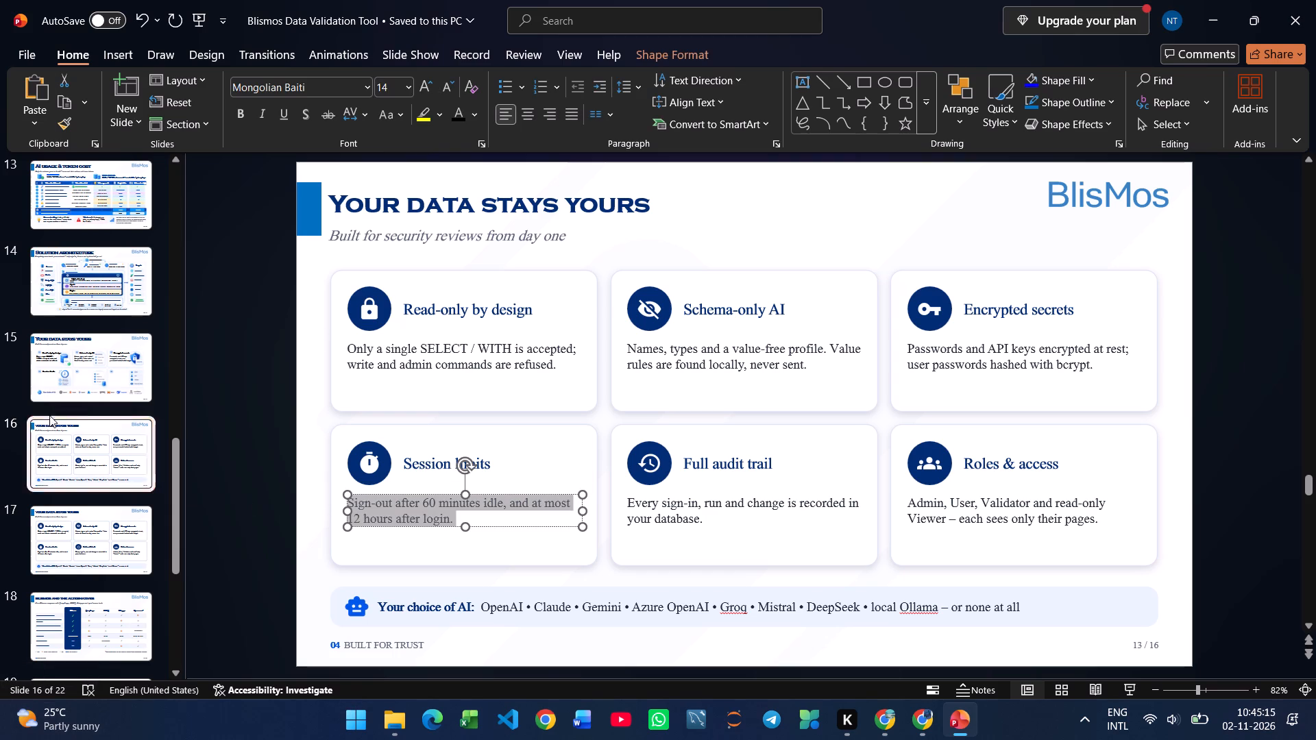
{"action": "left_click", "coordinate": [80, 360]}
{"action": "key", "text": "ctrl+v"}
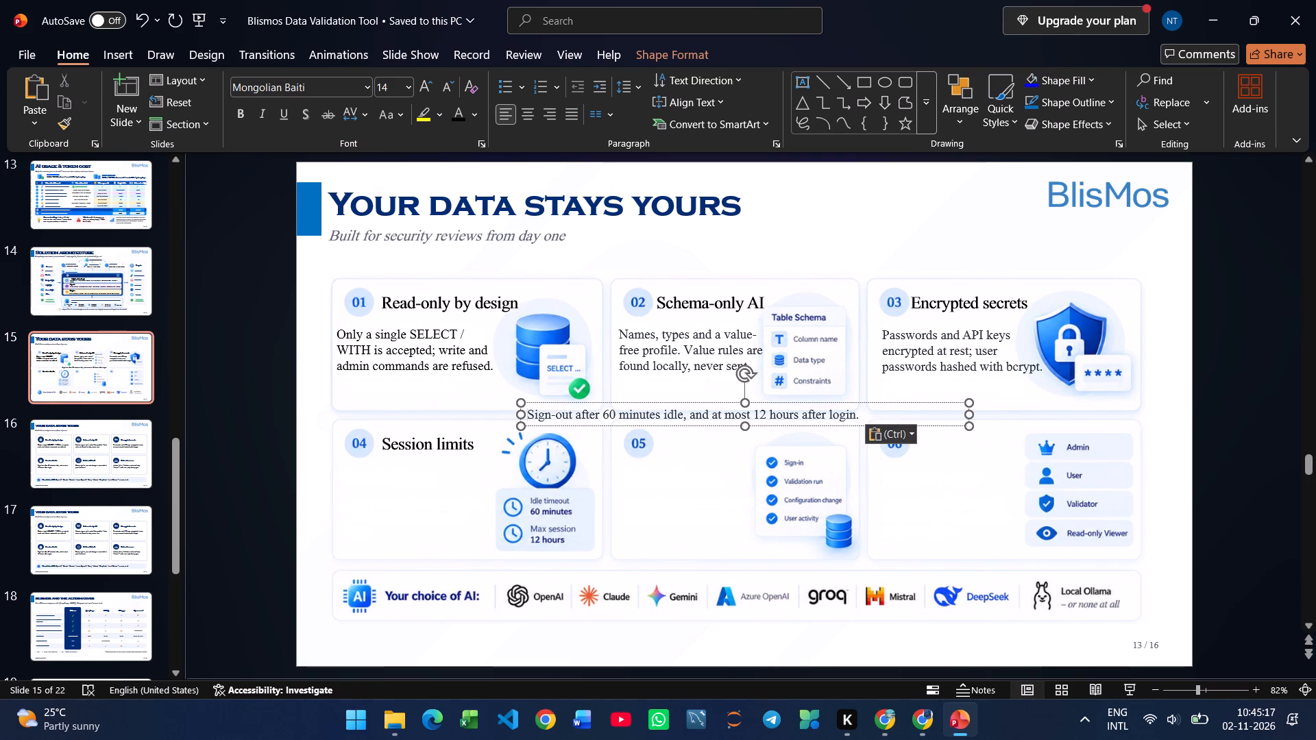
{"action": "left_click_drag", "start_coordinate": [966, 415], "coordinate": [837, 432]}
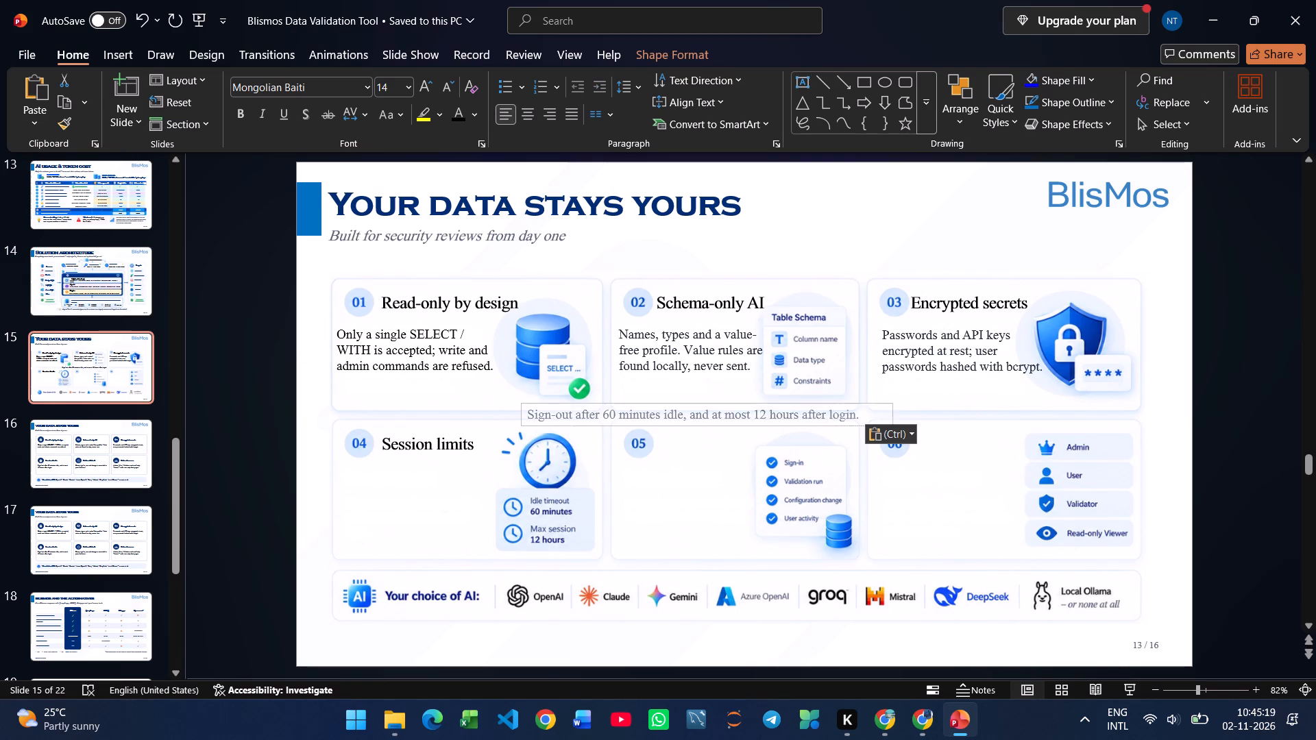
{"action": "left_click_drag", "start_coordinate": [837, 432], "coordinate": [668, 443]}
{"action": "left_click_drag", "start_coordinate": [633, 454], "coordinate": [465, 525]}
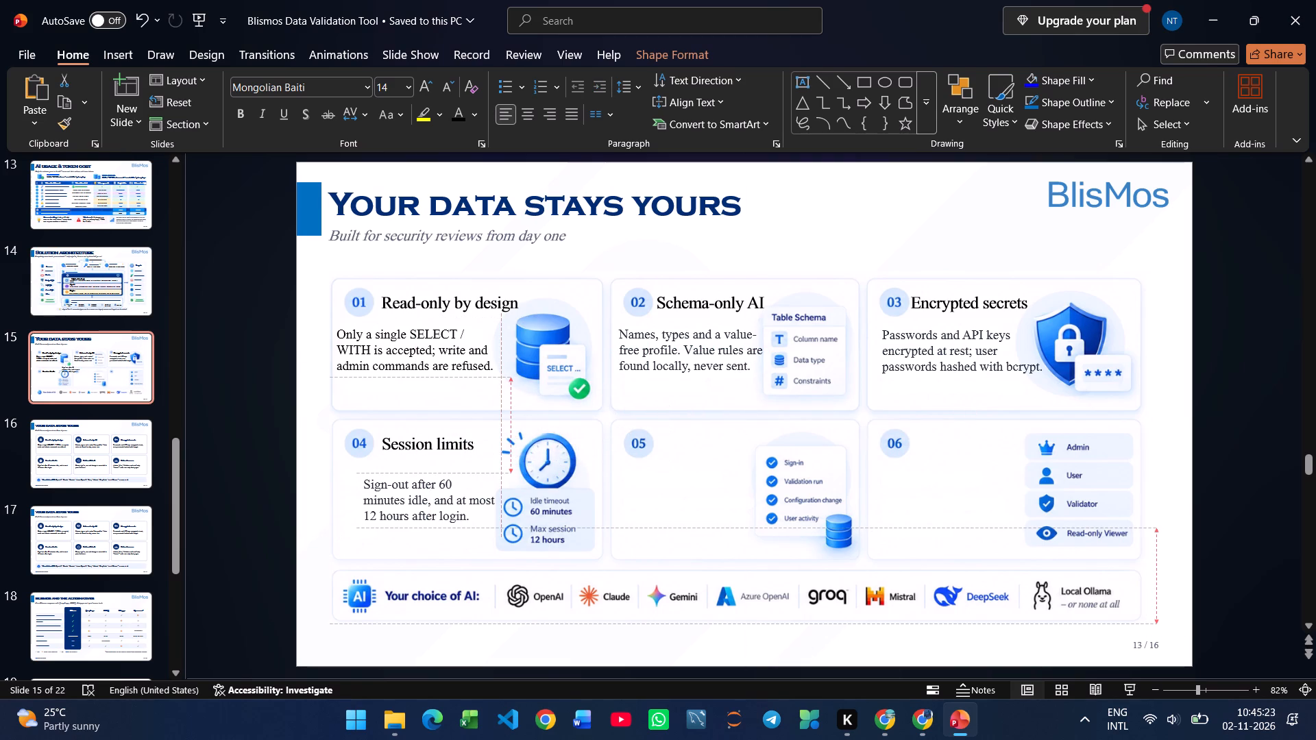
{"action": "left_click_drag", "start_coordinate": [465, 525], "coordinate": [465, 526]}
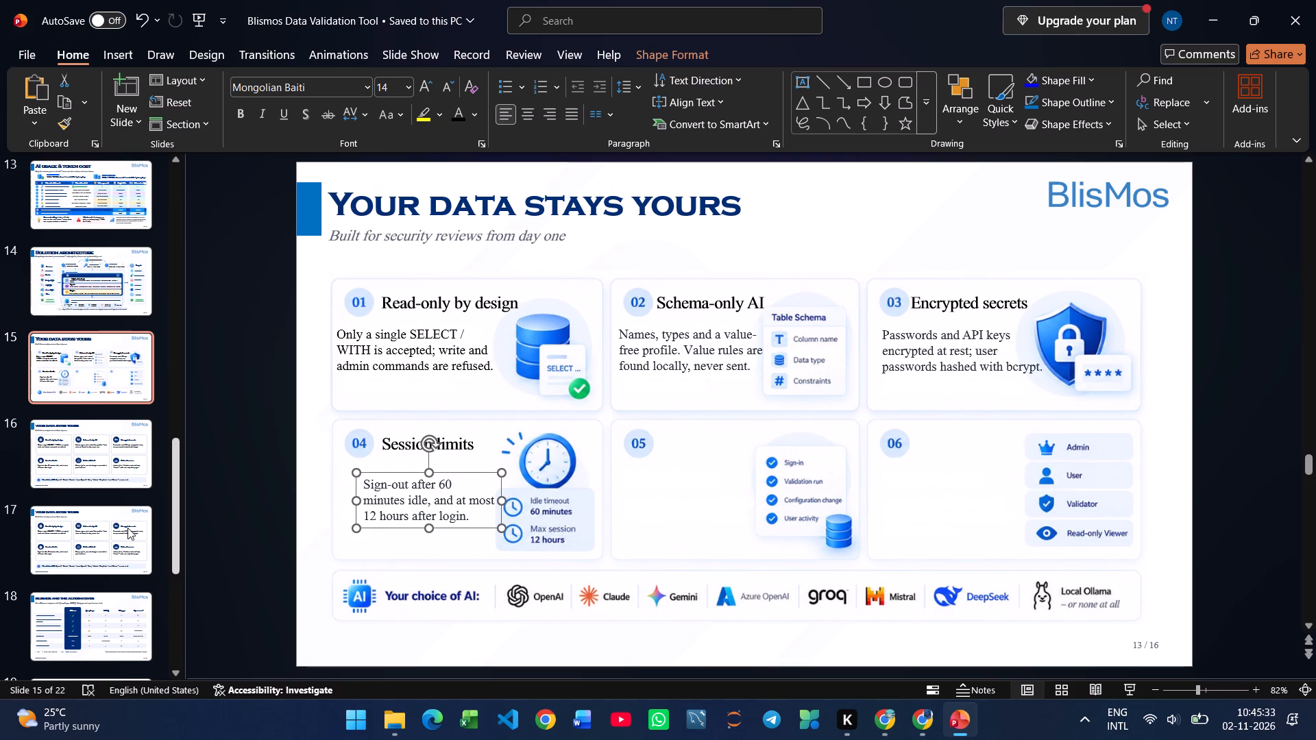
Copy the heading "Full audit trail" from slide 16 to slide 15 and narrow its text box to fit closer around the text.
{"action": "left_click", "coordinate": [88, 453]}
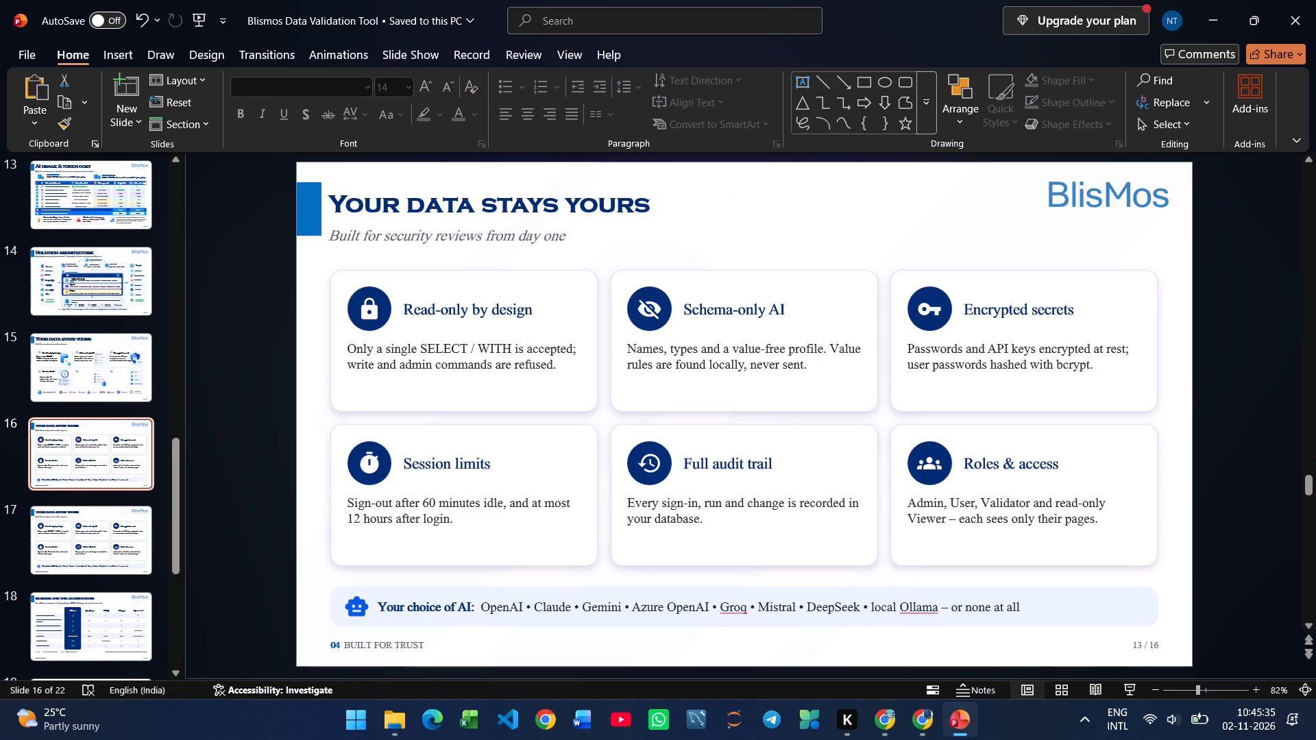
{"action": "left_click", "coordinate": [744, 467]}
{"action": "key", "text": "ctrl+a"}
{"action": "key", "text": "ctrl+c"}
{"action": "left_click", "coordinate": [107, 381]}
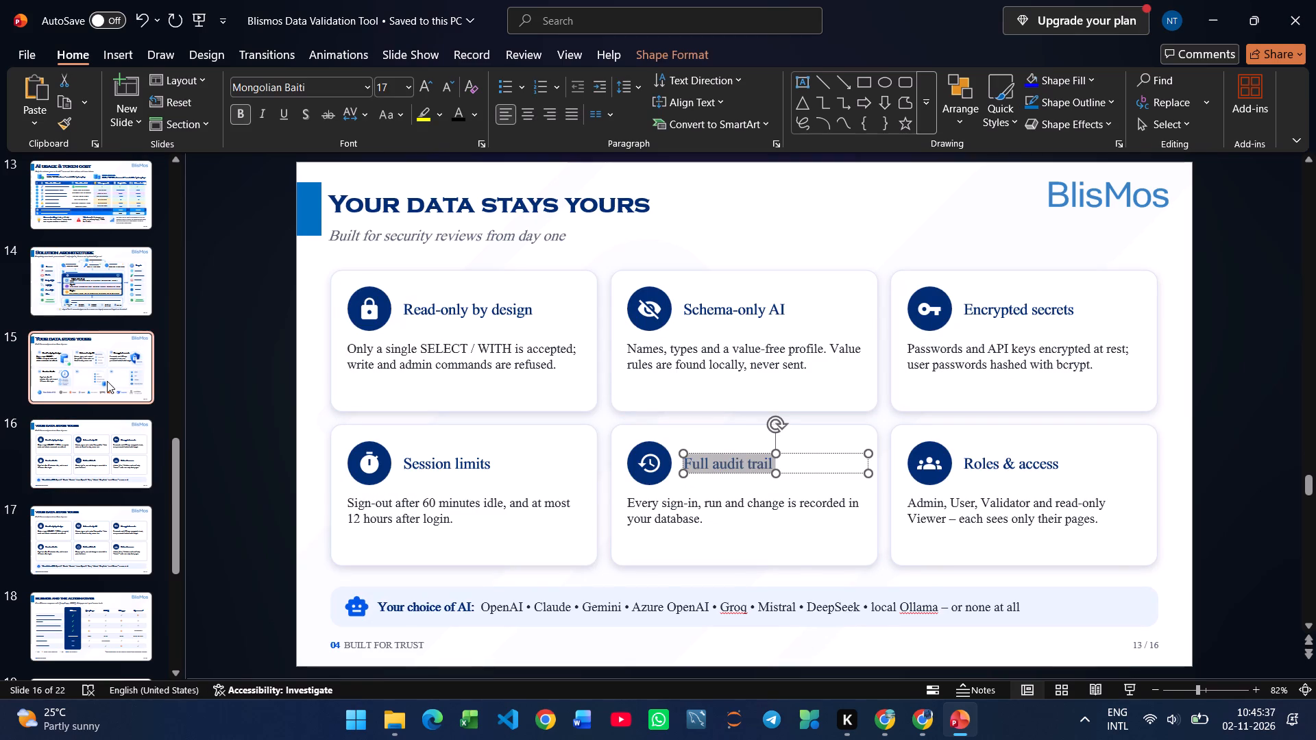
{"action": "key", "text": "ctrl+v"}
{"action": "left_click_drag", "start_coordinate": [969, 413], "coordinate": [869, 420]}
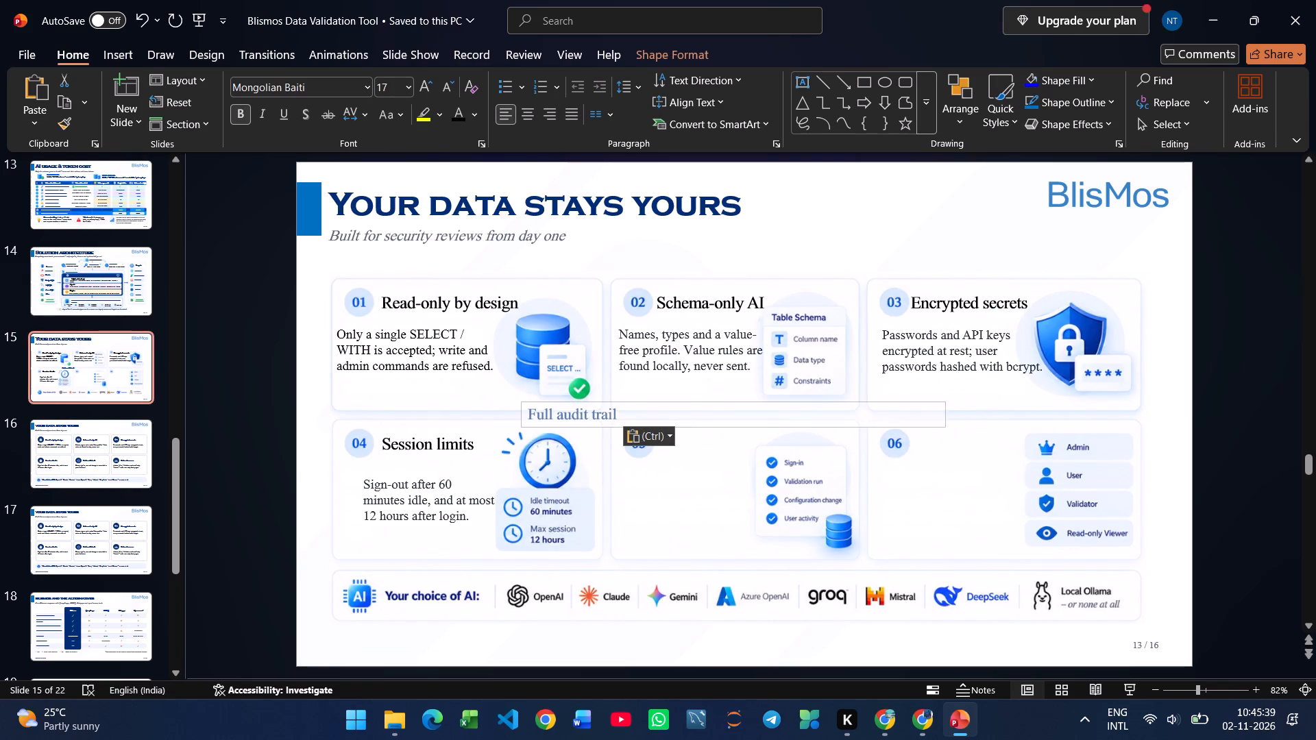
{"action": "left_click_drag", "start_coordinate": [869, 420], "coordinate": [668, 413]}
Make the "Full audit trail" heading black at size 18 and align it beside number 05.
{"action": "left_click", "coordinate": [464, 110]}
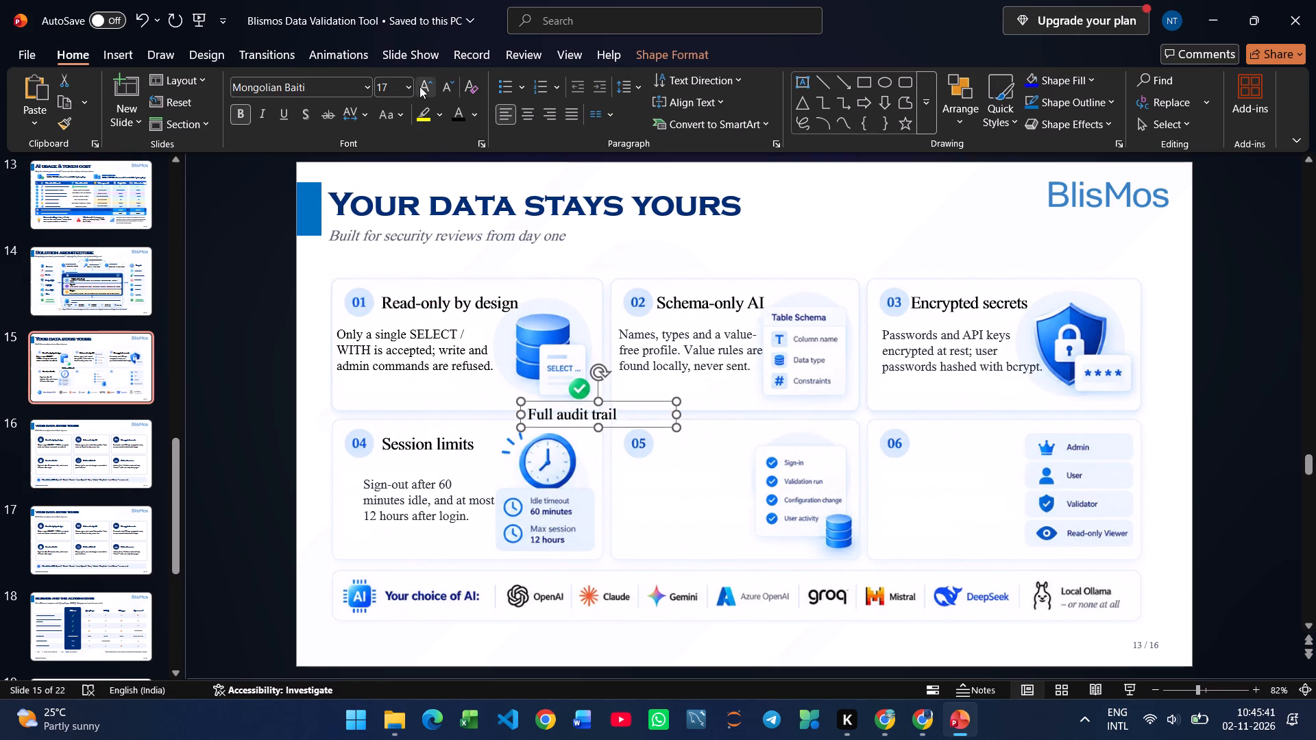
{"action": "left_click", "coordinate": [419, 86]}
{"action": "left_click_drag", "start_coordinate": [637, 429], "coordinate": [768, 467]}
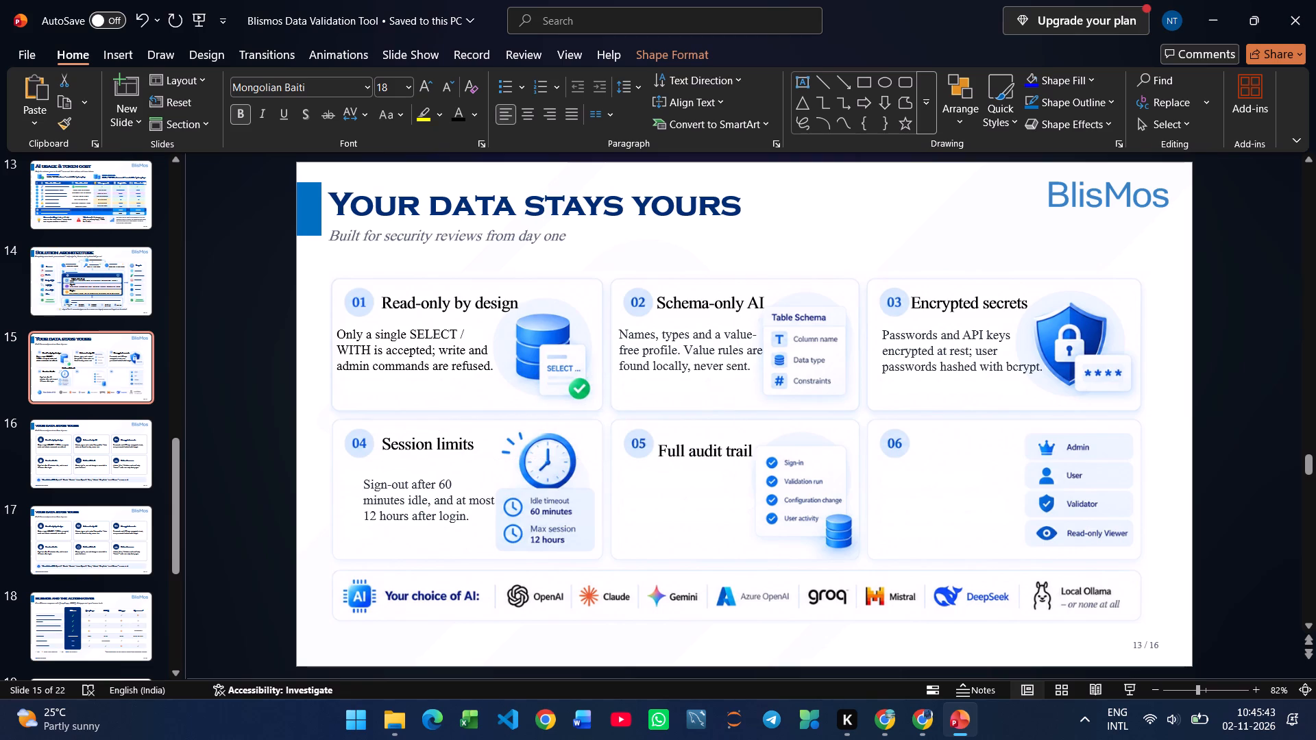
{"action": "left_click_drag", "start_coordinate": [768, 467], "coordinate": [770, 462]}
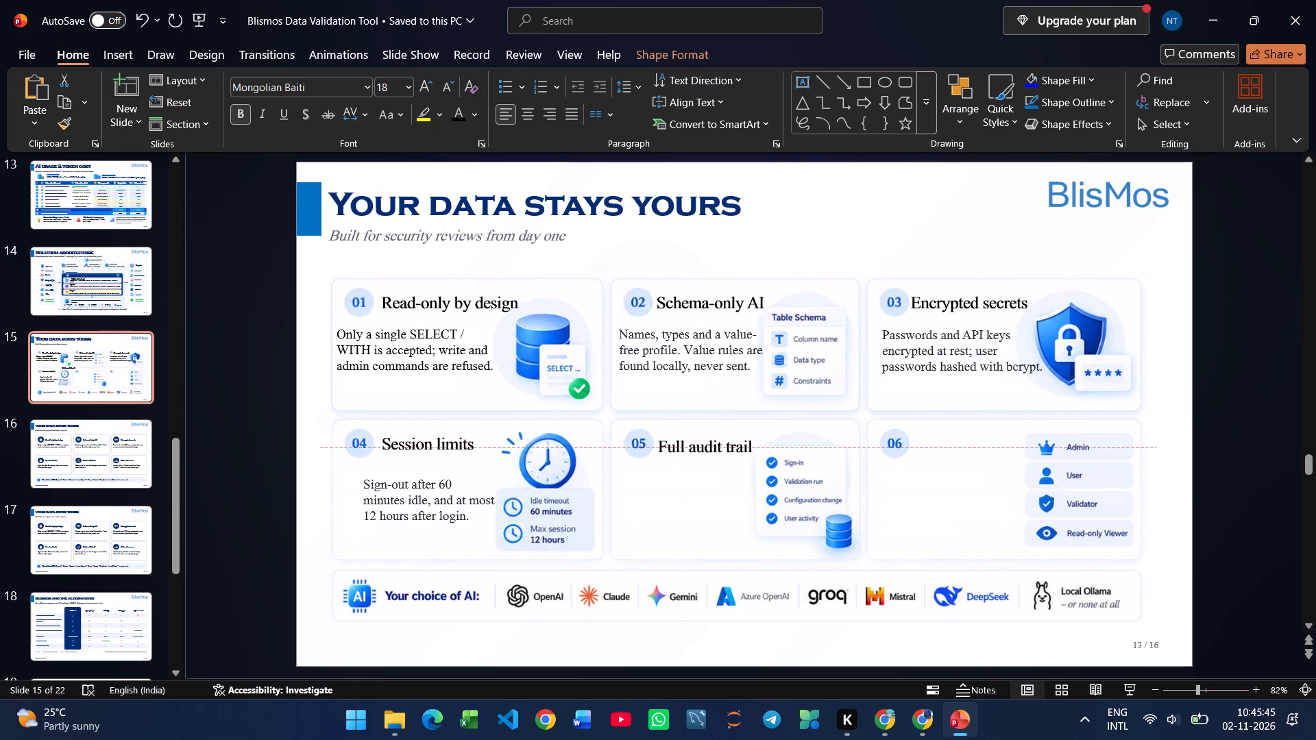
{"action": "left_click_drag", "start_coordinate": [770, 462], "coordinate": [772, 459]}
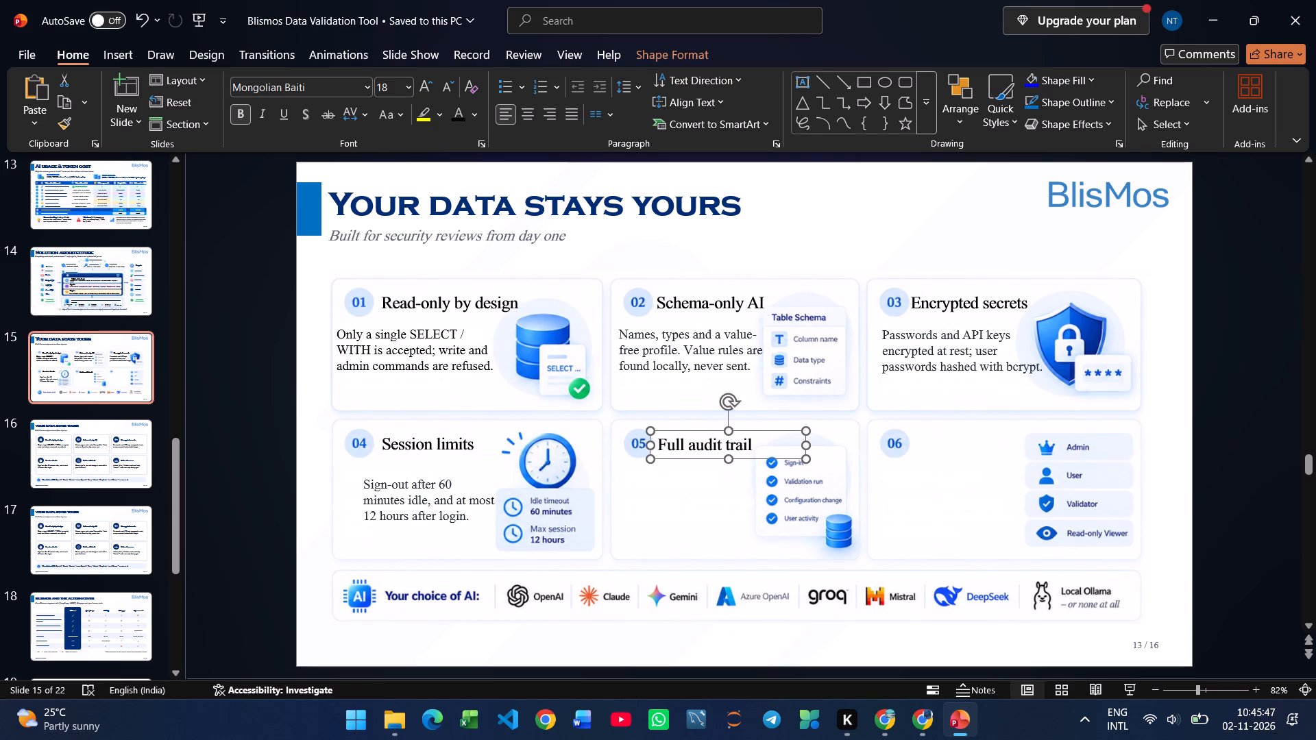
Copy the "Full audit trail" description from slide 16 to slide 15, narrow it to three lines, and place it below the card 05 heading.
{"action": "left_click", "coordinate": [110, 465]}
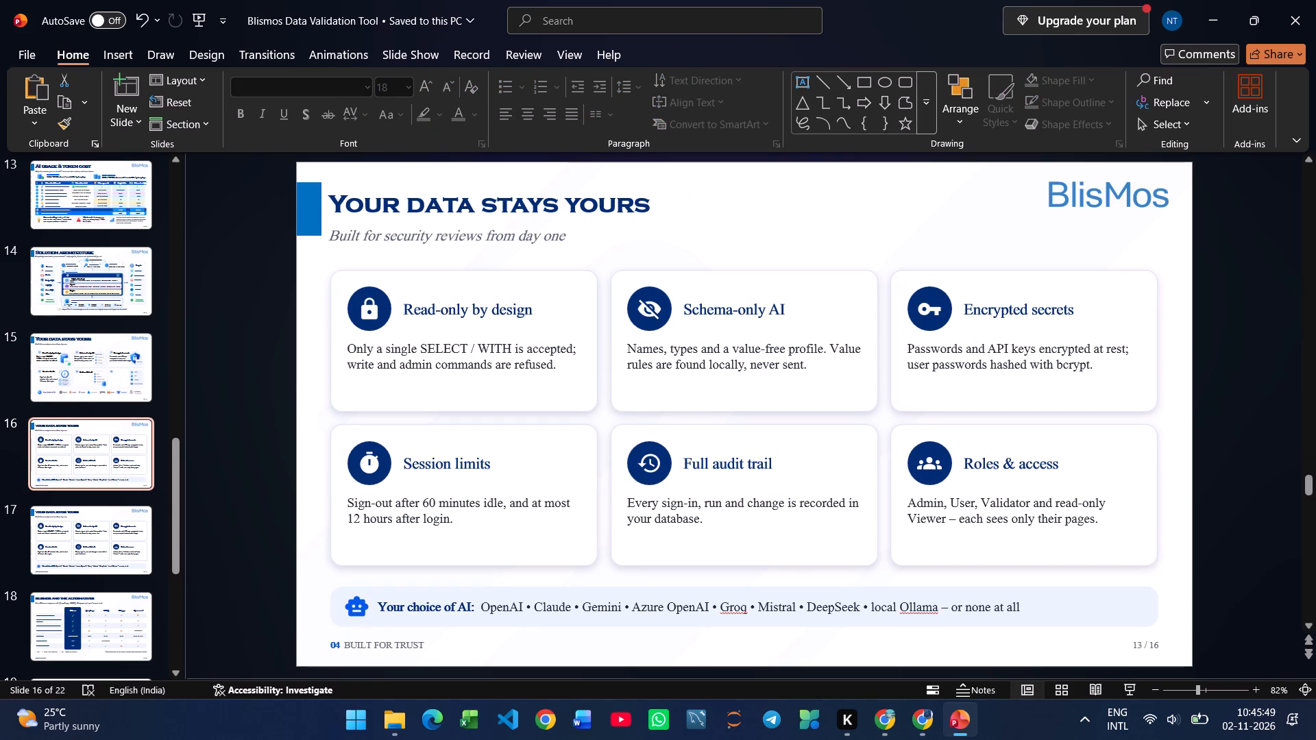
{"action": "left_click_drag", "start_coordinate": [711, 520], "coordinate": [618, 506]}
{"action": "key", "text": "ctrl+c"}
{"action": "left_click", "coordinate": [104, 384]}
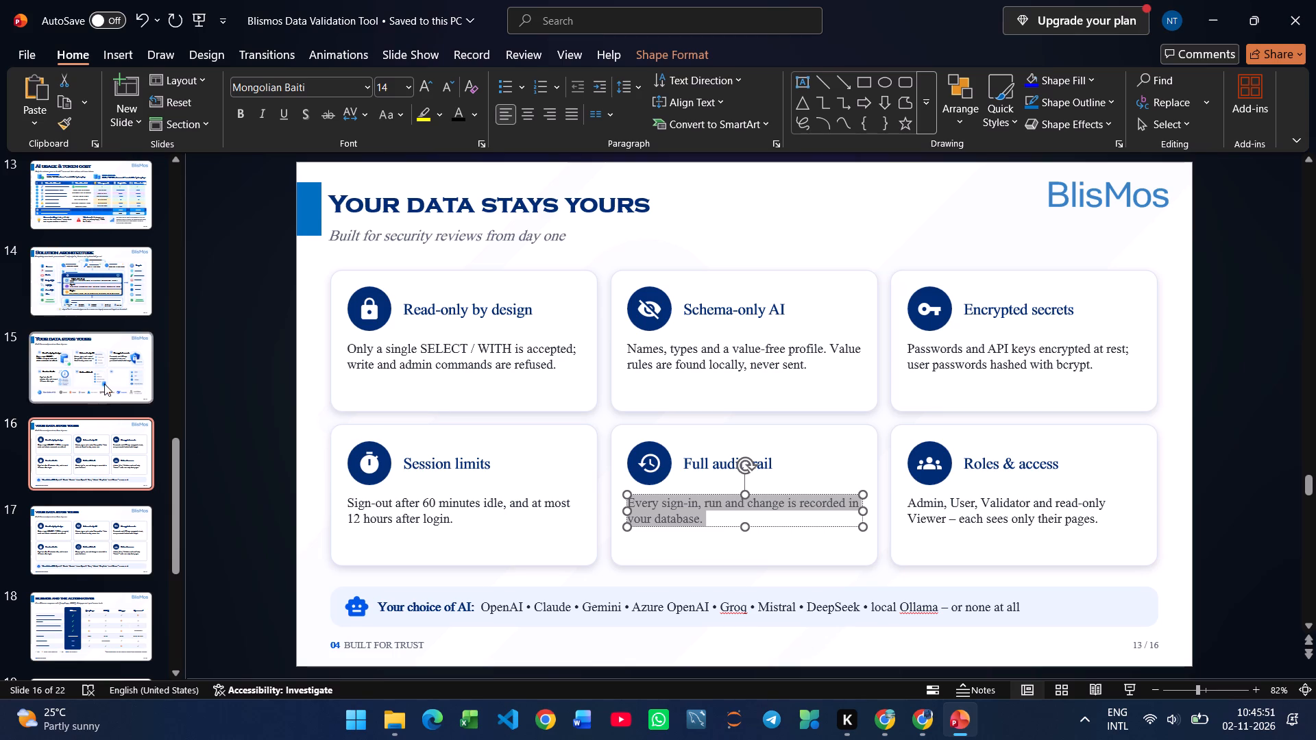
{"action": "key", "text": "ctrl+v"}
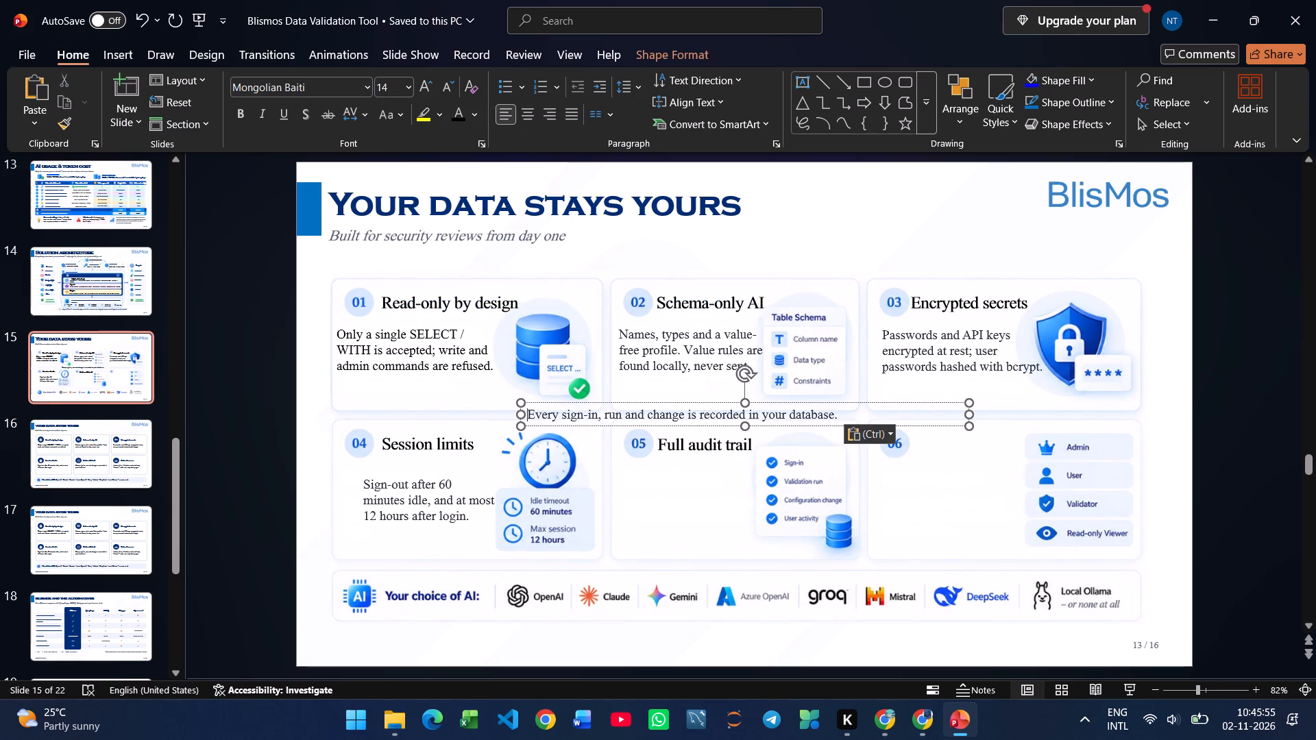
{"action": "left_click_drag", "start_coordinate": [971, 415], "coordinate": [666, 440]}
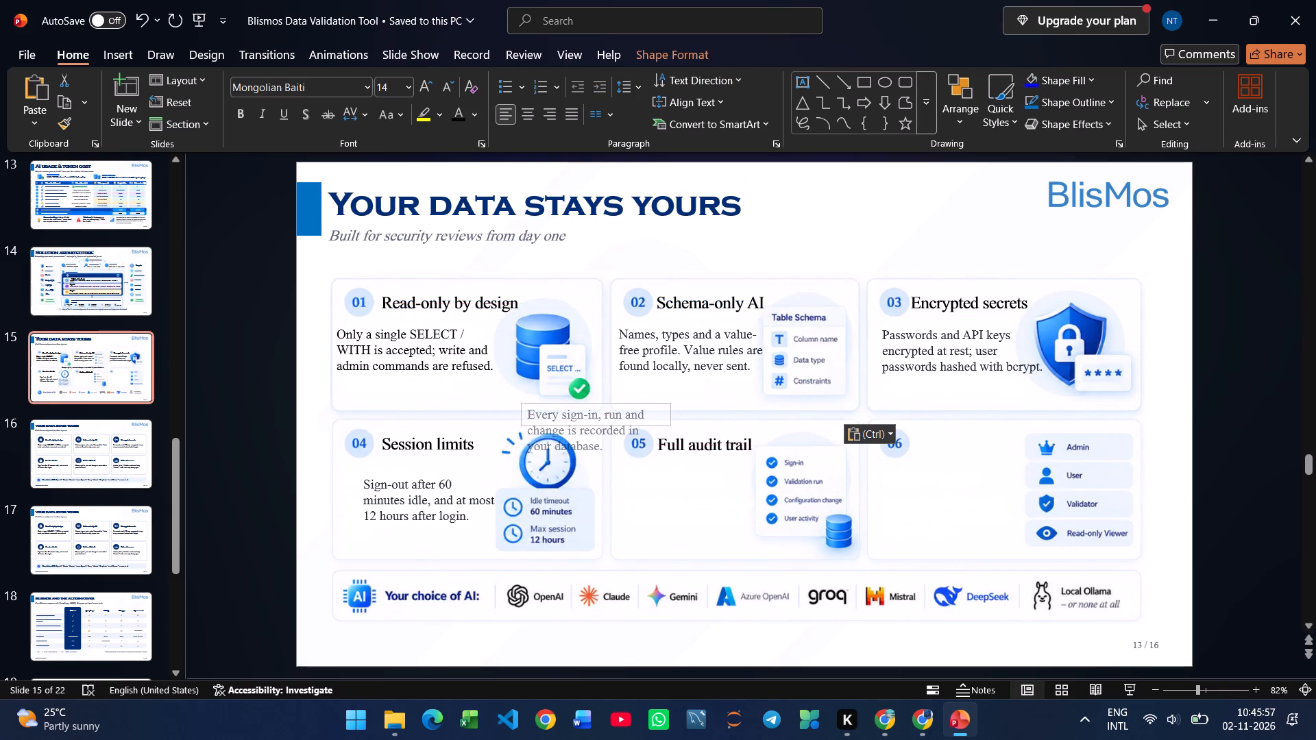
{"action": "left_click_drag", "start_coordinate": [666, 440], "coordinate": [663, 438]}
{"action": "left_click_drag", "start_coordinate": [630, 456], "coordinate": [627, 459]}
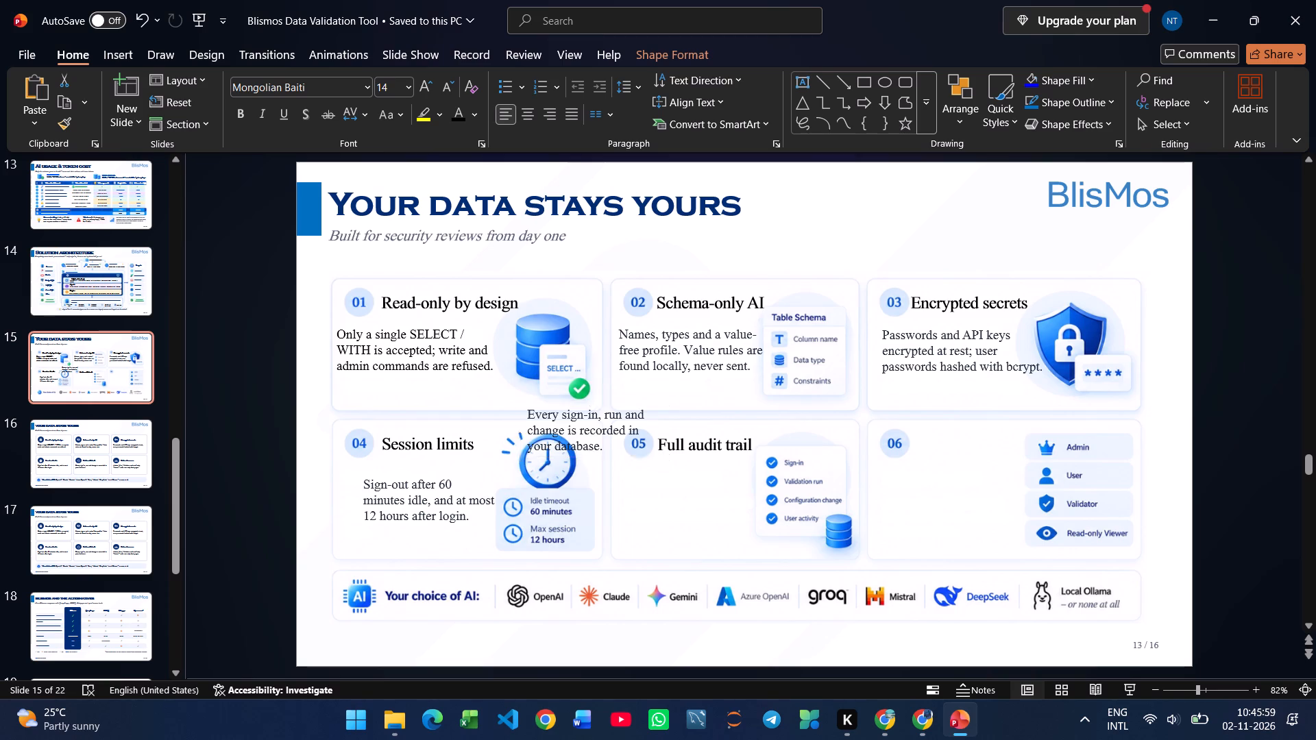
{"action": "left_click_drag", "start_coordinate": [627, 459], "coordinate": [733, 526]}
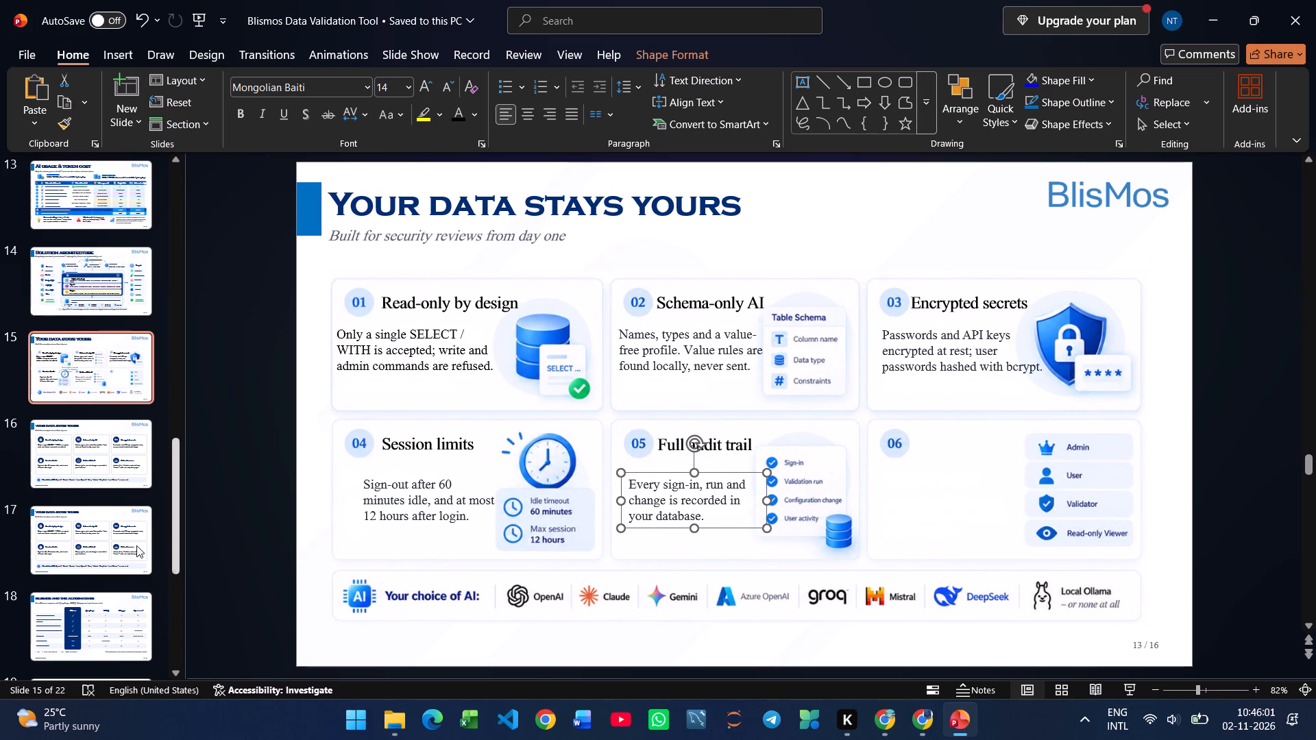
Copy the heading "Roles & access" from slide 16 to slide 15 and narrow its text box to fit closer around the text.
{"action": "left_click", "coordinate": [53, 451]}
{"action": "left_click", "coordinate": [1013, 456]}
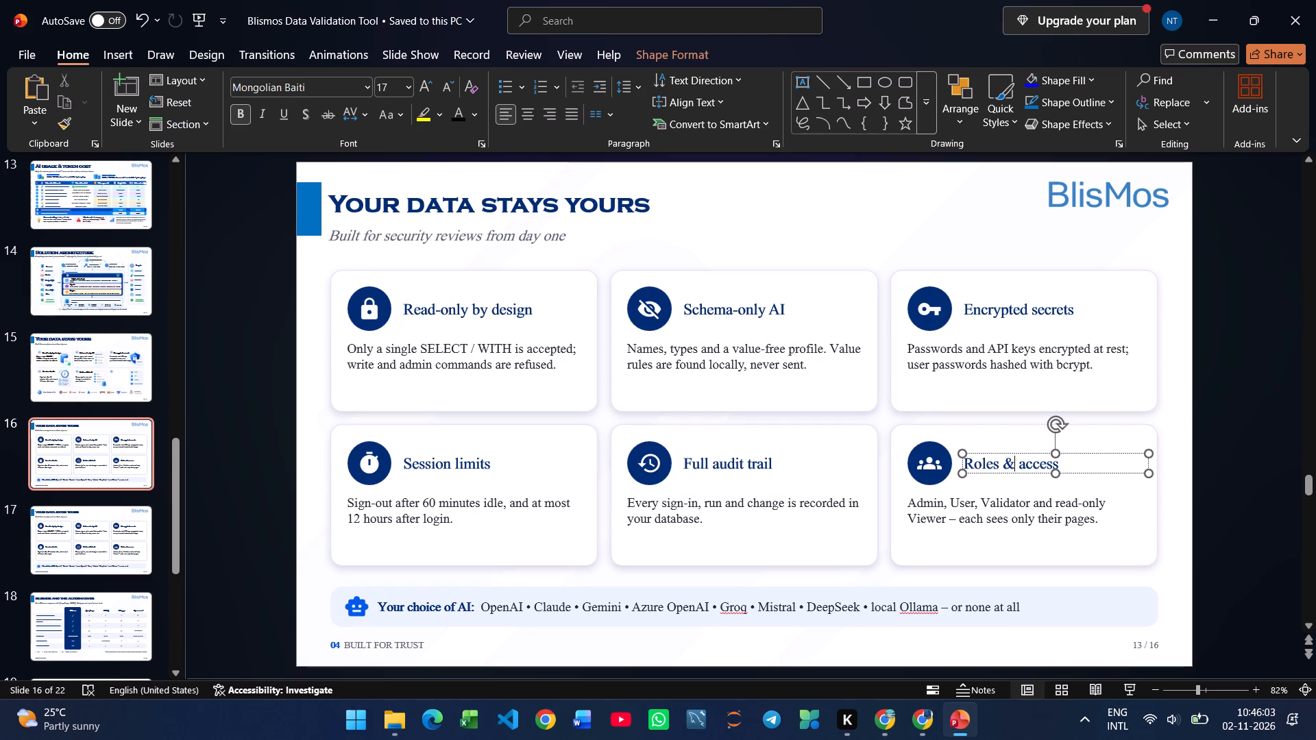
{"action": "key", "text": "ctrl+a"}
{"action": "key", "text": "ctrl+c"}
{"action": "left_click", "coordinate": [60, 367]}
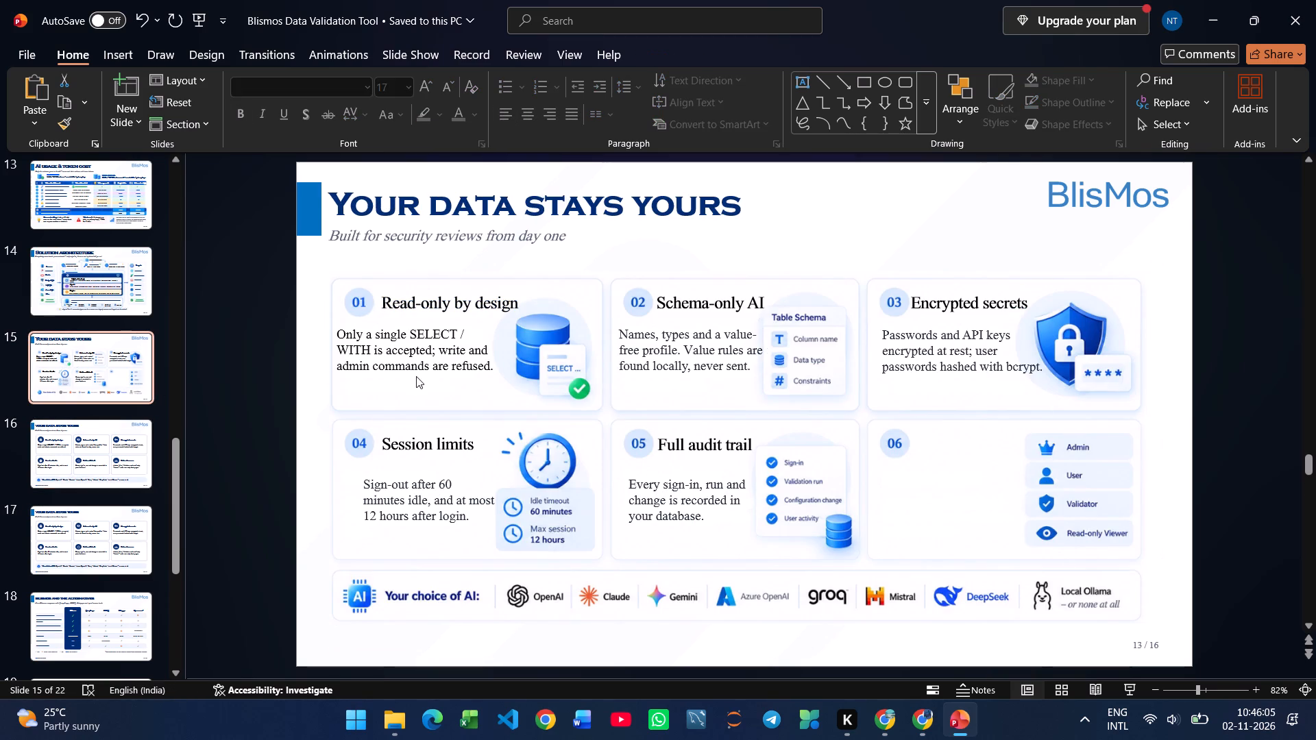
{"action": "key", "text": "ctrl+v"}
{"action": "left_click_drag", "start_coordinate": [970, 414], "coordinate": [679, 421]}
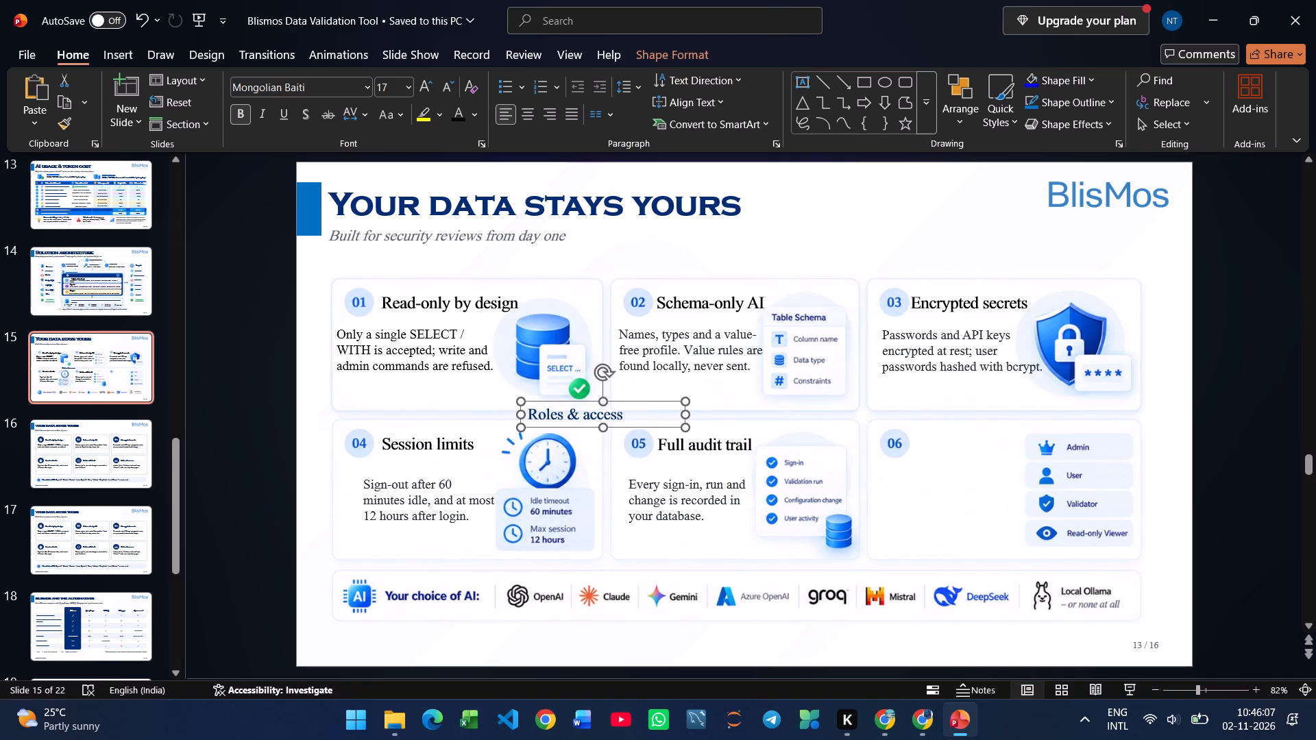
Make the "Roles & access" heading black at size 18 and align it beside number 06.
{"action": "left_click", "coordinate": [423, 88]}
{"action": "left_click", "coordinate": [459, 114]}
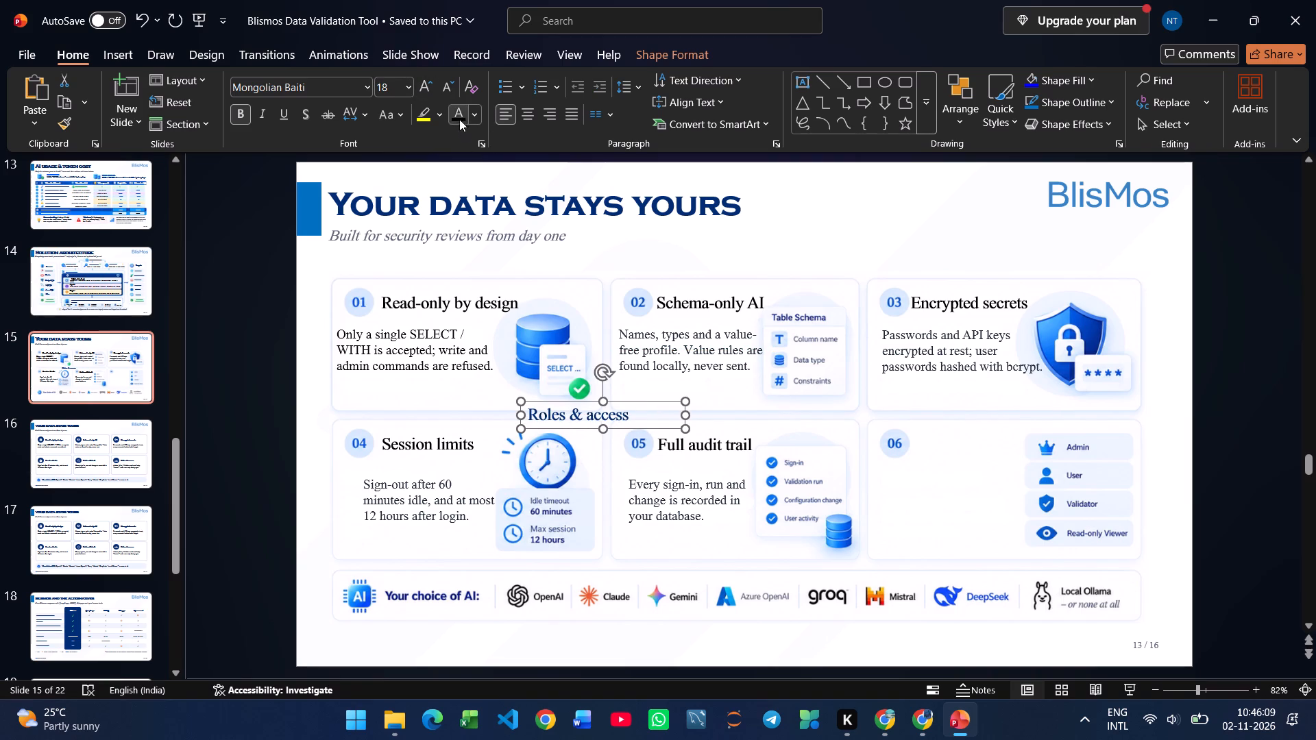
{"action": "left_click_drag", "start_coordinate": [627, 428], "coordinate": [1018, 460]}
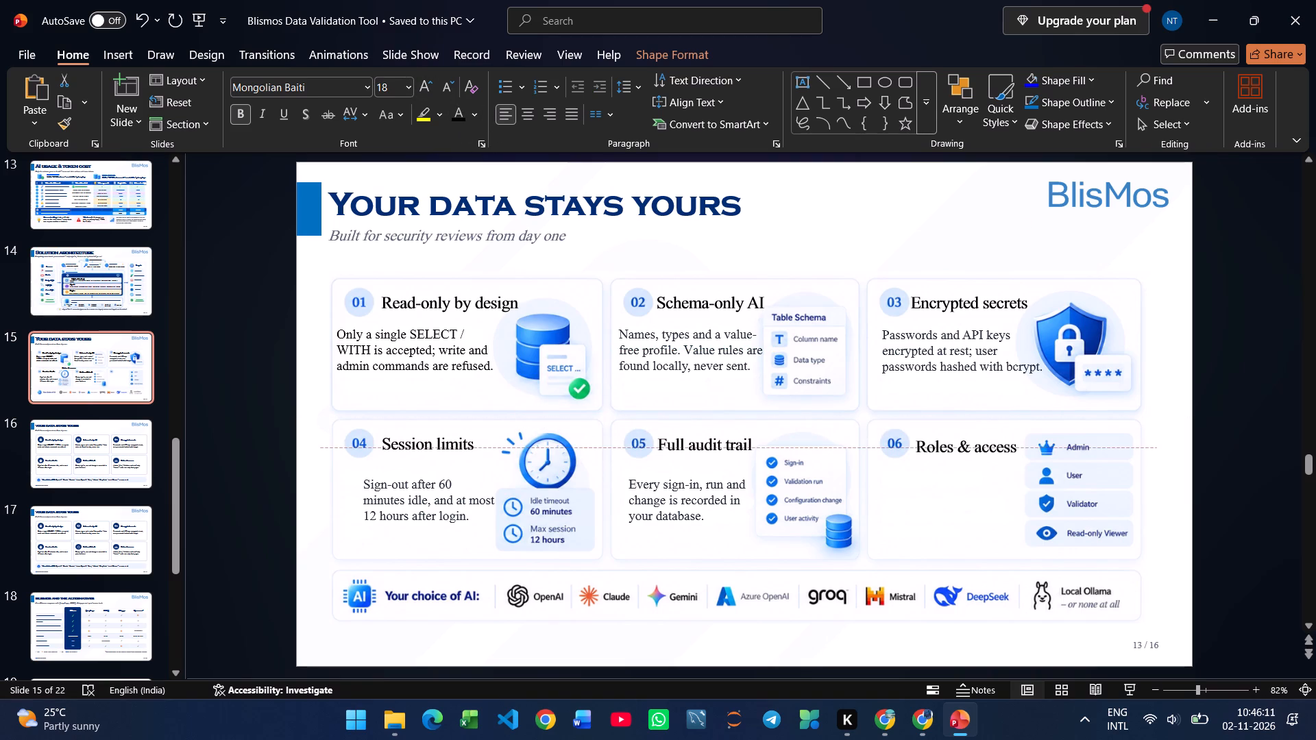
{"action": "left_click_drag", "start_coordinate": [1018, 460], "coordinate": [1016, 456]}
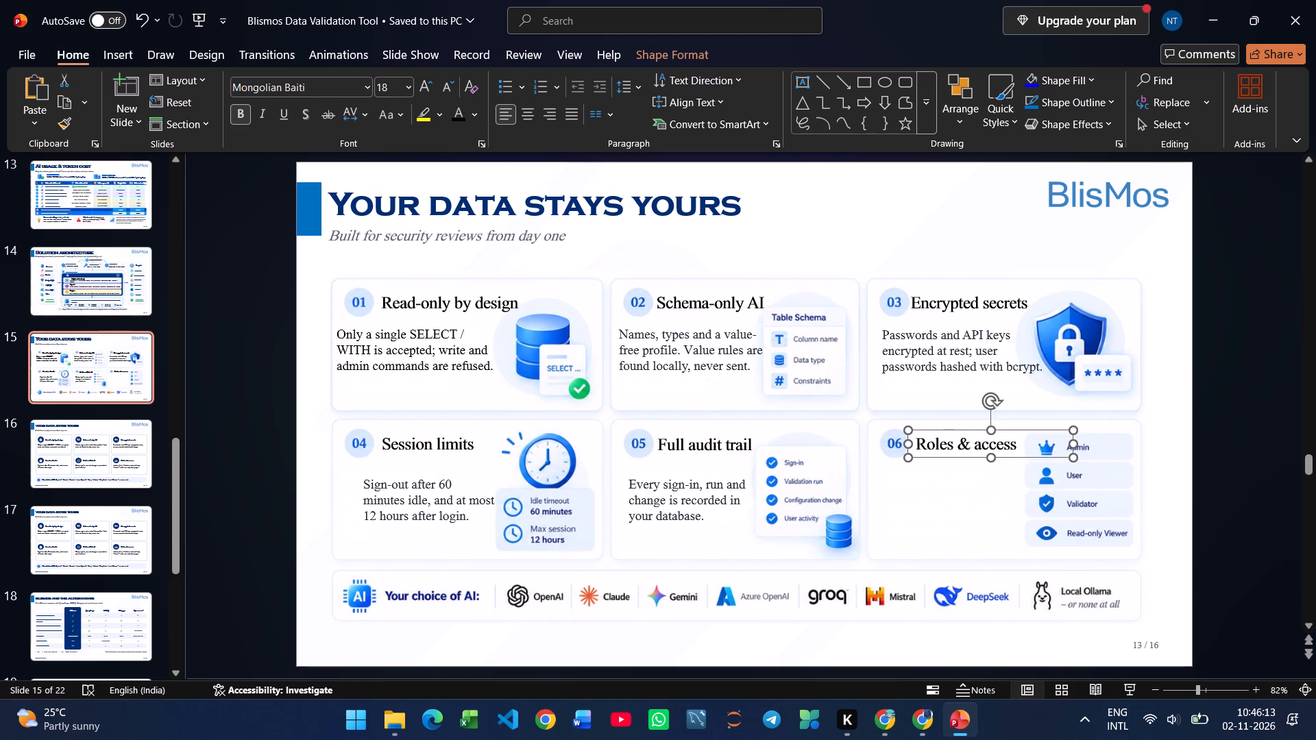
Copy the "Roles & access" description from slide 16 to slide 15 and narrow its text box to three lines.
{"action": "left_click", "coordinate": [109, 434]}
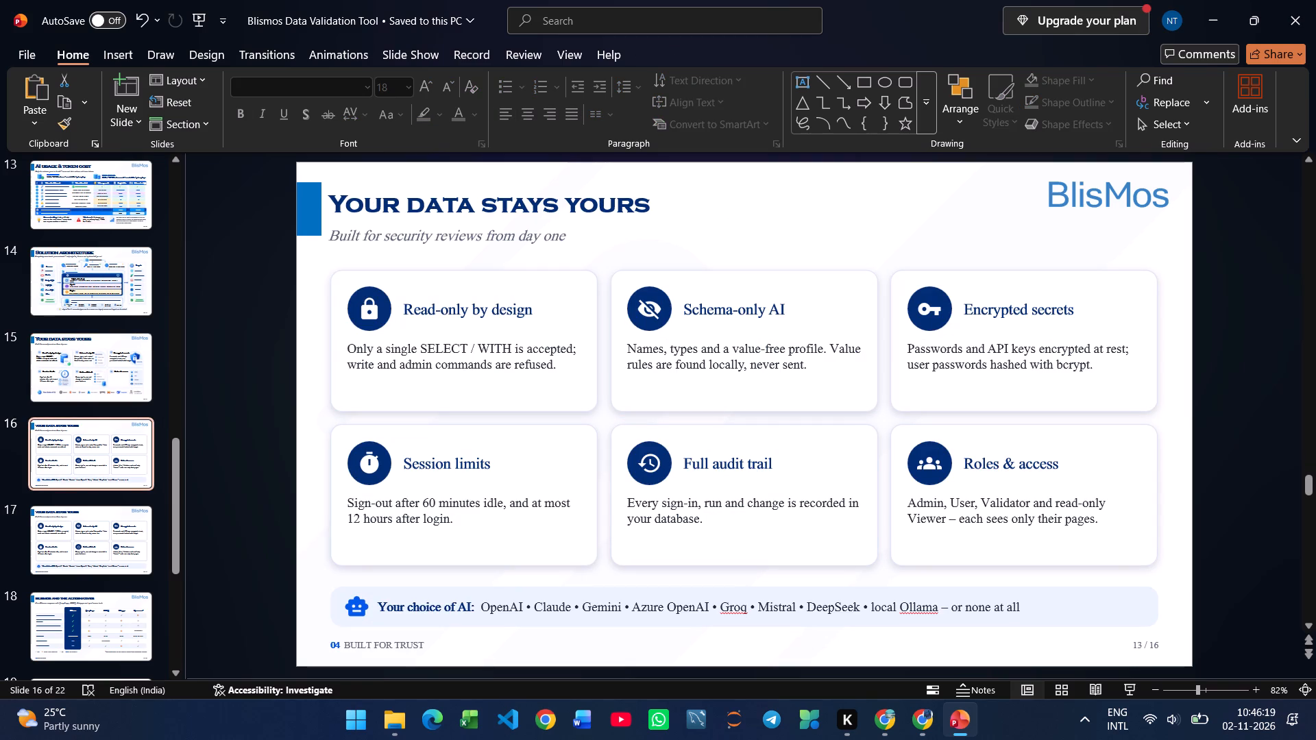
{"action": "left_click_drag", "start_coordinate": [1101, 521], "coordinate": [911, 504]}
{"action": "key", "text": "ctrl+c"}
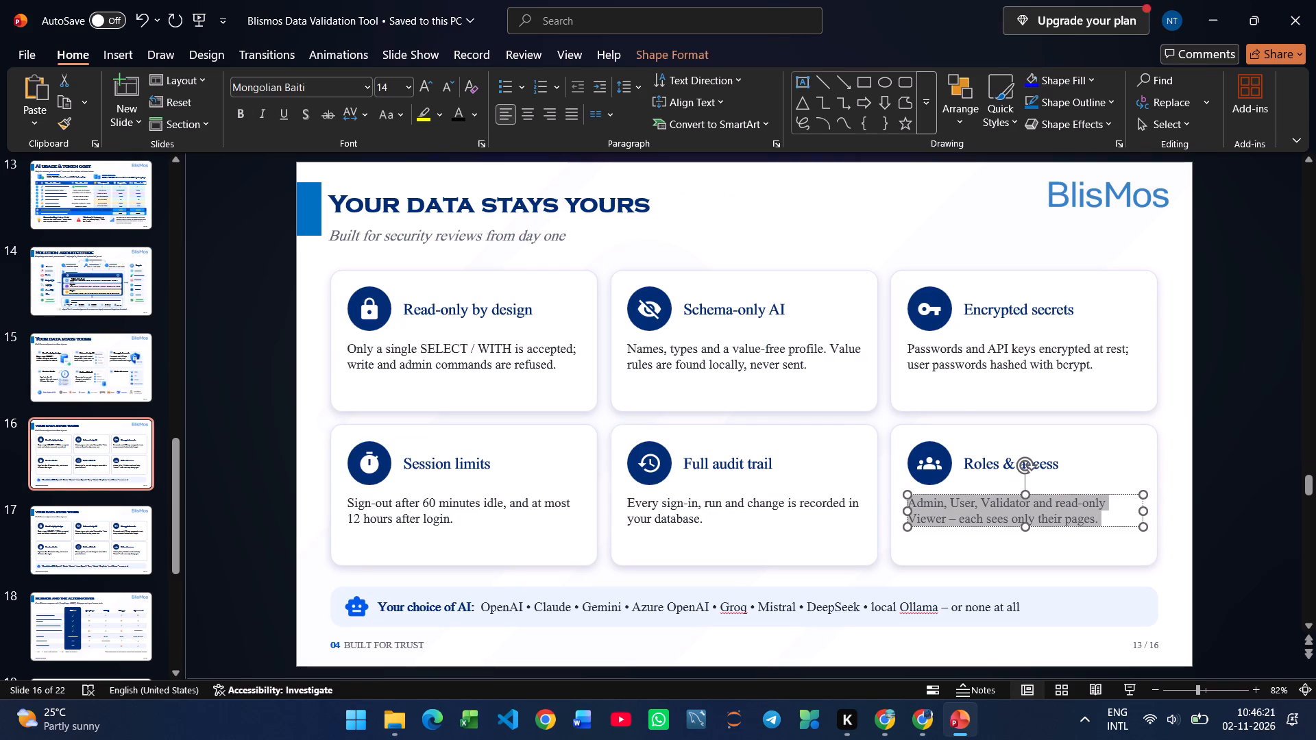
{"action": "left_click", "coordinate": [126, 374]}
{"action": "key", "text": "ctrl+v"}
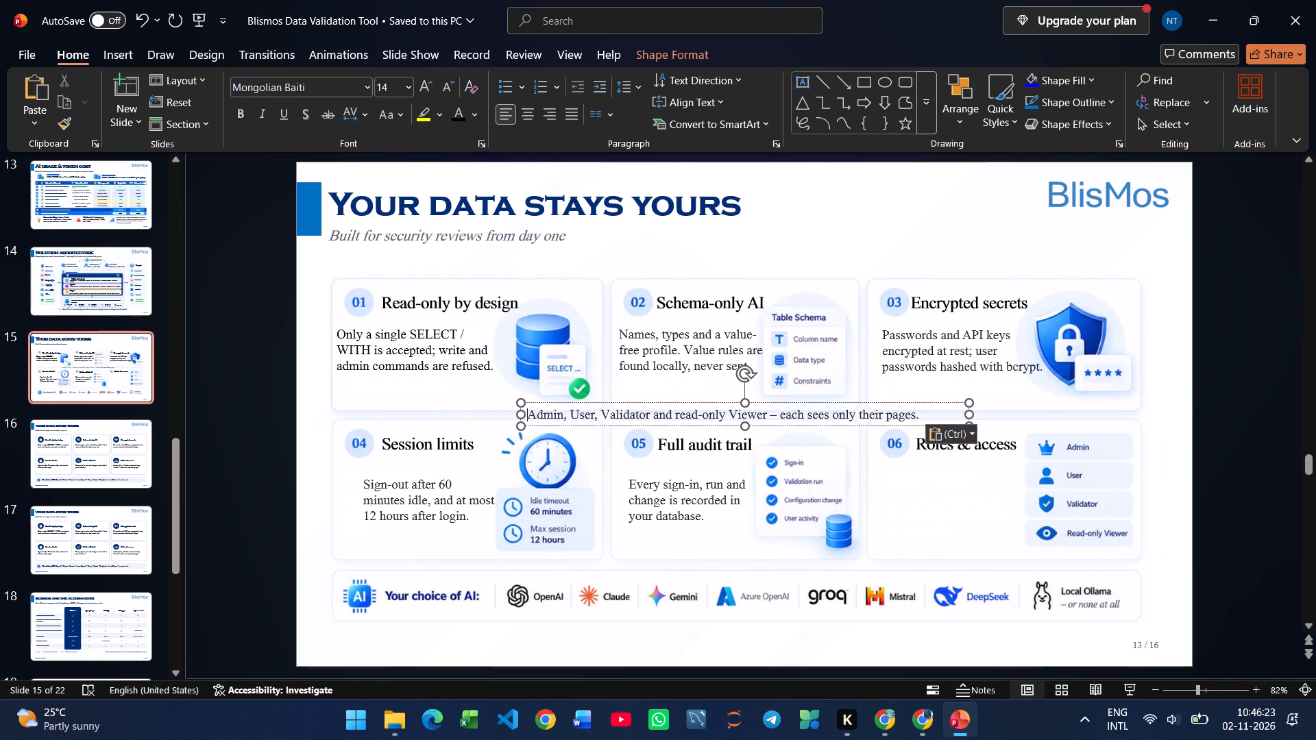
{"action": "left_click_drag", "start_coordinate": [971, 417], "coordinate": [687, 430]}
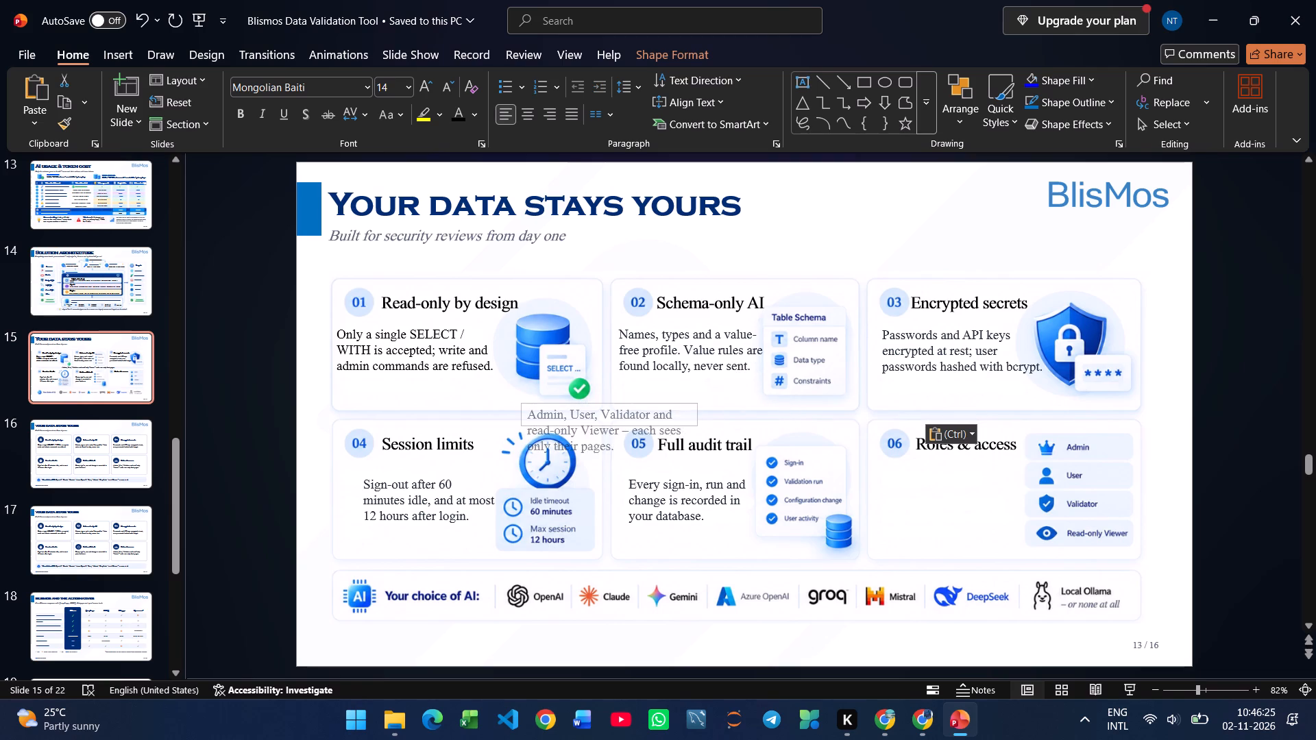
{"action": "left_click_drag", "start_coordinate": [687, 430], "coordinate": [686, 428]}
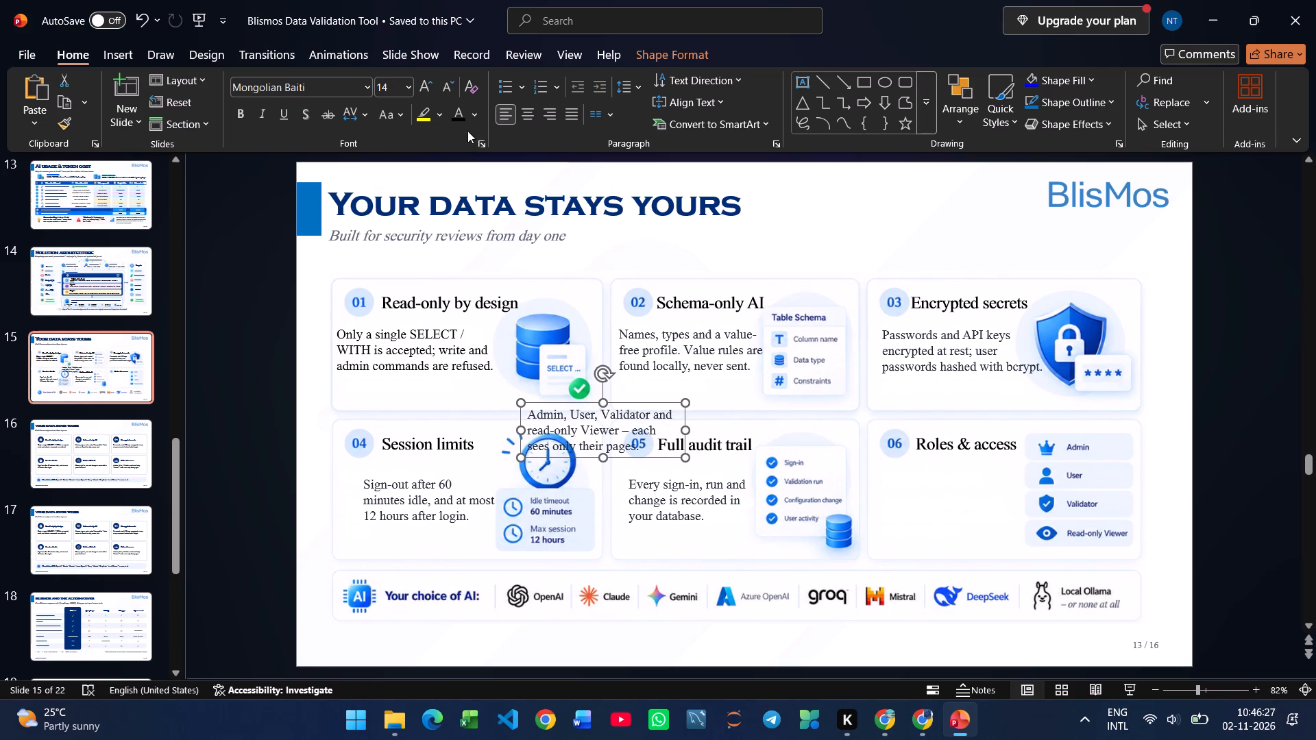
Make the "Roles & access" description black and place it below the card 06 heading, clear of the role list.
{"action": "left_click", "coordinate": [454, 112]}
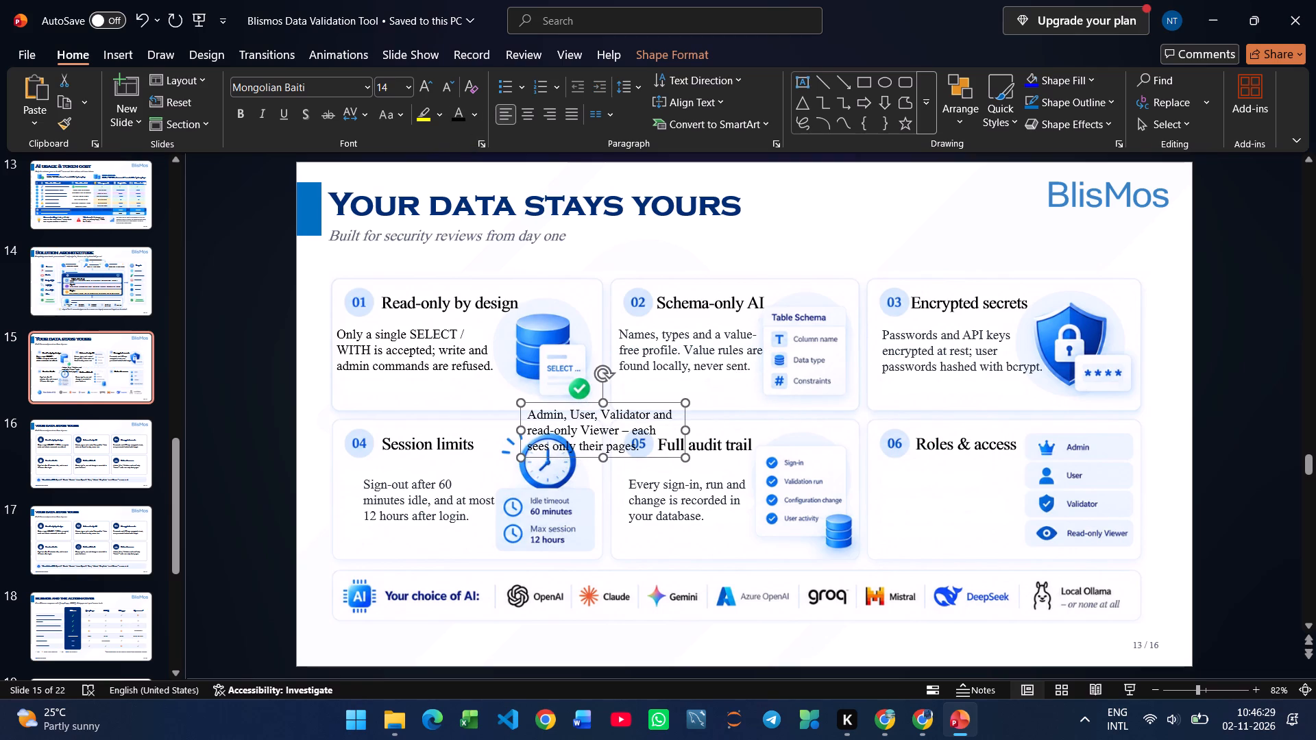
{"action": "left_click_drag", "start_coordinate": [629, 456], "coordinate": [986, 524]}
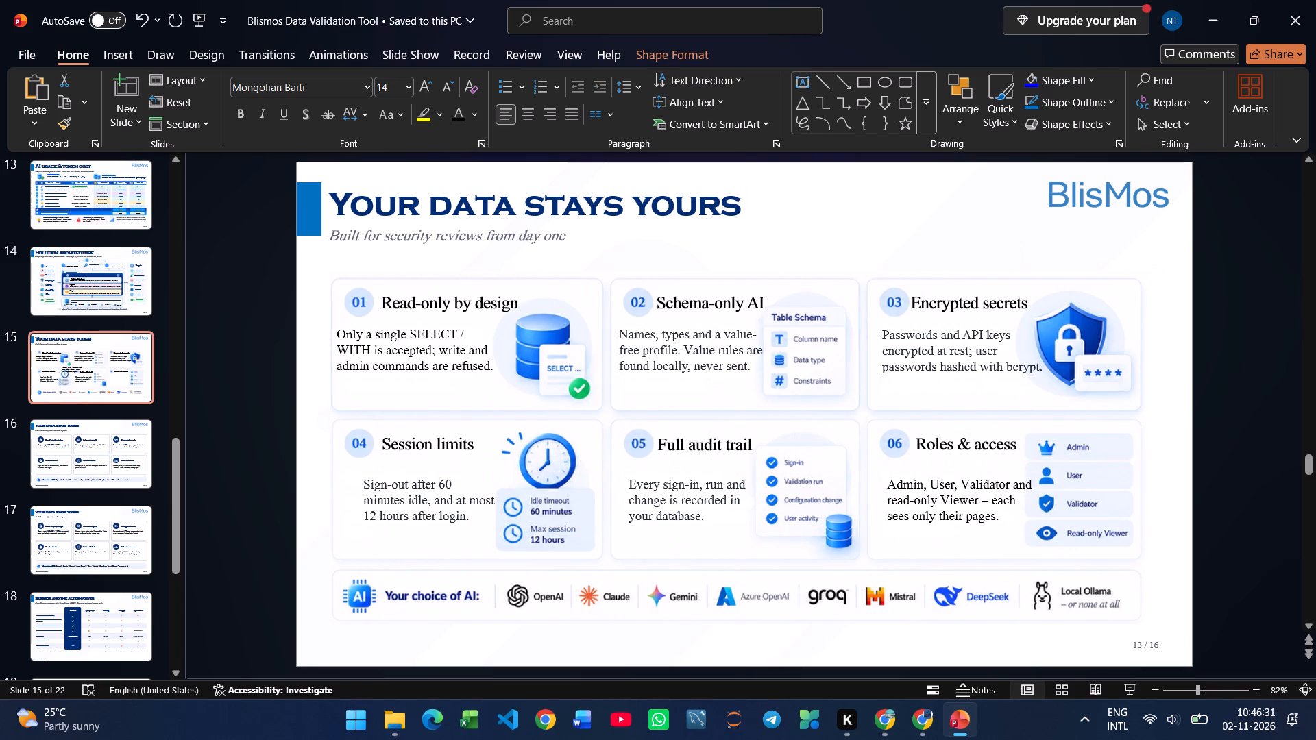
{"action": "left_click_drag", "start_coordinate": [986, 524], "coordinate": [986, 525]}
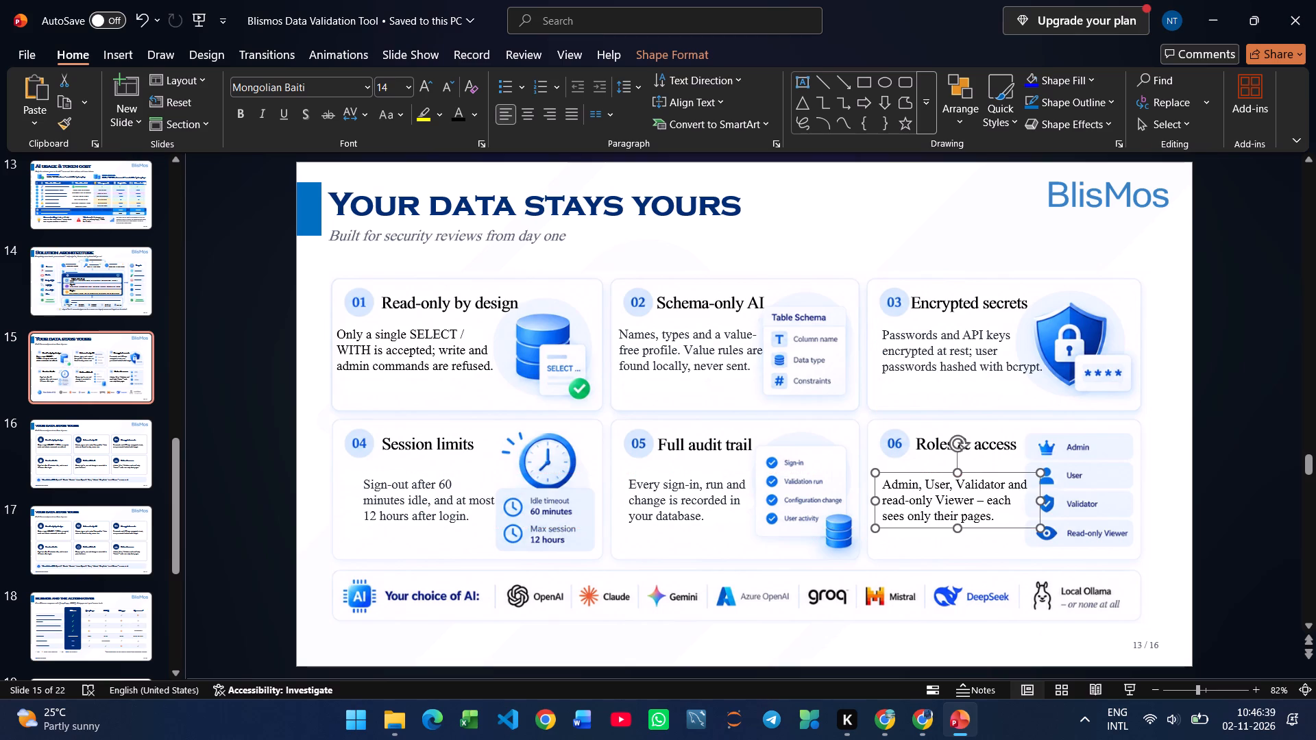
{"action": "left_click", "coordinate": [980, 522]}
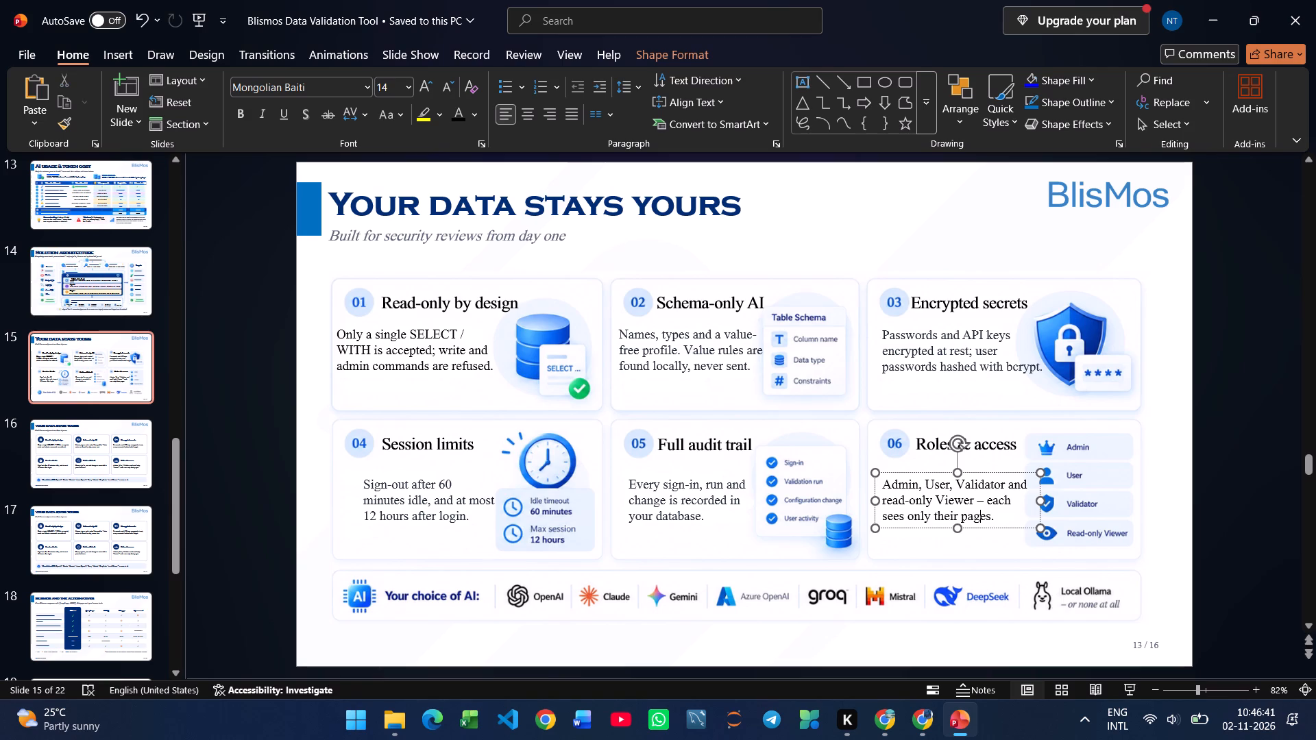
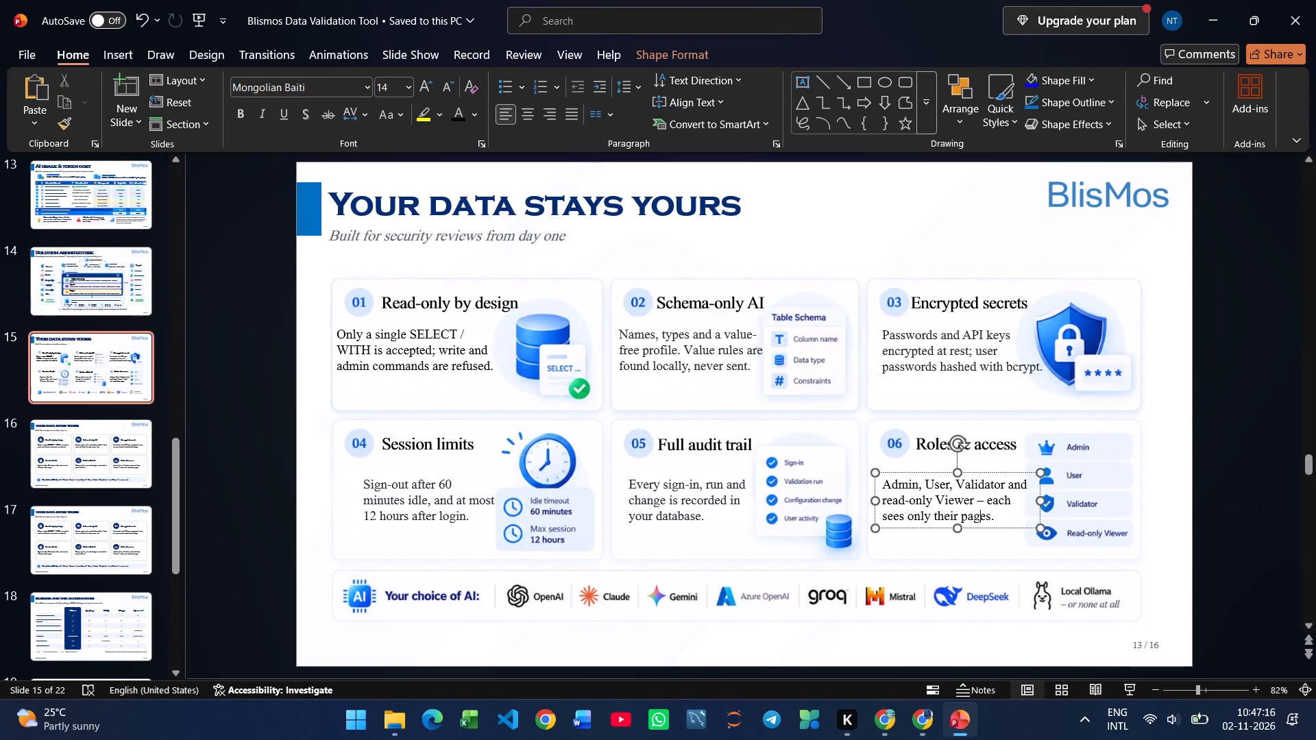
Move the title and subtitle of slide 15 slightly down toward the cards and enlarge the subtitle to size 18.
{"action": "left_click", "coordinate": [461, 250]}
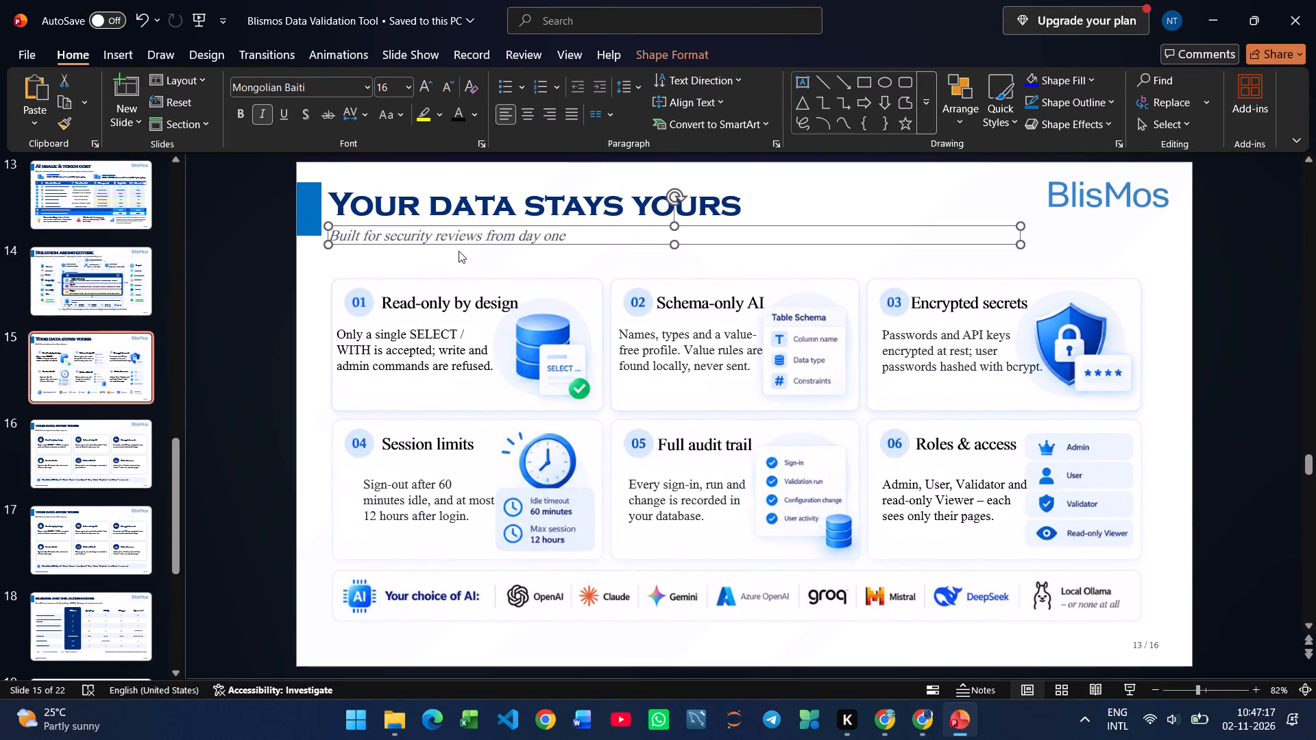
{"action": "left_click_drag", "start_coordinate": [467, 244], "coordinate": [468, 259]}
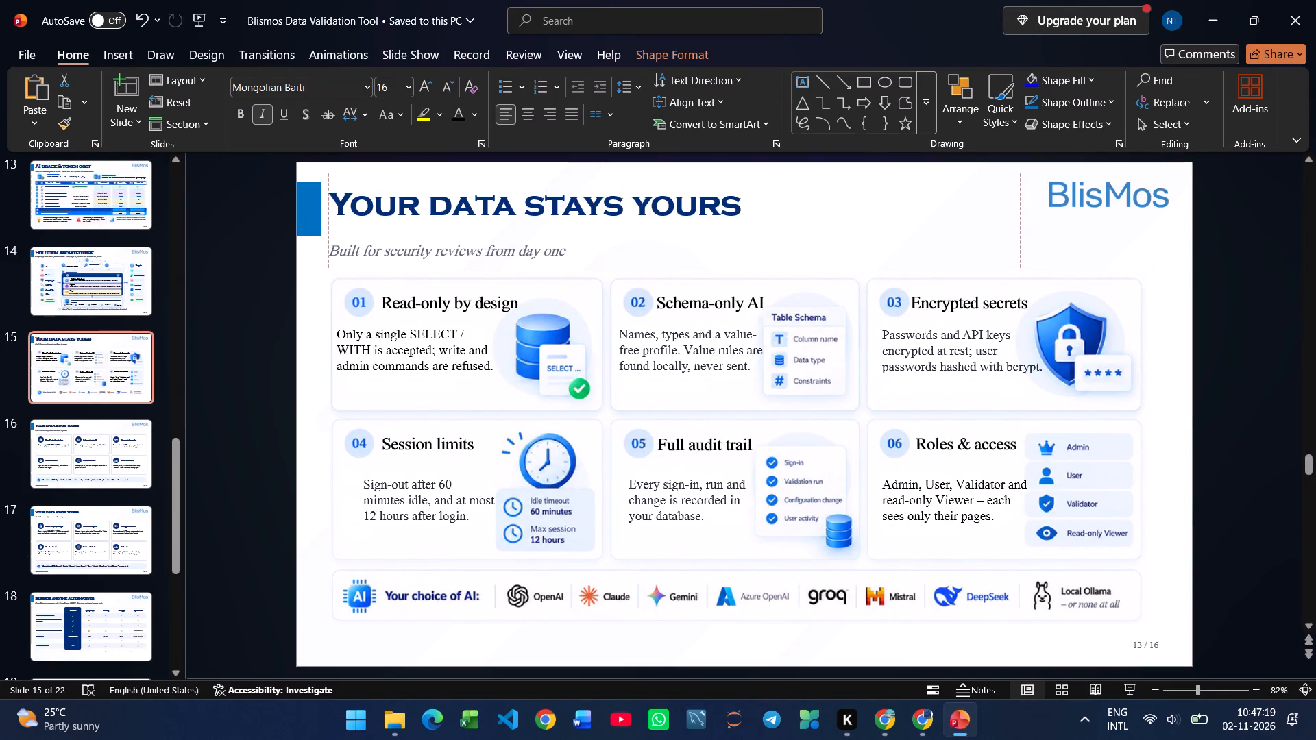
{"action": "left_click_drag", "start_coordinate": [468, 259], "coordinate": [472, 256]}
{"action": "left_click", "coordinate": [404, 219]}
{"action": "left_click", "coordinate": [415, 227]}
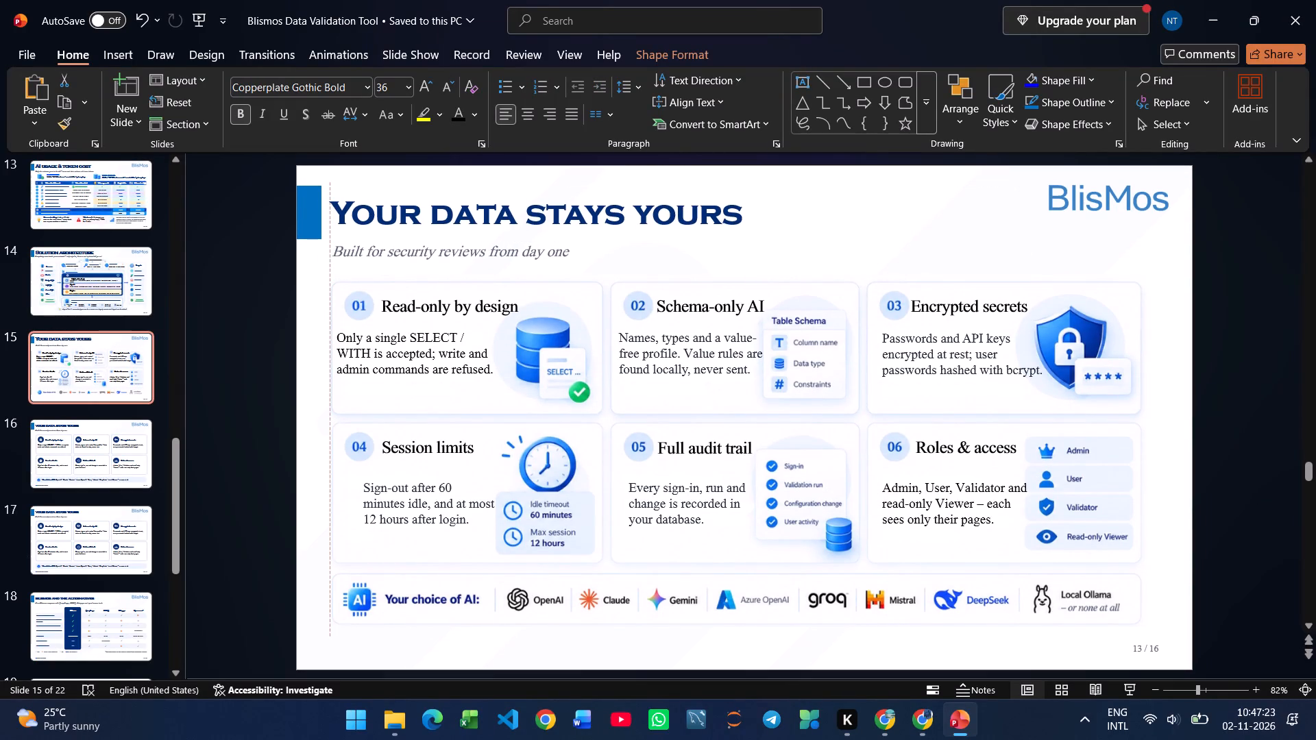
{"action": "left_click", "coordinate": [413, 253]}
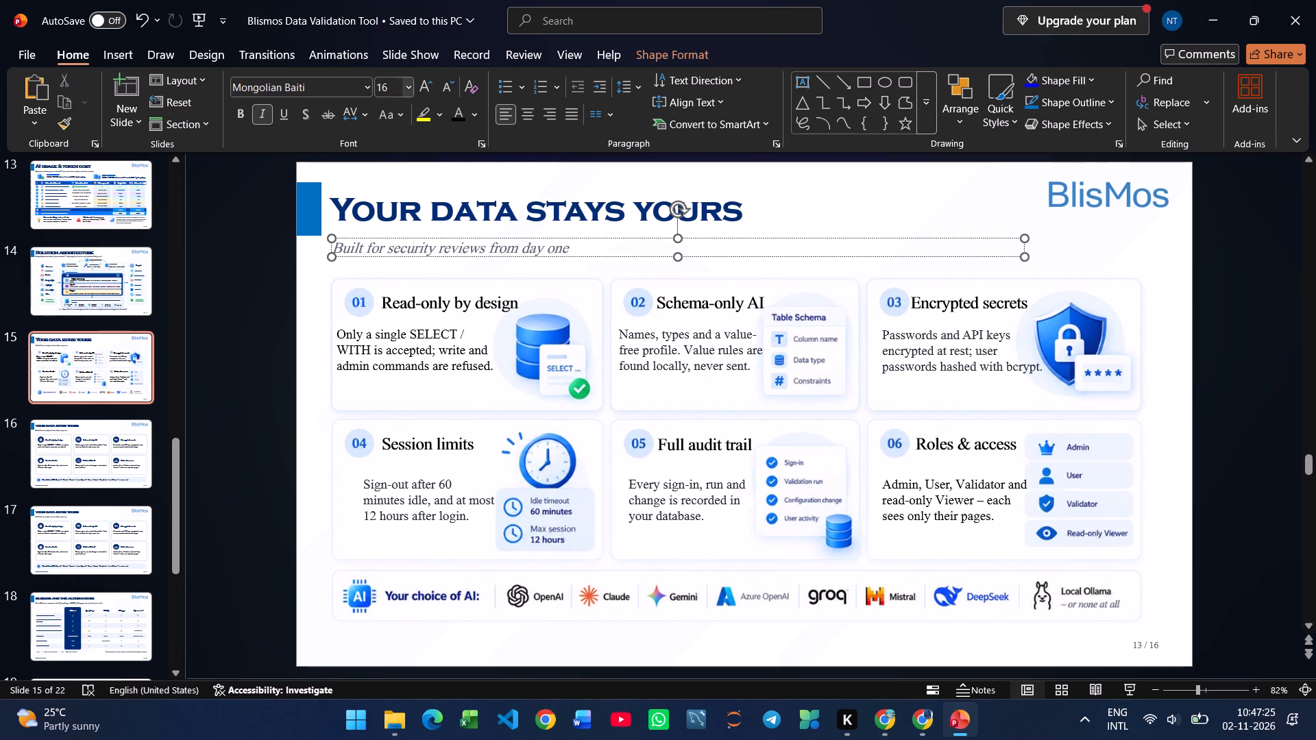
{"action": "left_click", "coordinate": [425, 86]}
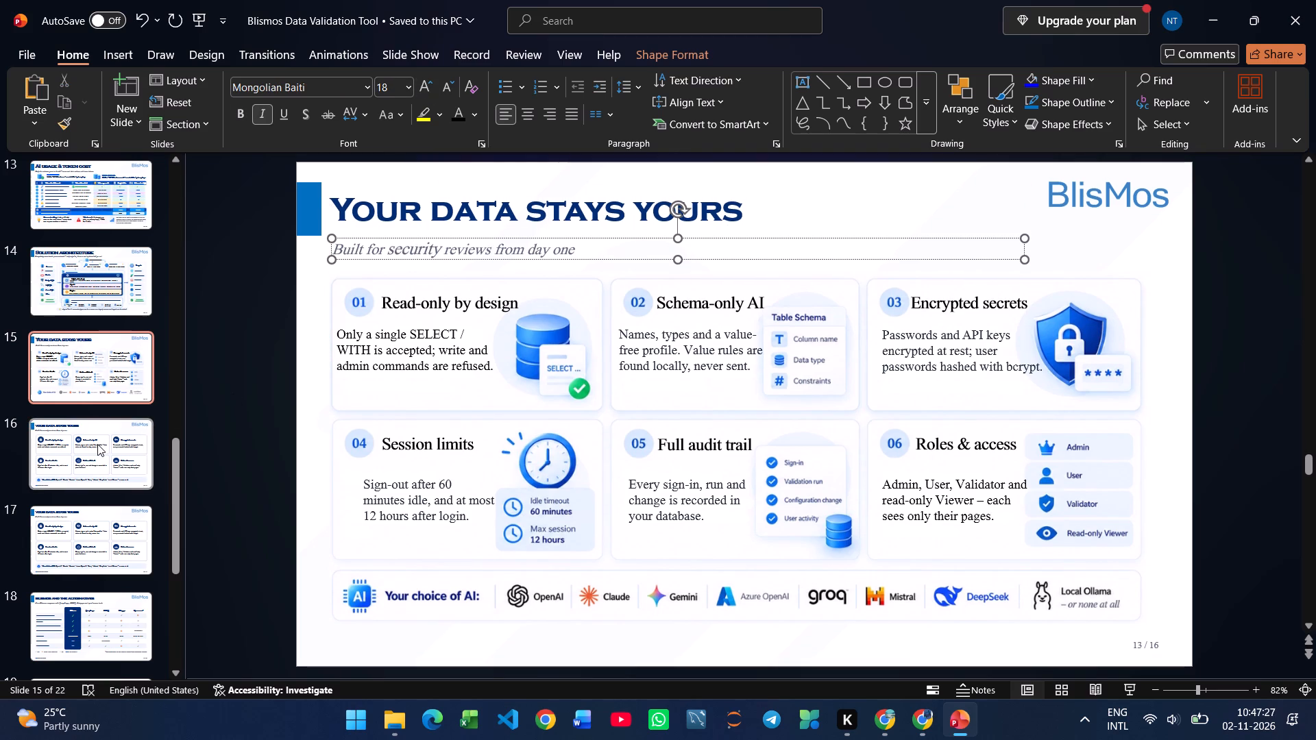
Delete one of the two old icon-card versions of the "Your data stays yours" slide following slide 15.
{"action": "left_click", "coordinate": [97, 444]}
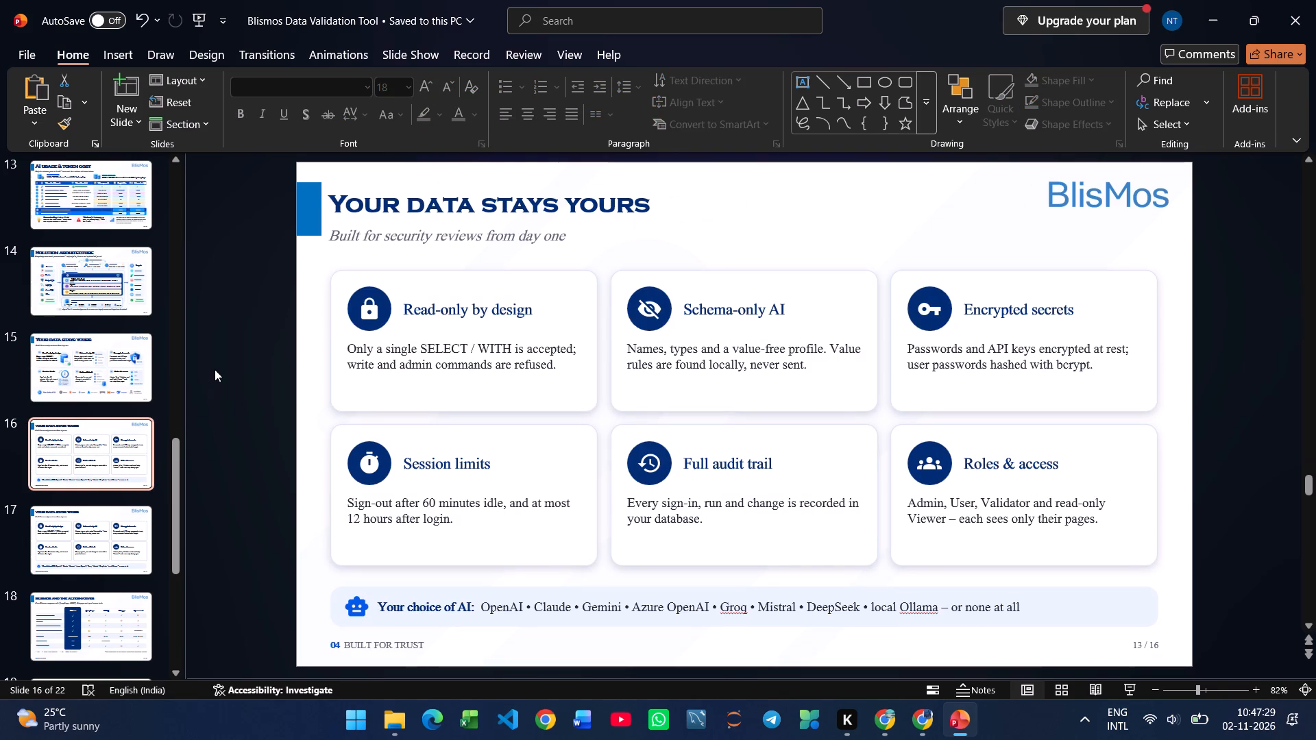
{"action": "left_click", "coordinate": [56, 534]}
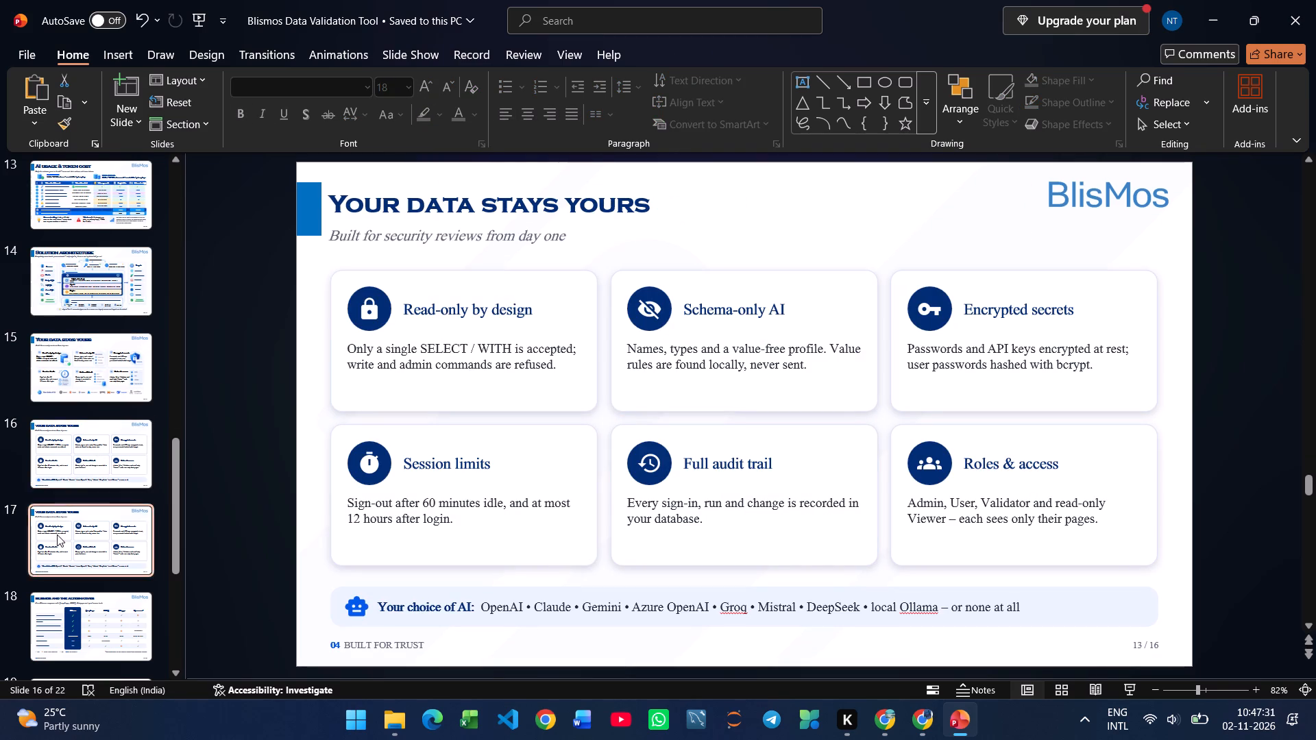
{"action": "left_click", "coordinate": [60, 486]}
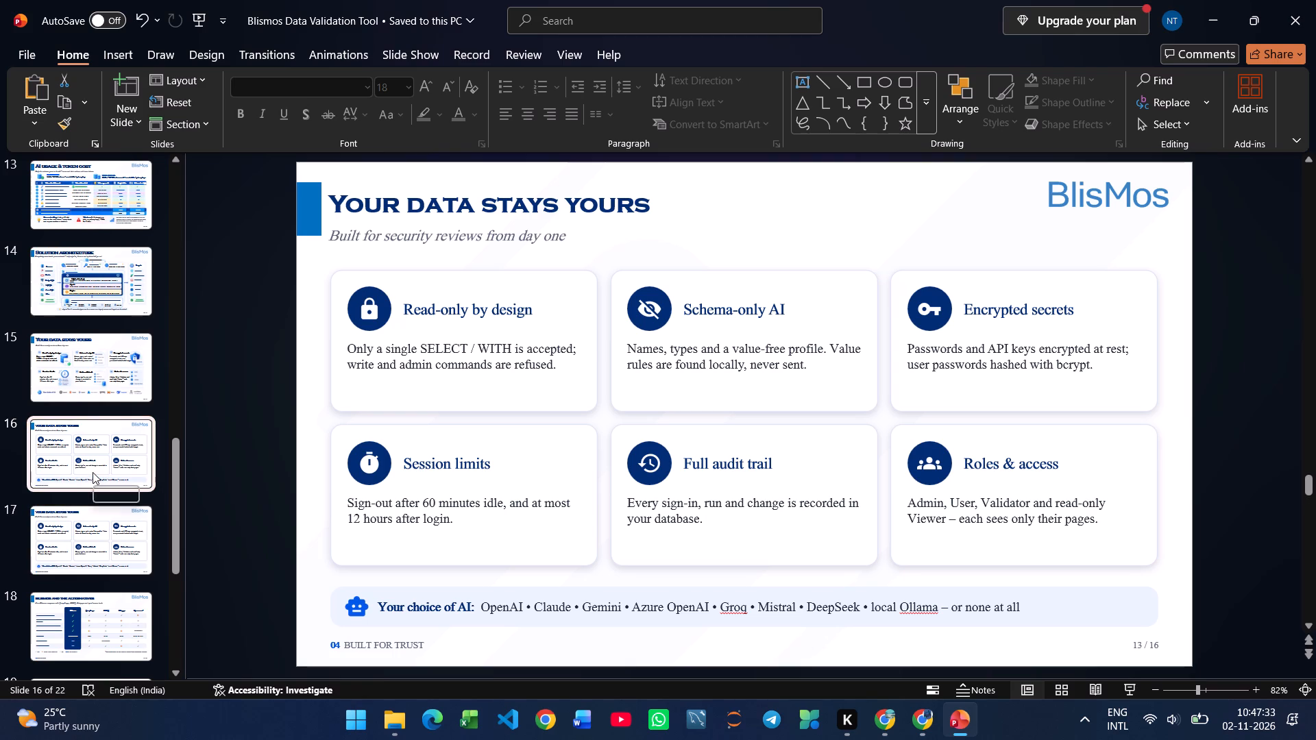
{"action": "key", "text": "BackSpace"}
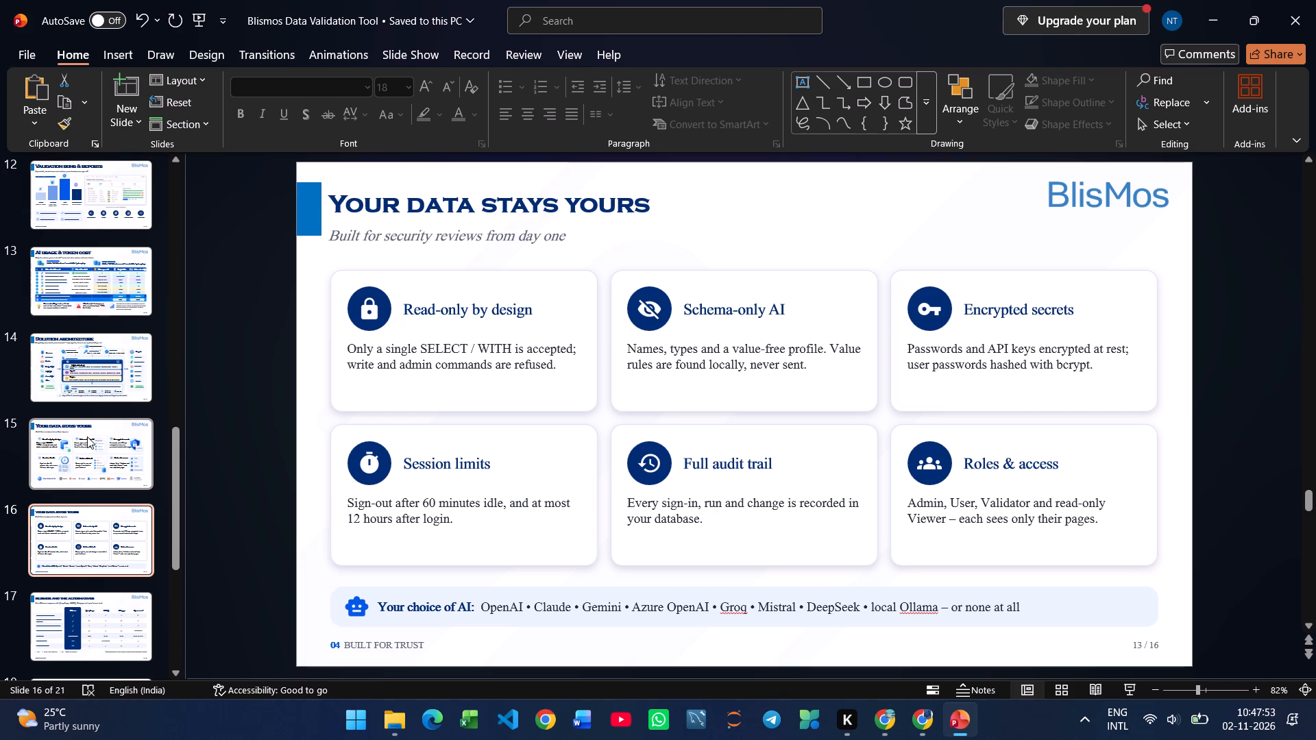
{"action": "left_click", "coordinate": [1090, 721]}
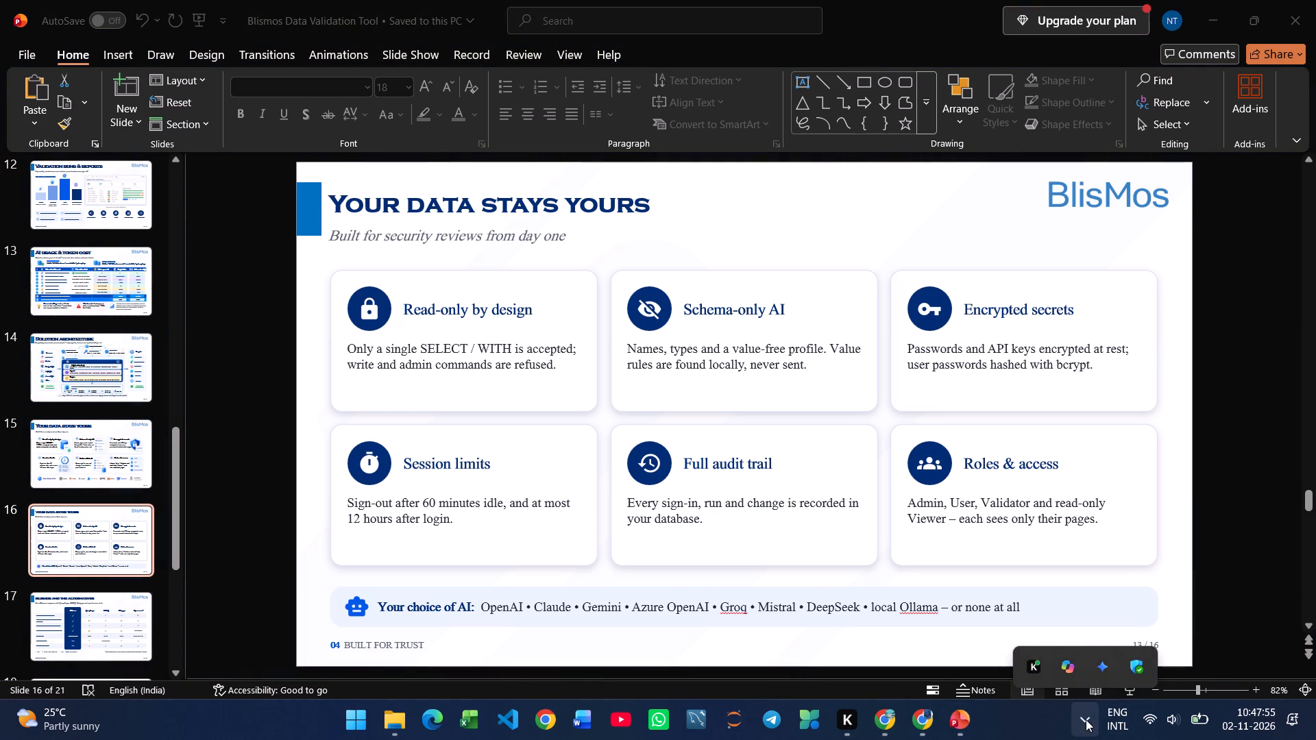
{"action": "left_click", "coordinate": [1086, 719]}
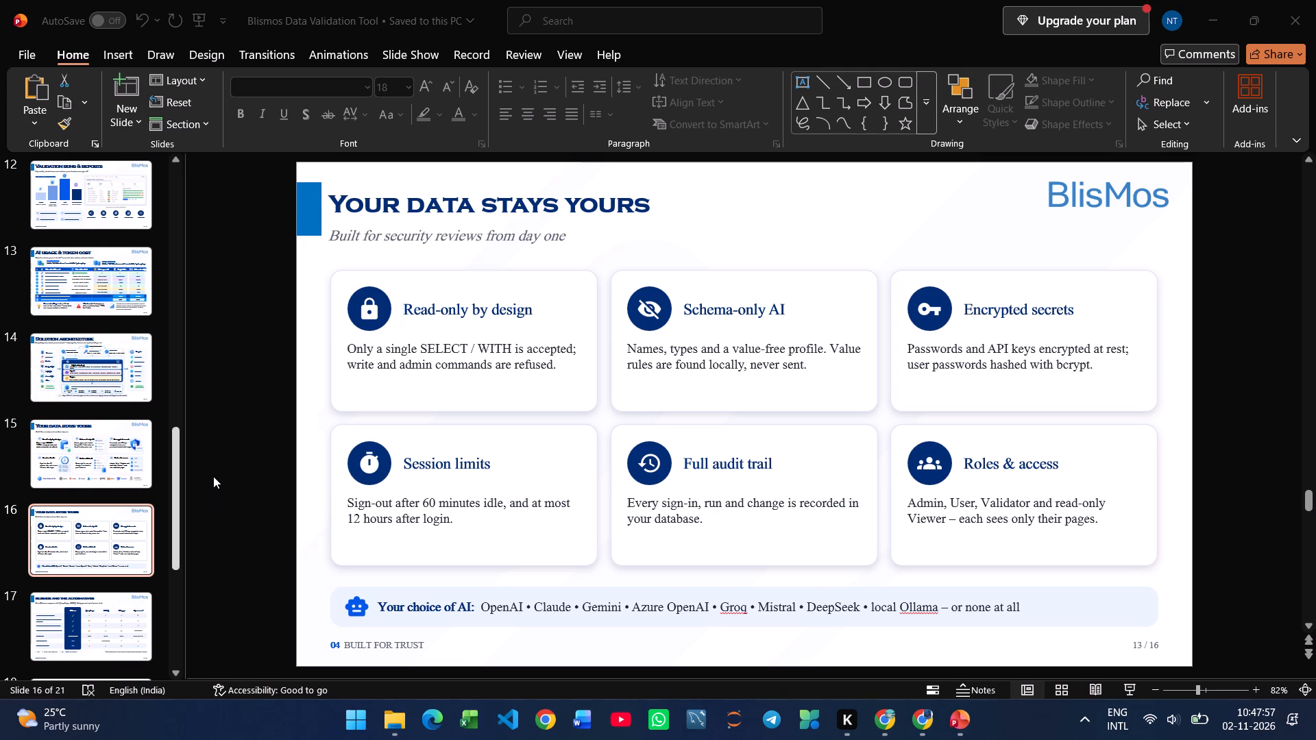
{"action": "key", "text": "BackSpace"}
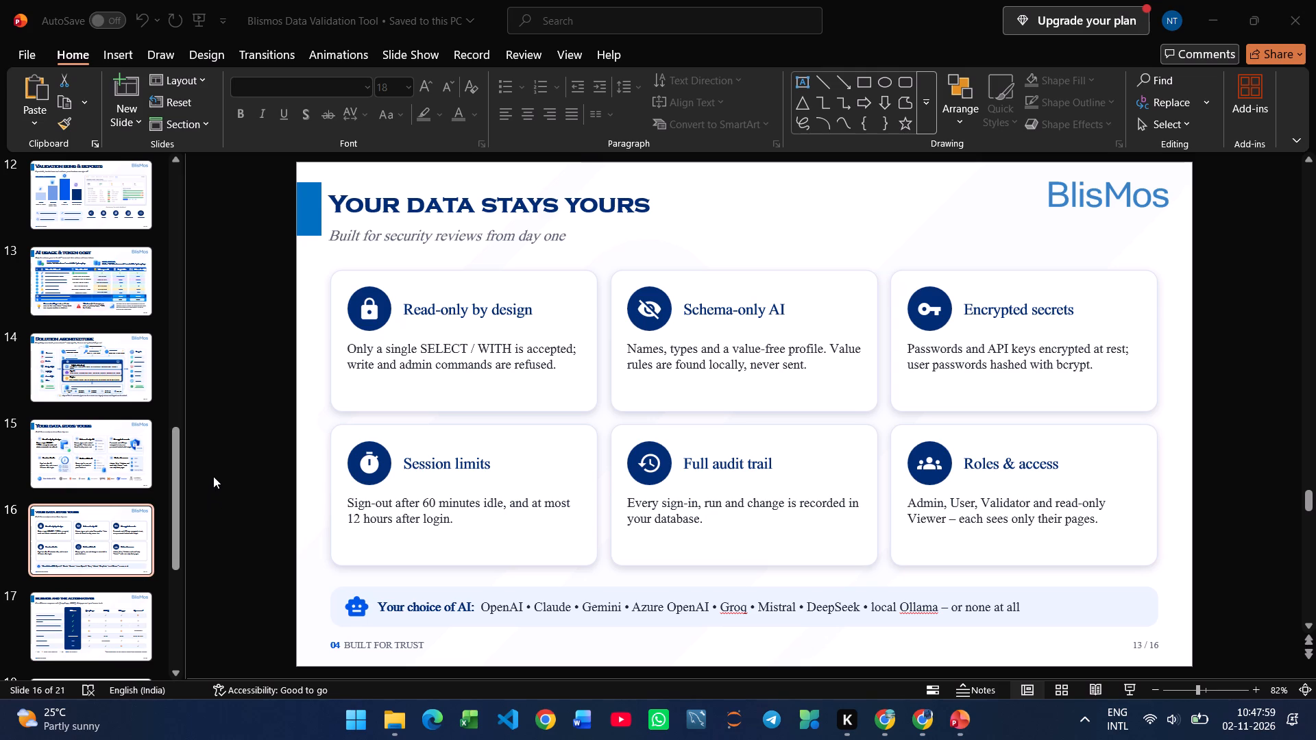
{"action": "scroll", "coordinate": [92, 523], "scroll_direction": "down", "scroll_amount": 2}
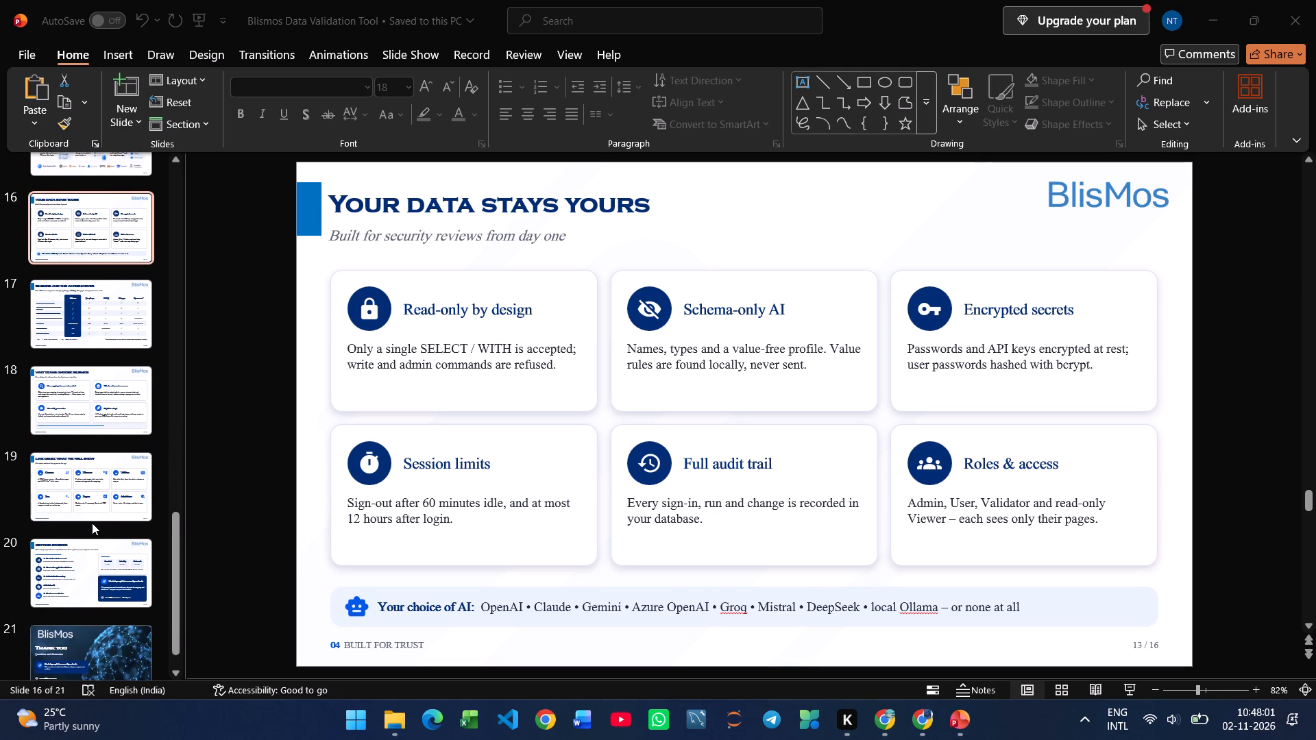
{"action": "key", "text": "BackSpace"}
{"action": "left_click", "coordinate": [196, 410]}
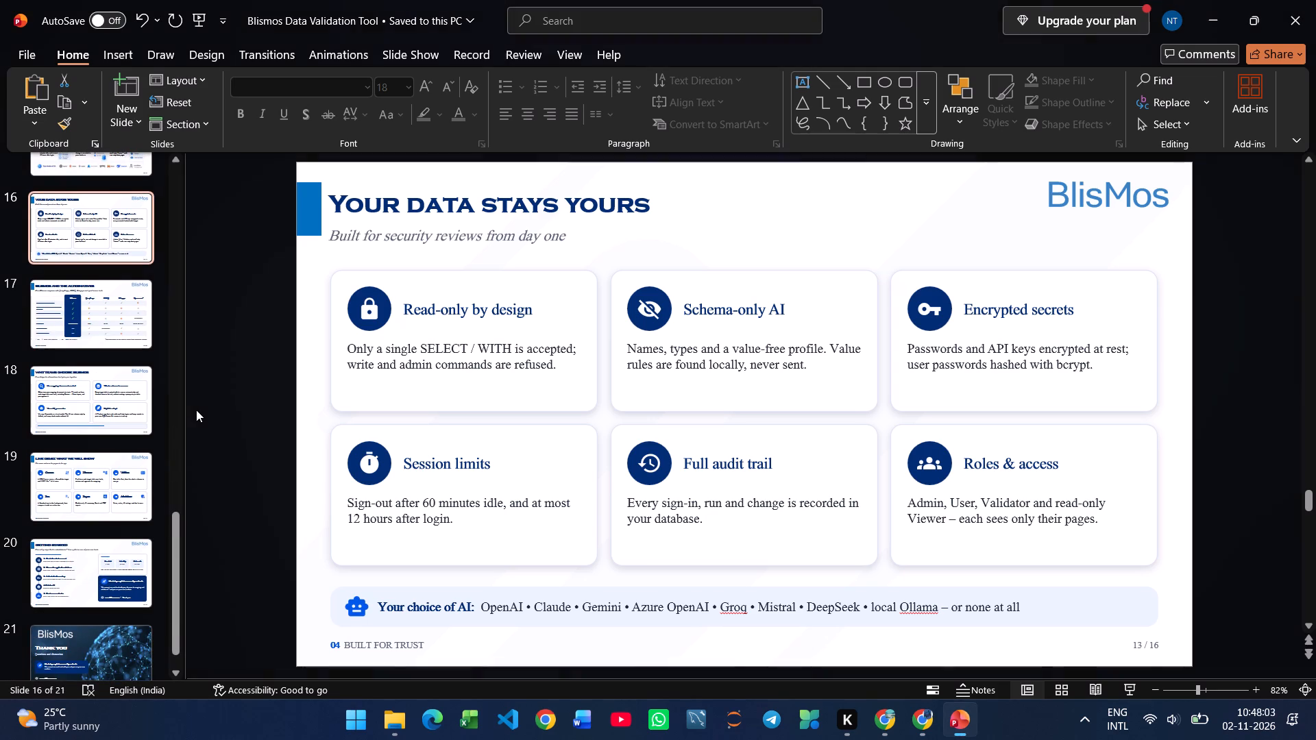
Delete the remaining old "Your data stays yours" slide 16 and save the presentation.
{"action": "key", "text": "ctrl+s"}
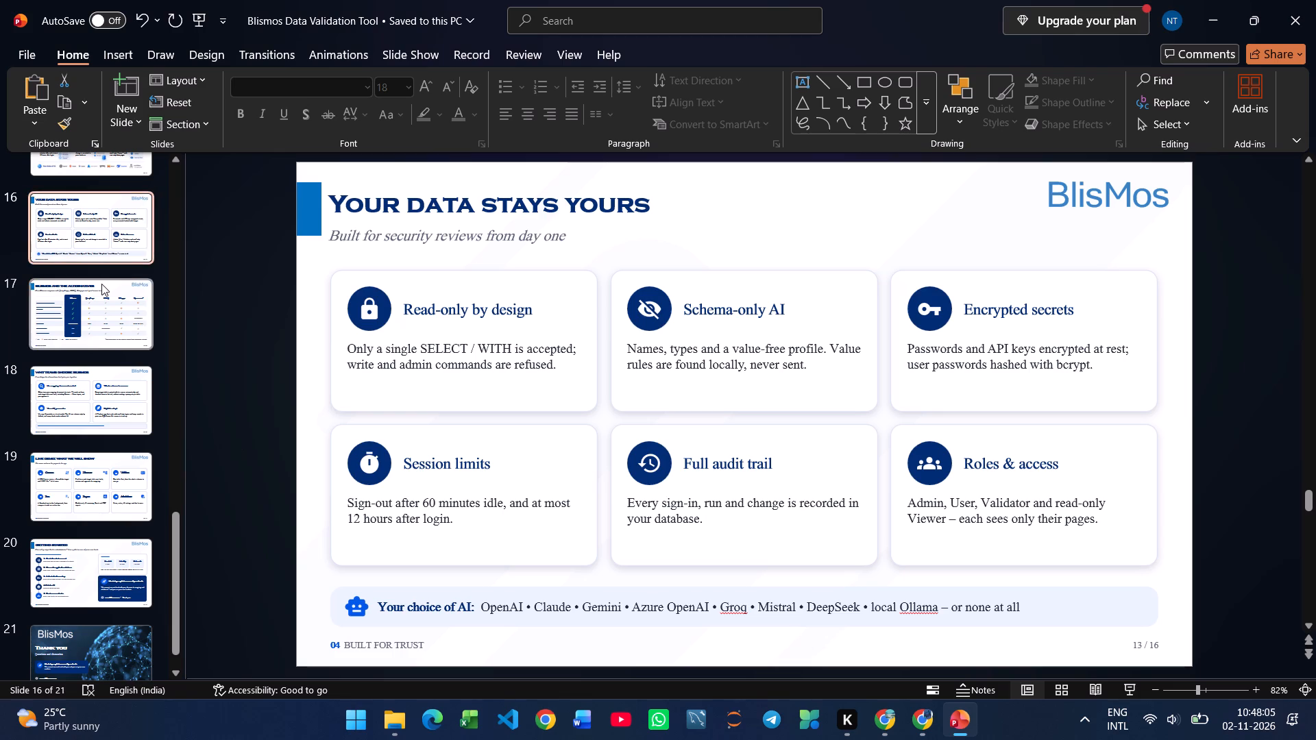
{"action": "left_click", "coordinate": [101, 284]}
{"action": "left_click", "coordinate": [99, 230]}
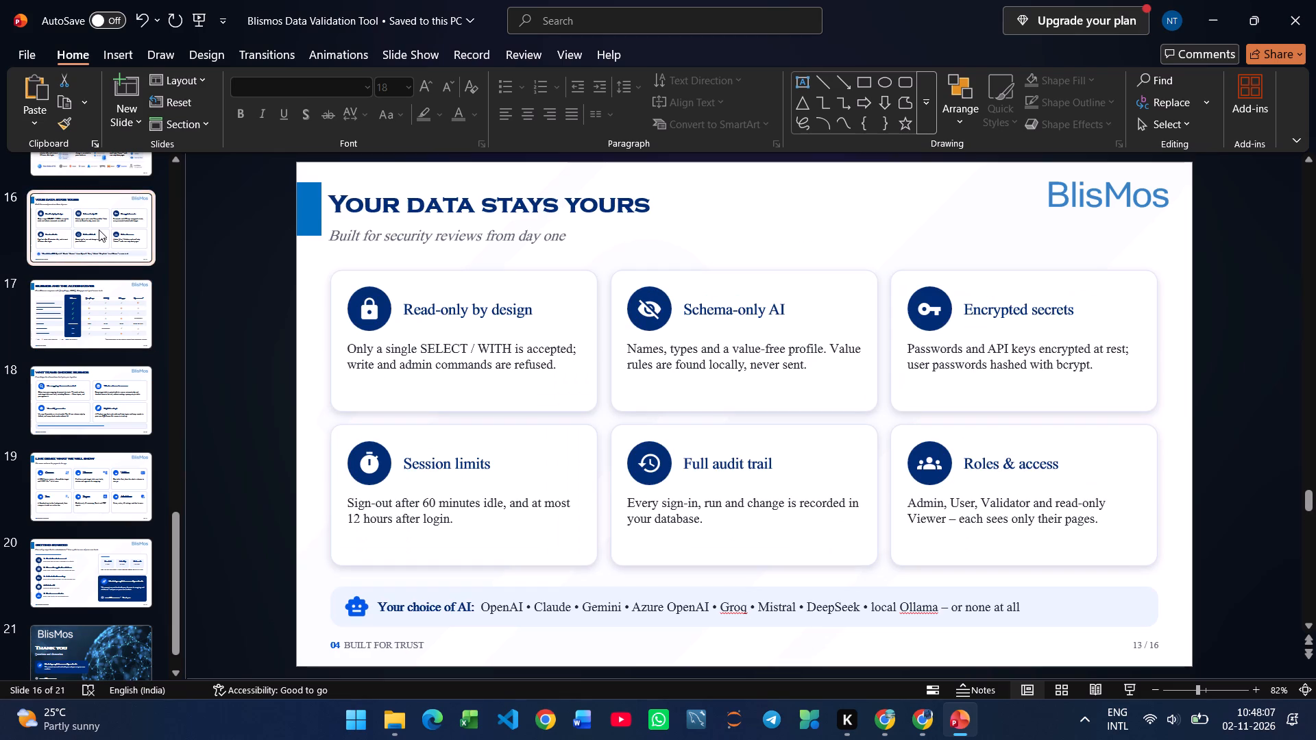
{"action": "key", "text": "BackSpace"}
{"action": "key", "text": "ctrl+s"}
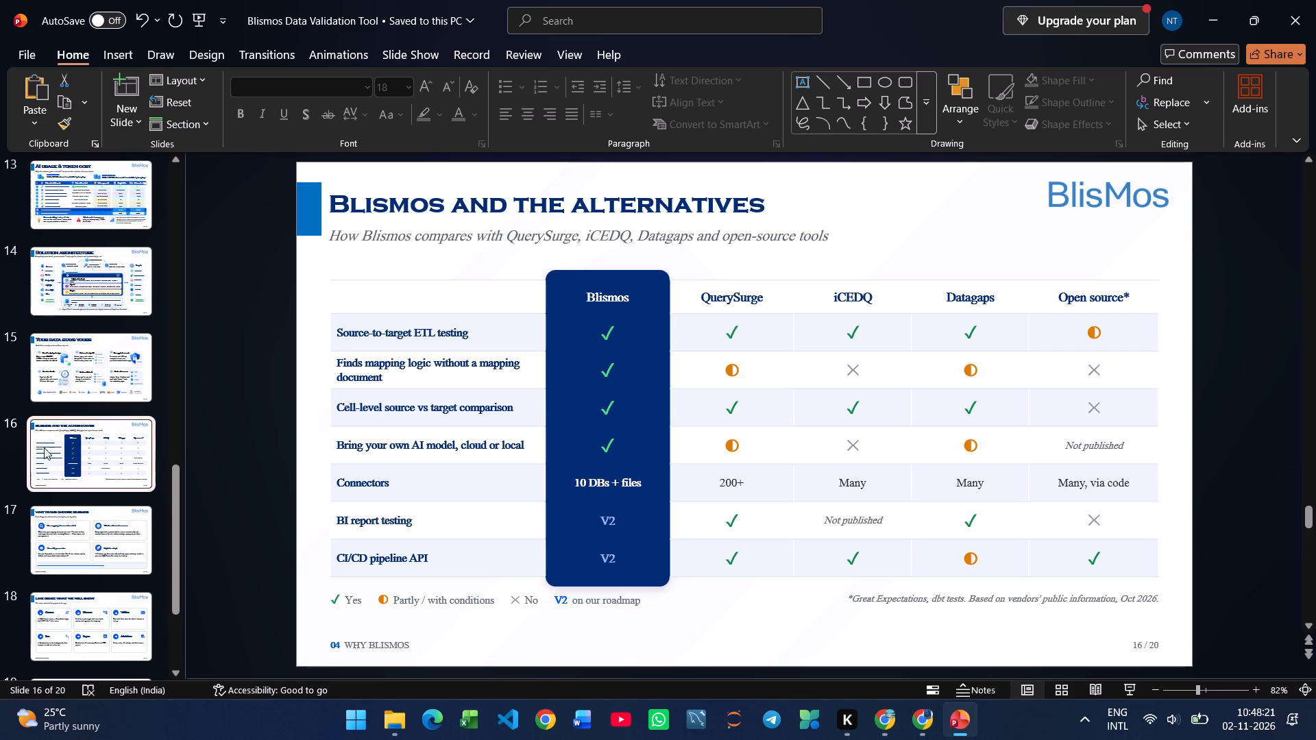
{"action": "right_click", "coordinate": [84, 468]}
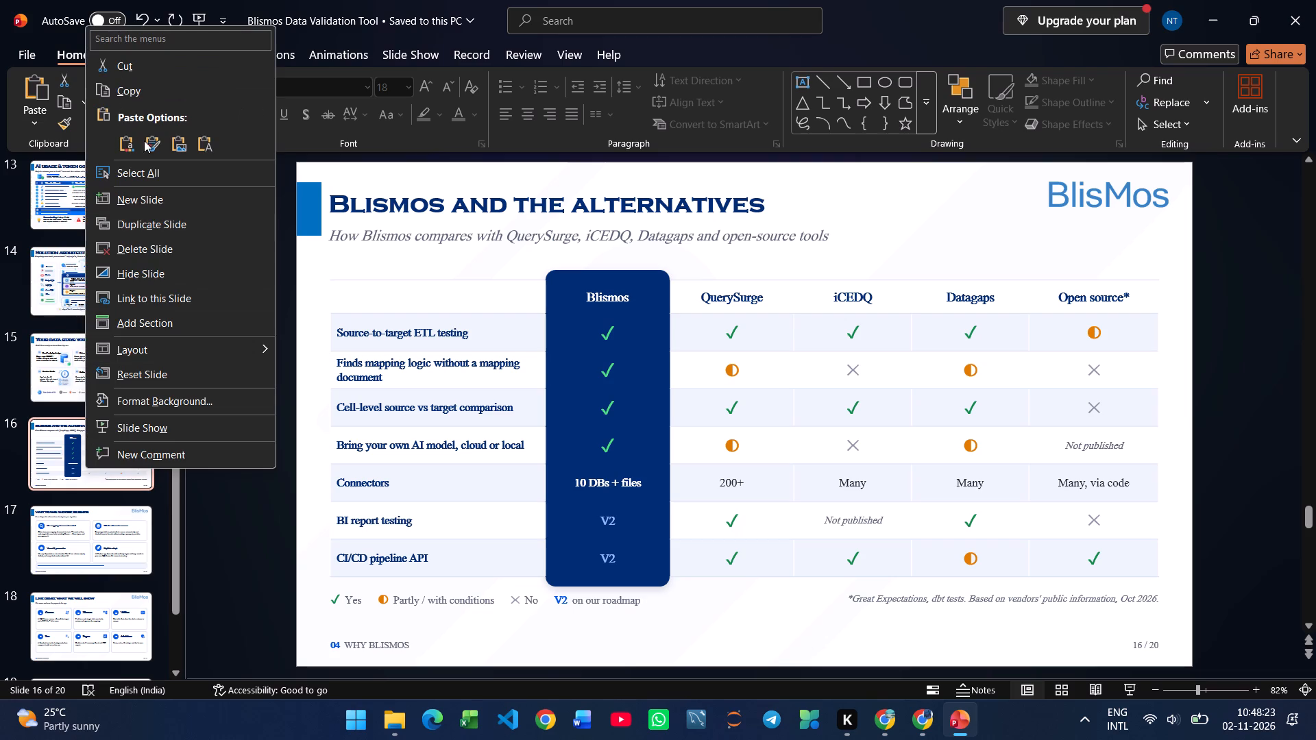
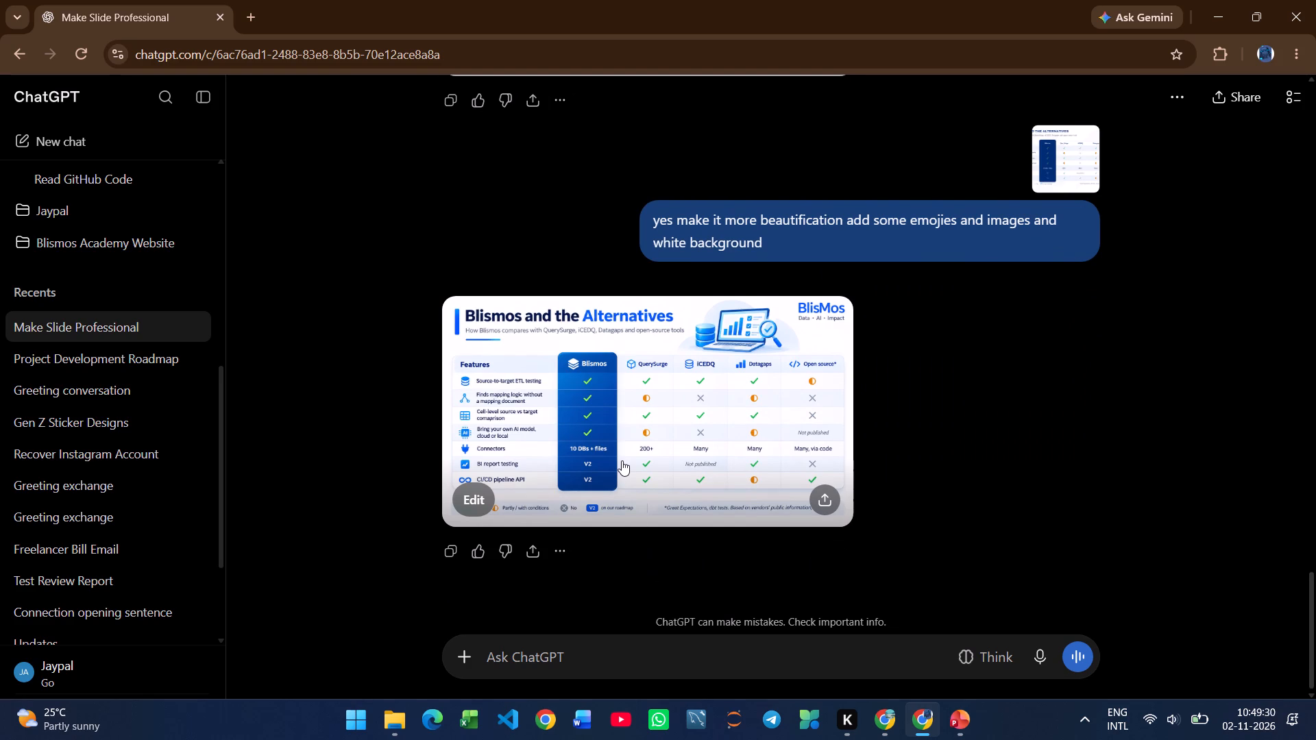
{"action": "right_click", "coordinate": [652, 438]}
{"action": "left_click", "coordinate": [775, 504]}
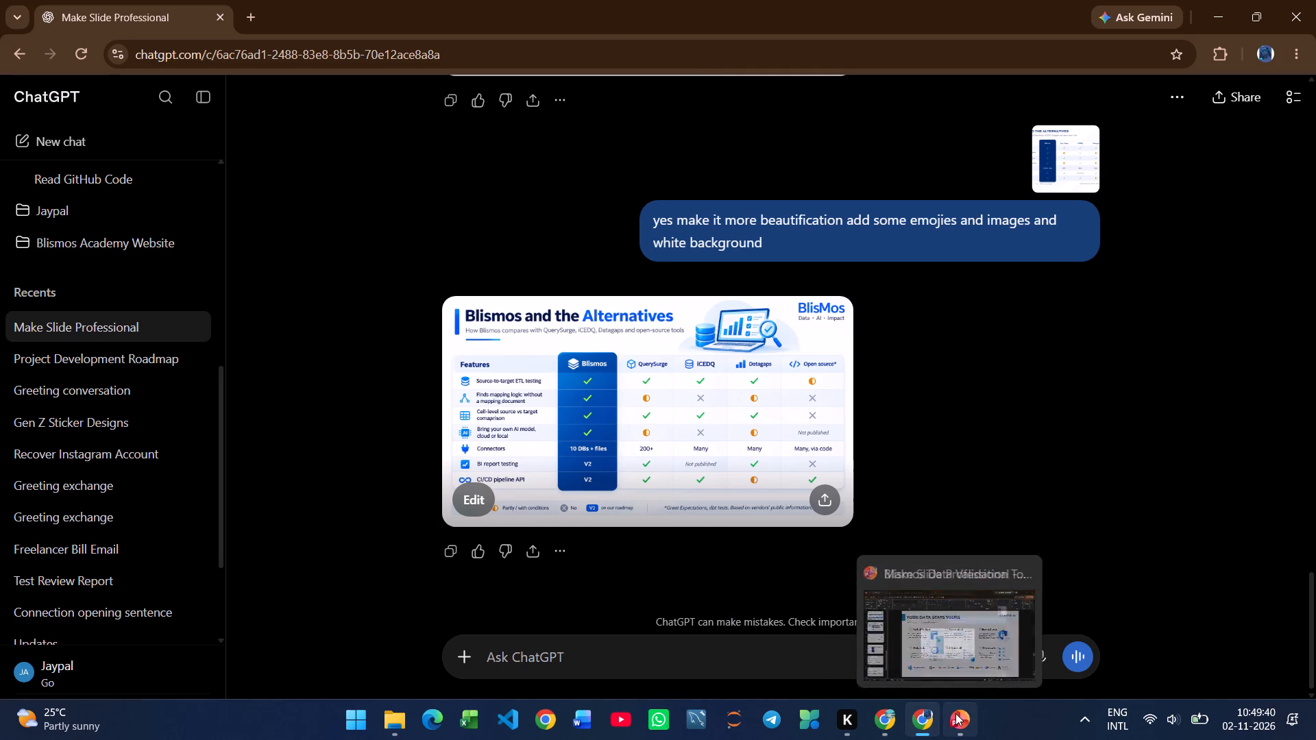
{"action": "left_click", "coordinate": [880, 715]}
{"action": "left_click", "coordinate": [643, 438]}
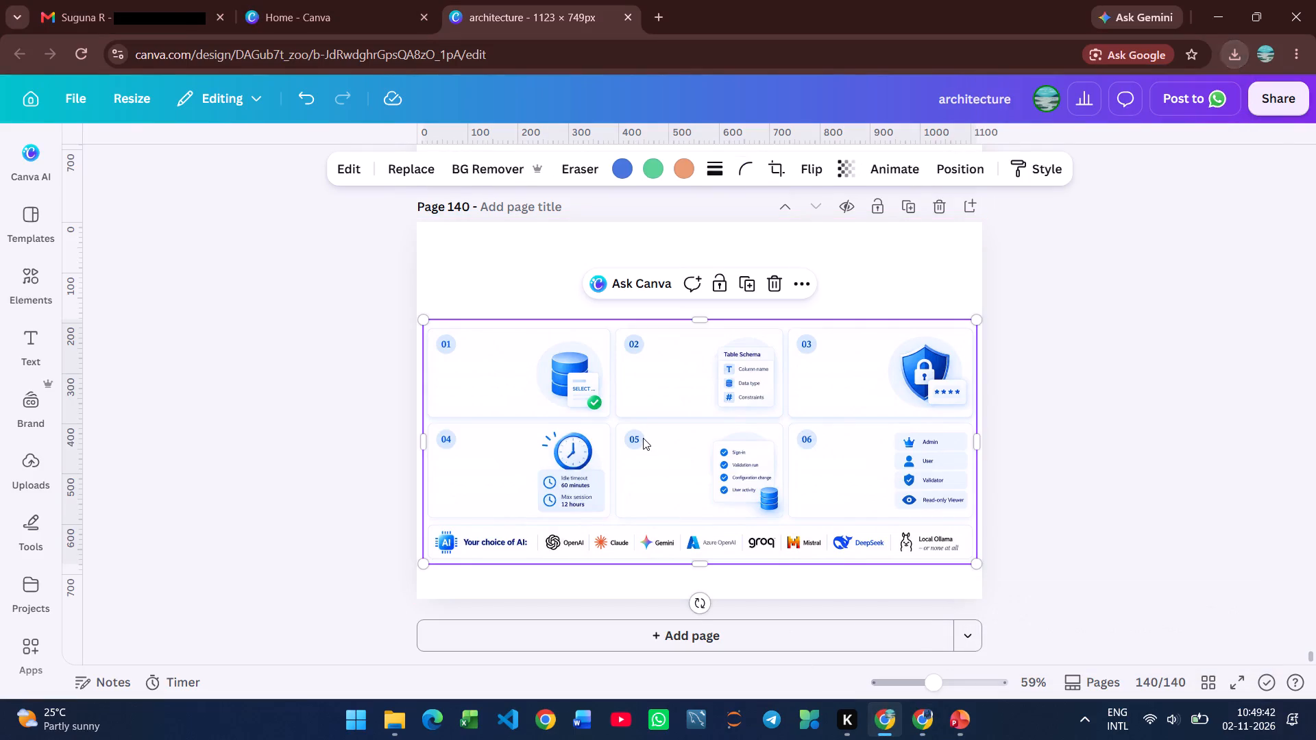
{"action": "key", "text": "BackSpace"}
{"action": "key", "text": "ctrl+v"}
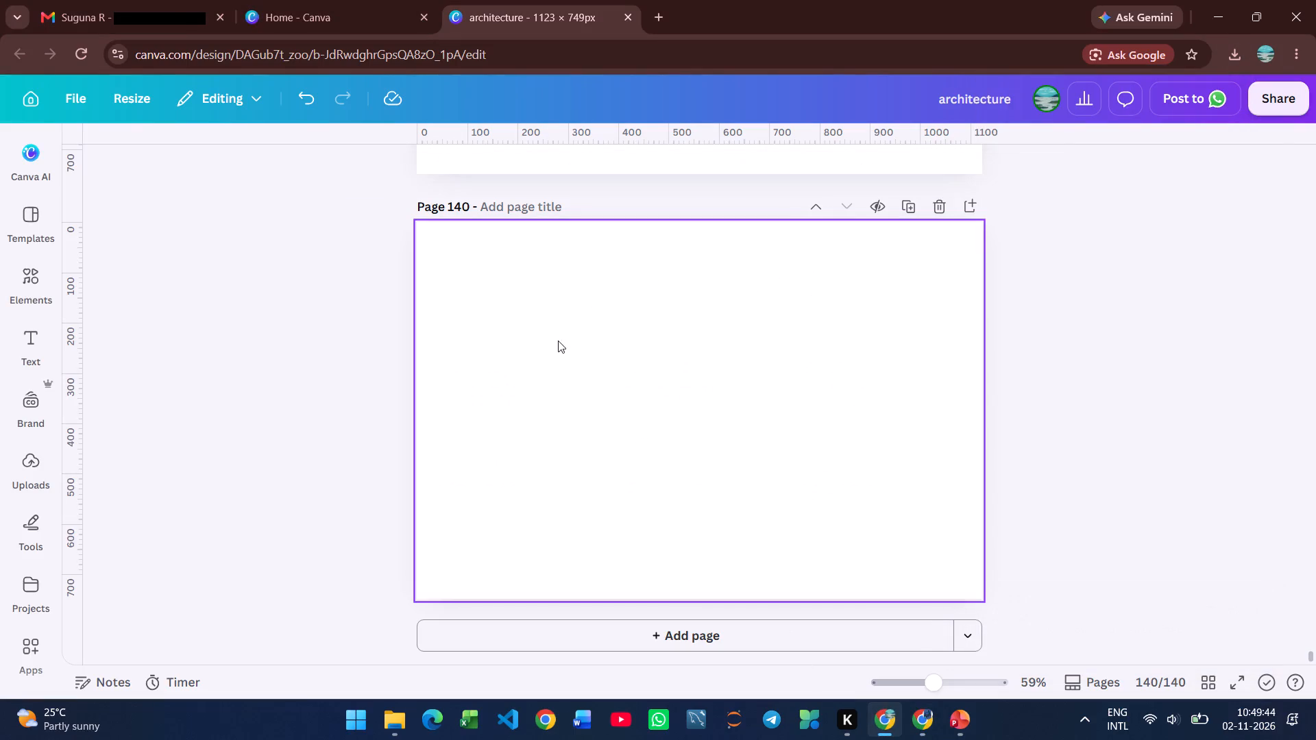
Enlarge the pasted comparison image proportionally until it spans the full width of page 140.
{"action": "left_click_drag", "start_coordinate": [503, 297], "coordinate": [479, 292]}
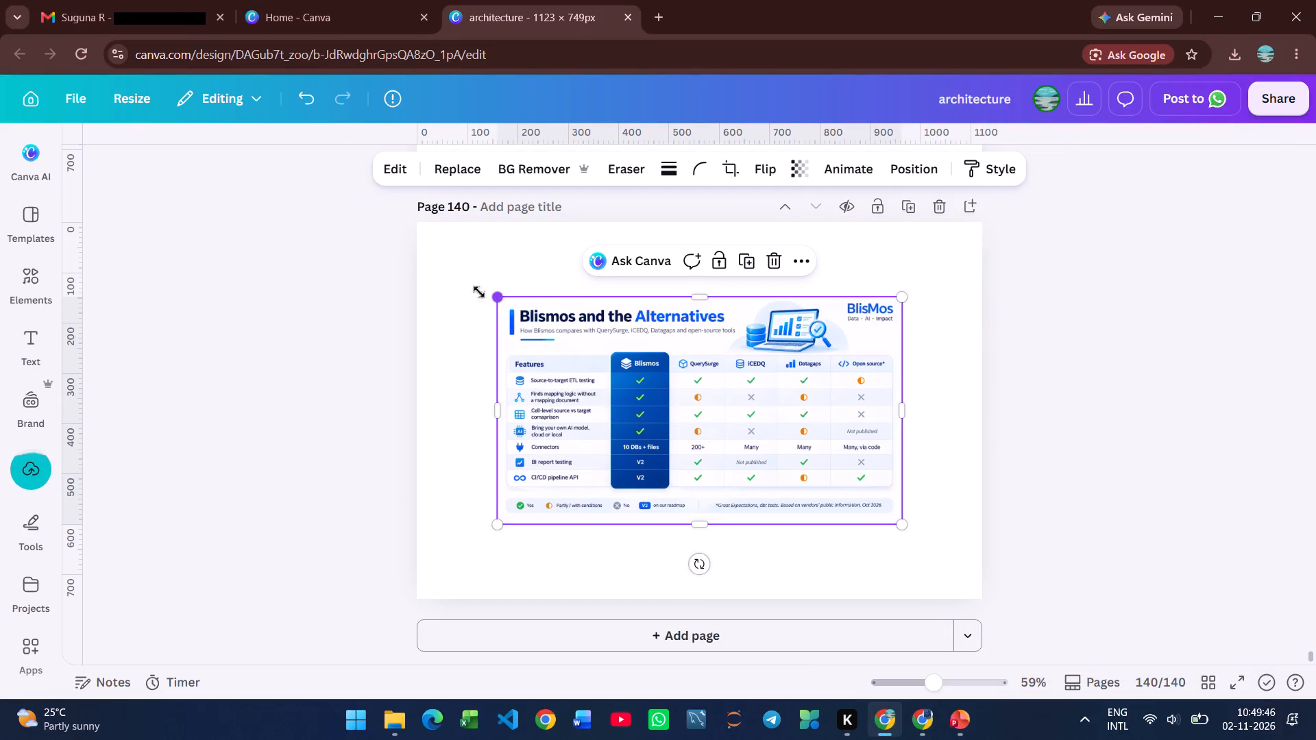
{"action": "left_click_drag", "start_coordinate": [479, 292], "coordinate": [418, 256]}
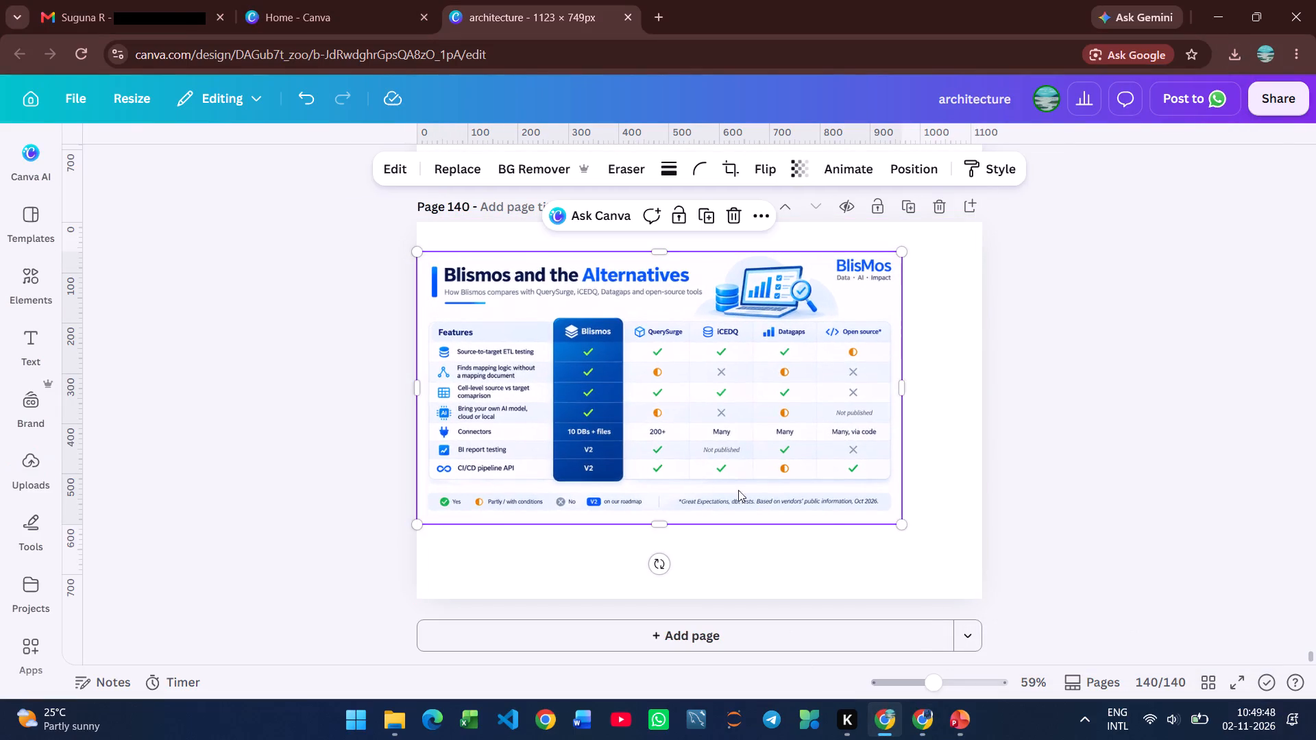
{"action": "left_click_drag", "start_coordinate": [903, 524], "coordinate": [956, 576]}
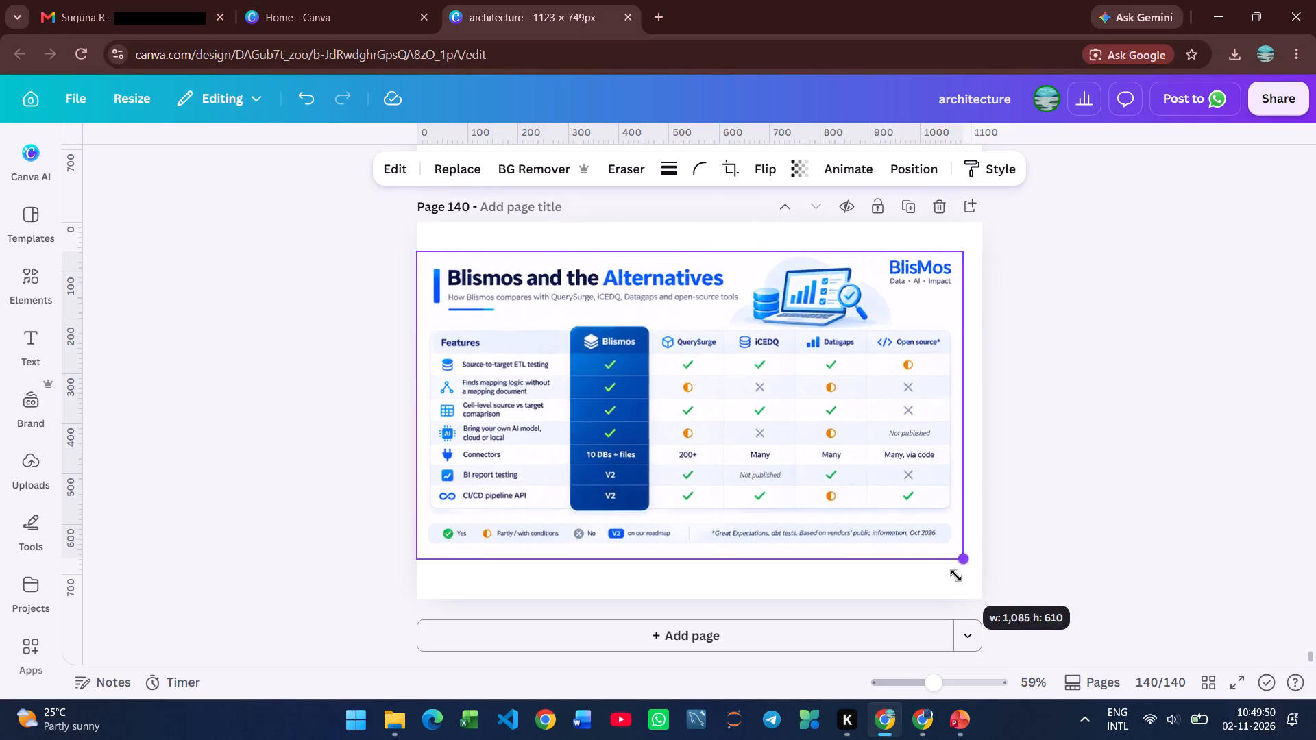
{"action": "left_click_drag", "start_coordinate": [956, 576], "coordinate": [978, 583]}
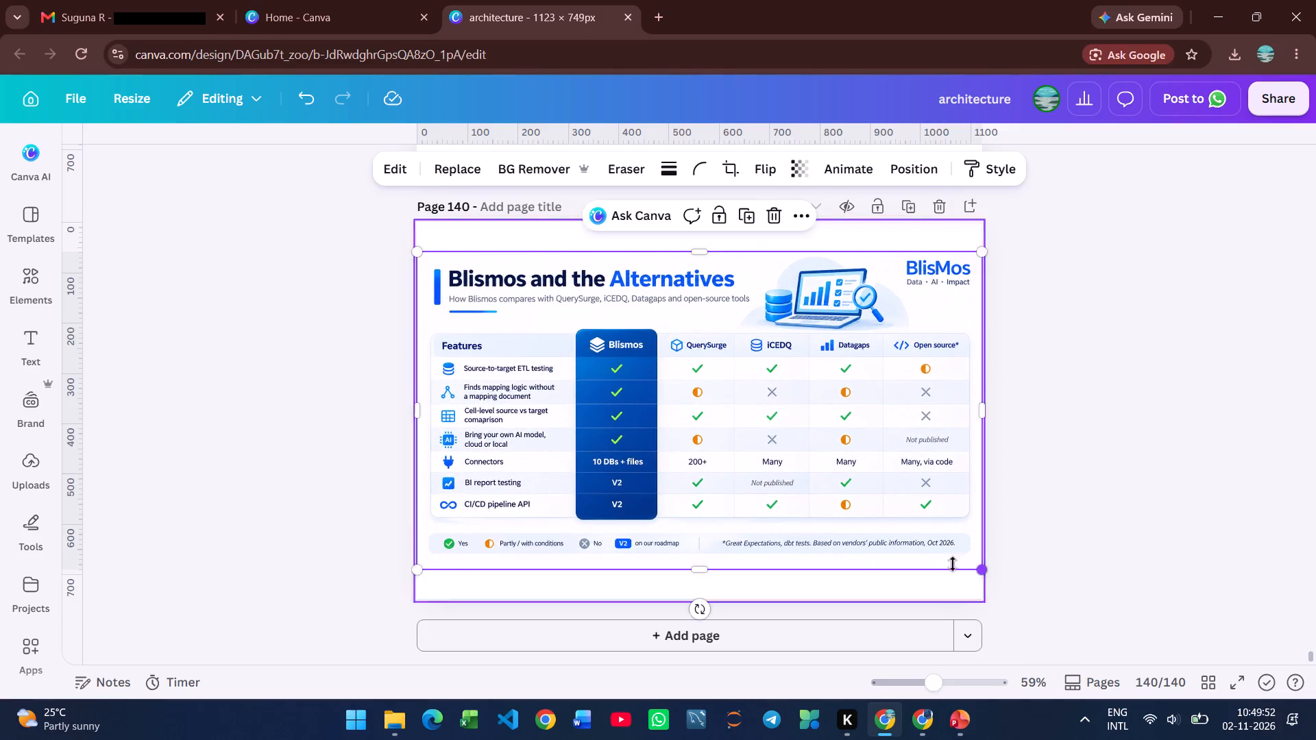
With Magic Eraser's text selection, mark the comparison table's column headings, from Features to Open source, and all seven feature labels for erasing.
{"action": "left_click", "coordinate": [623, 169]}
{"action": "left_click", "coordinate": [637, 212]}
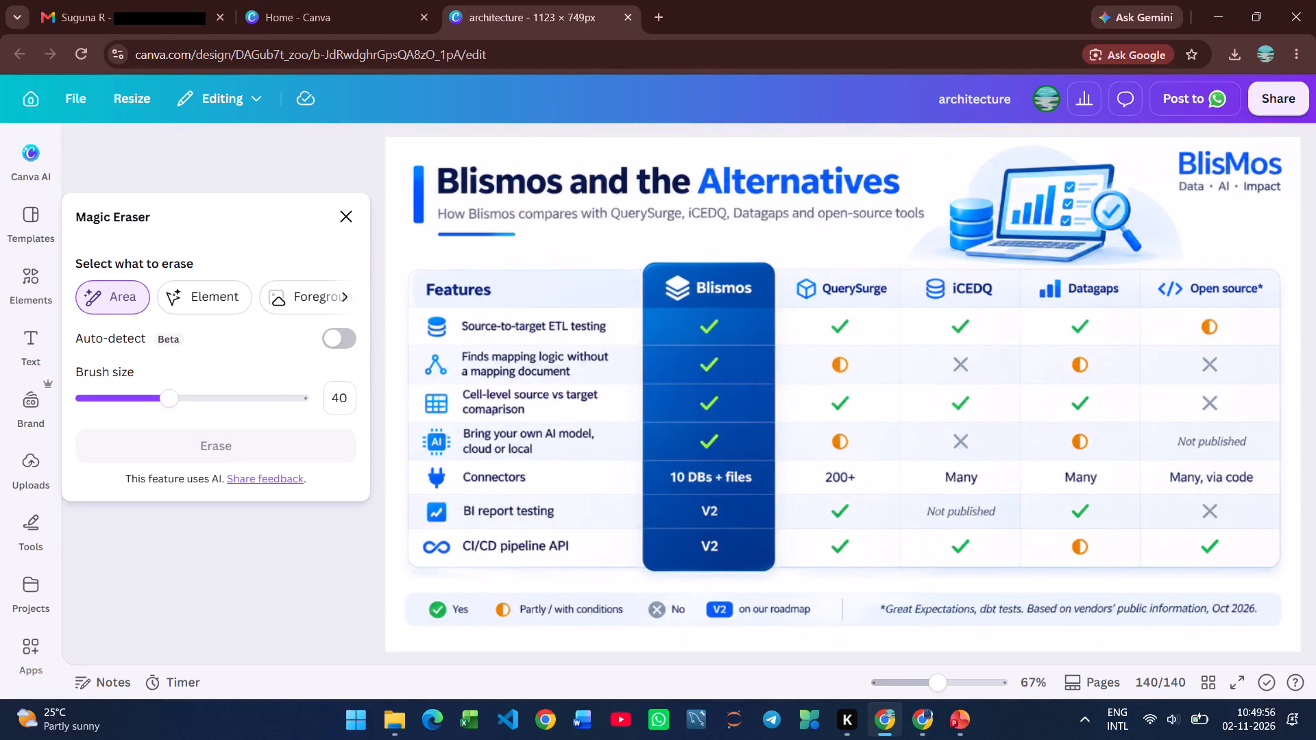
{"action": "left_click", "coordinate": [343, 299]}
{"action": "left_click", "coordinate": [321, 295]}
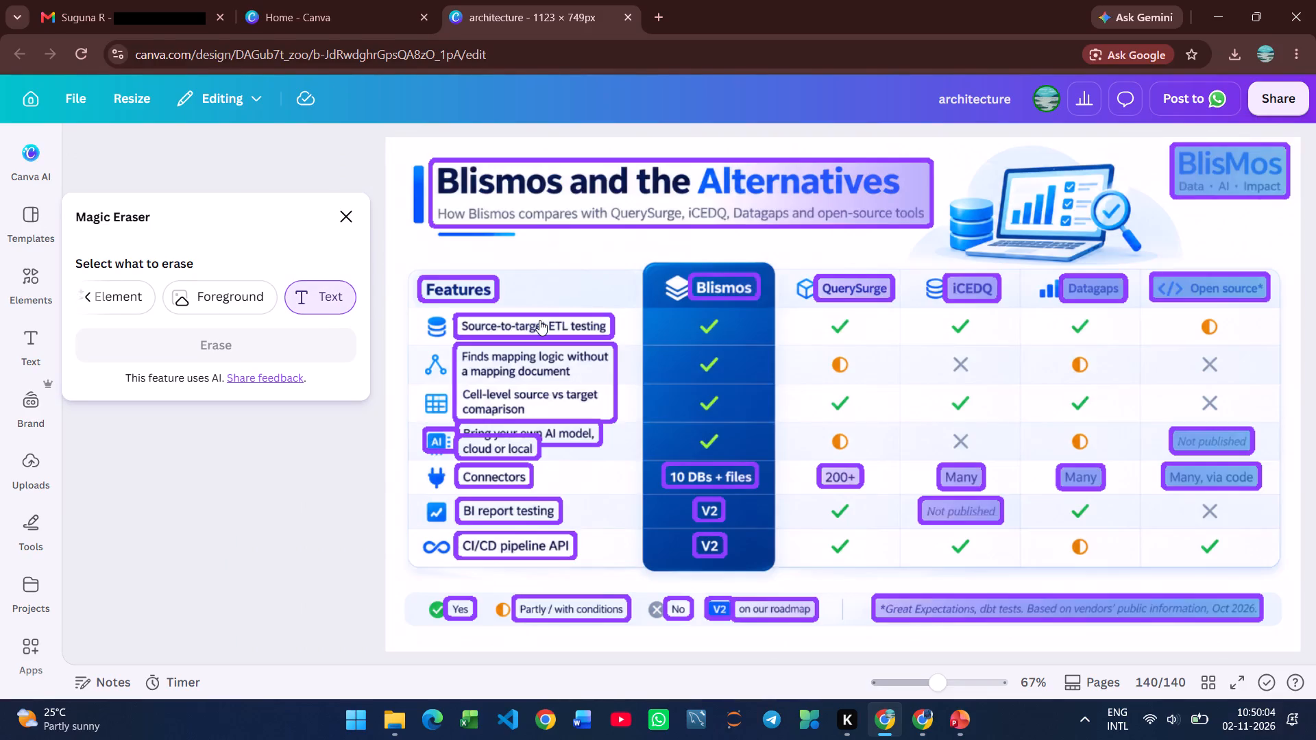
{"action": "left_click", "coordinate": [539, 320]}
{"action": "left_click", "coordinate": [528, 364]}
{"action": "left_click", "coordinate": [513, 390]}
{"action": "left_click", "coordinate": [458, 280]}
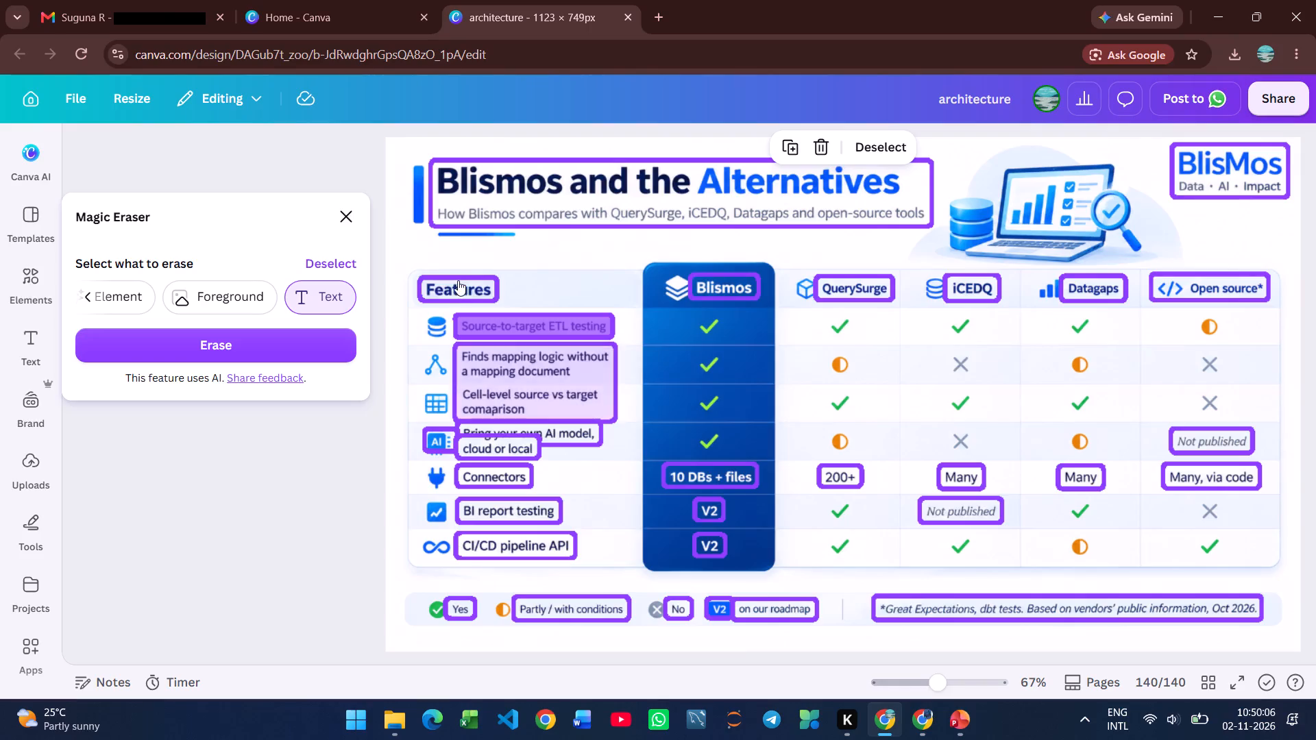
{"action": "left_click", "coordinate": [739, 289]}
{"action": "left_click", "coordinate": [871, 296]}
{"action": "left_click", "coordinate": [974, 288]}
{"action": "left_click", "coordinate": [1095, 282]}
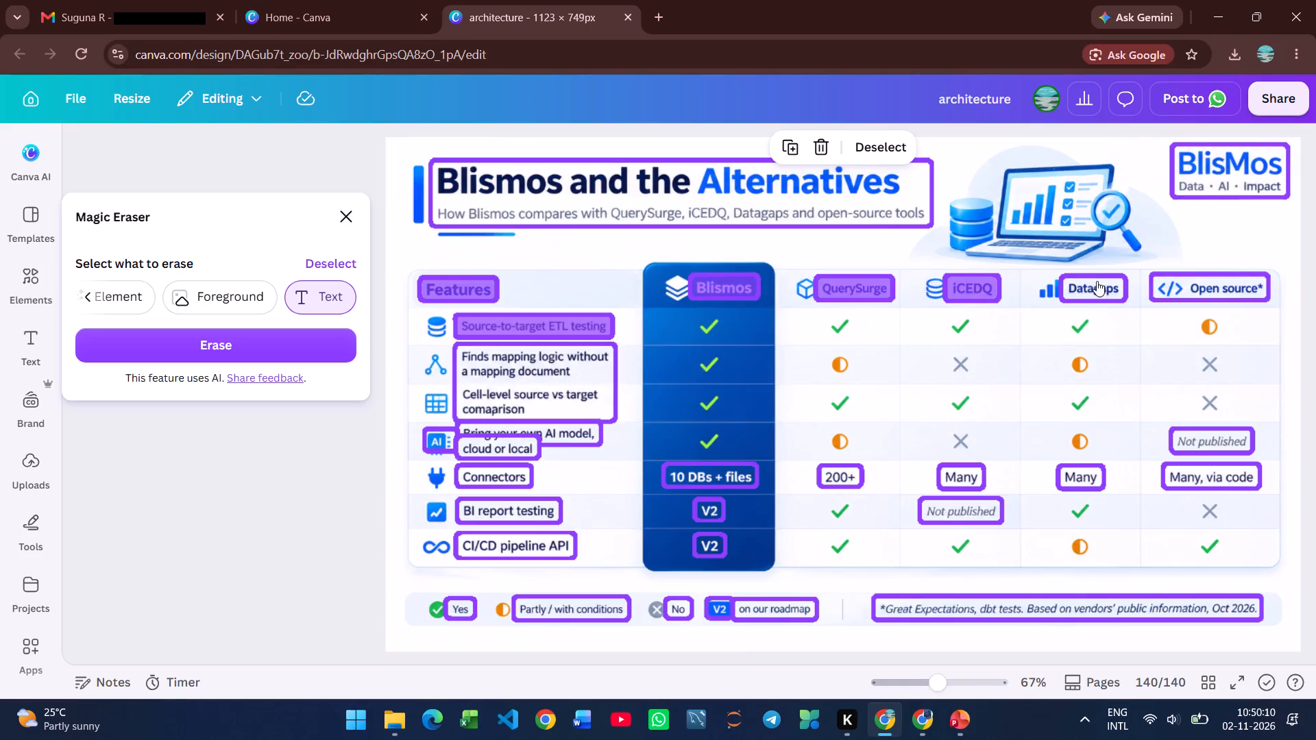
{"action": "left_click", "coordinate": [1208, 284]}
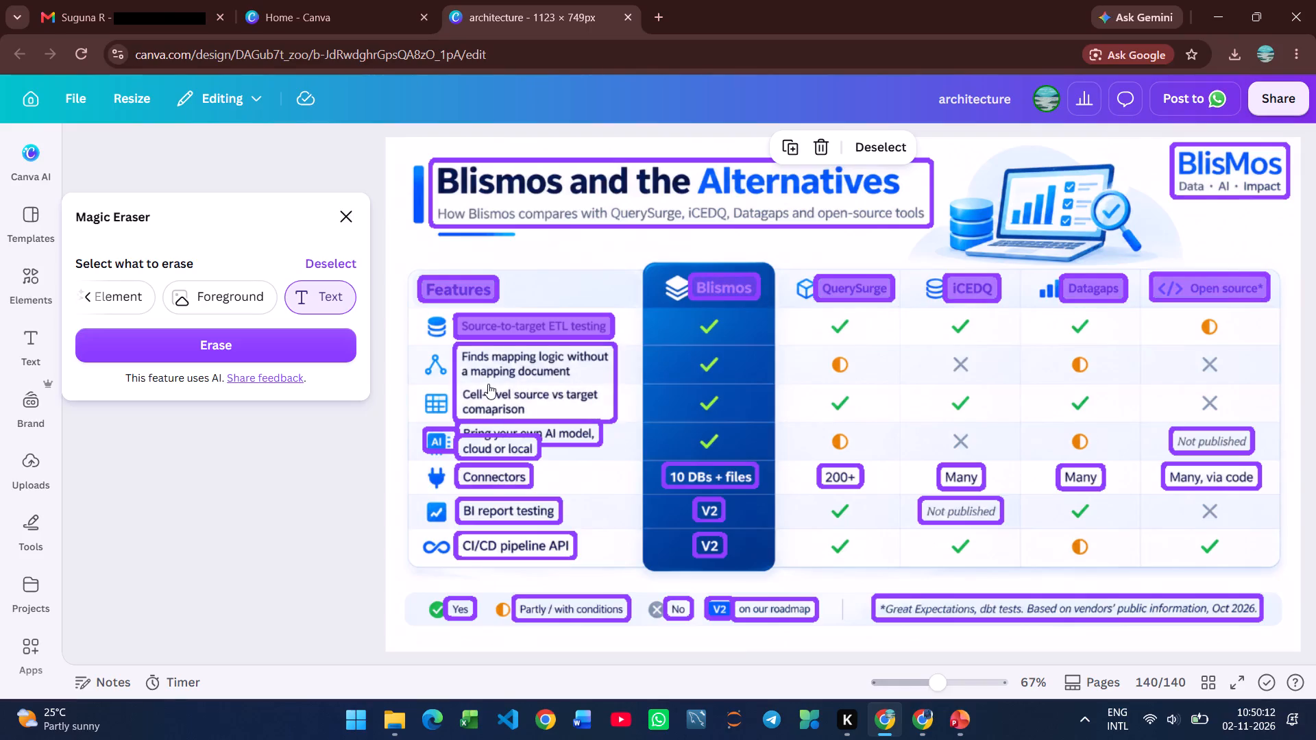
{"action": "left_click", "coordinate": [491, 384]}
{"action": "left_click", "coordinate": [602, 442]}
{"action": "left_click", "coordinate": [491, 444]}
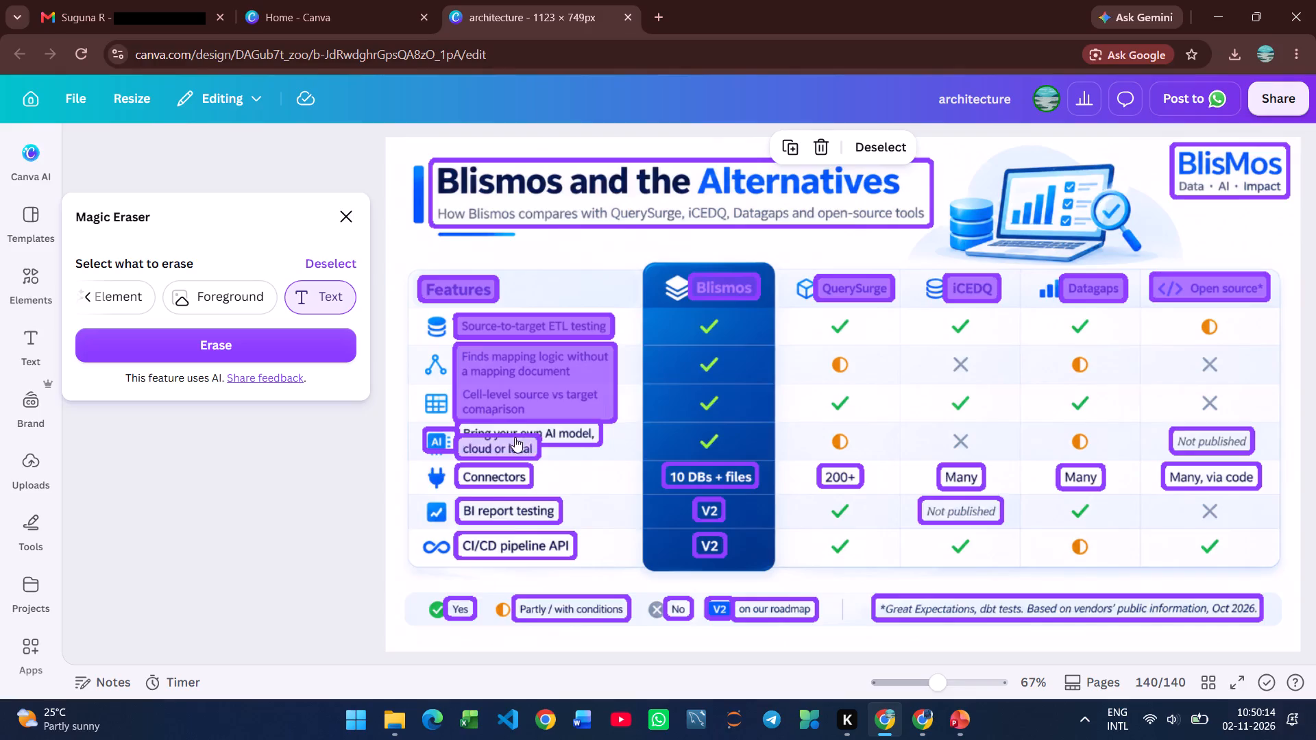
{"action": "left_click", "coordinate": [556, 431]}
{"action": "left_click", "coordinate": [499, 470]}
{"action": "left_click", "coordinate": [529, 512]}
{"action": "left_click", "coordinate": [525, 545]}
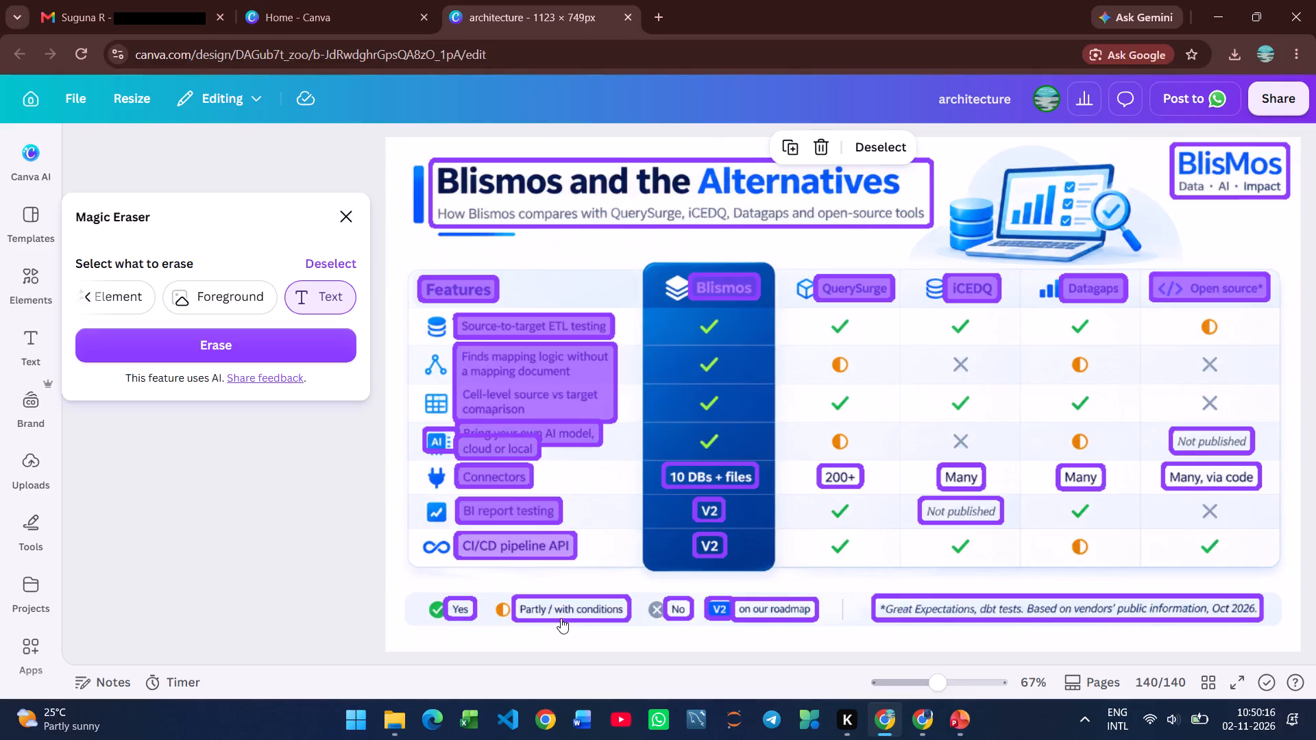
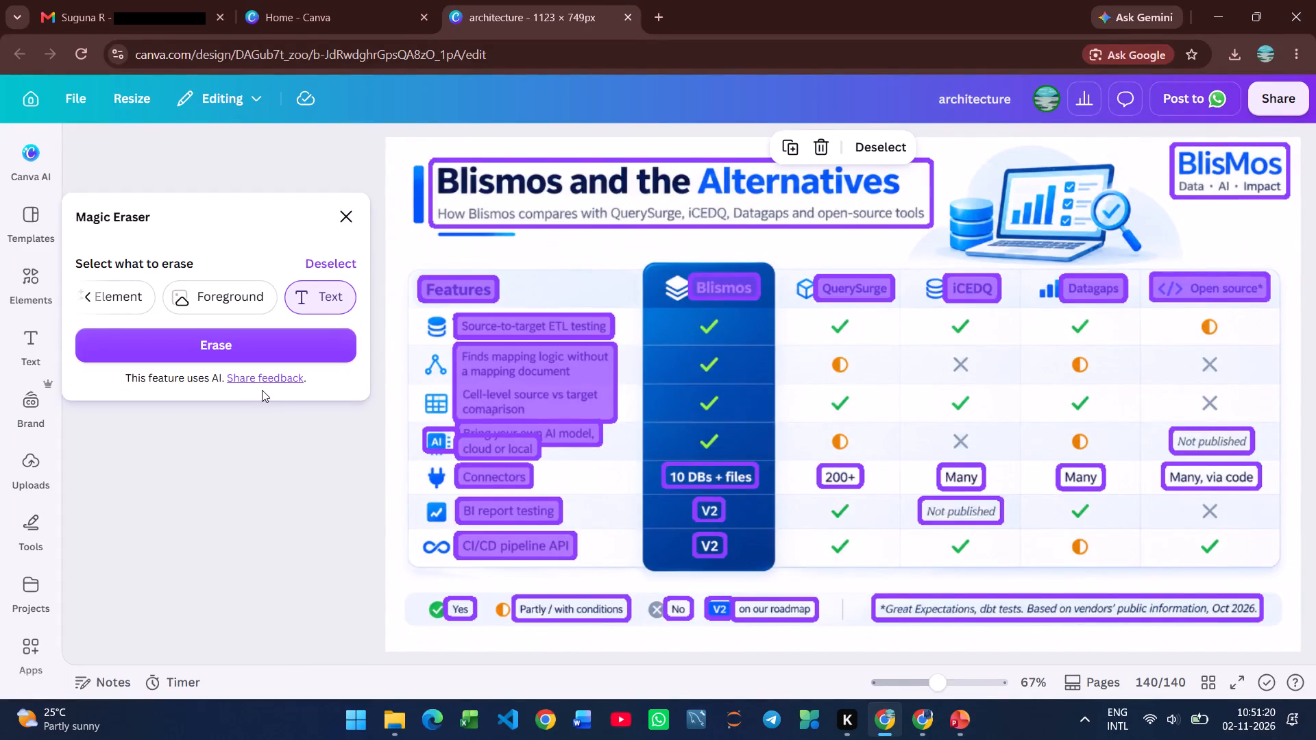
Add the title, subtitle and BlisMos logo text to the Magic Eraser selection and erase all the marked text.
{"action": "left_click", "coordinate": [546, 221]}
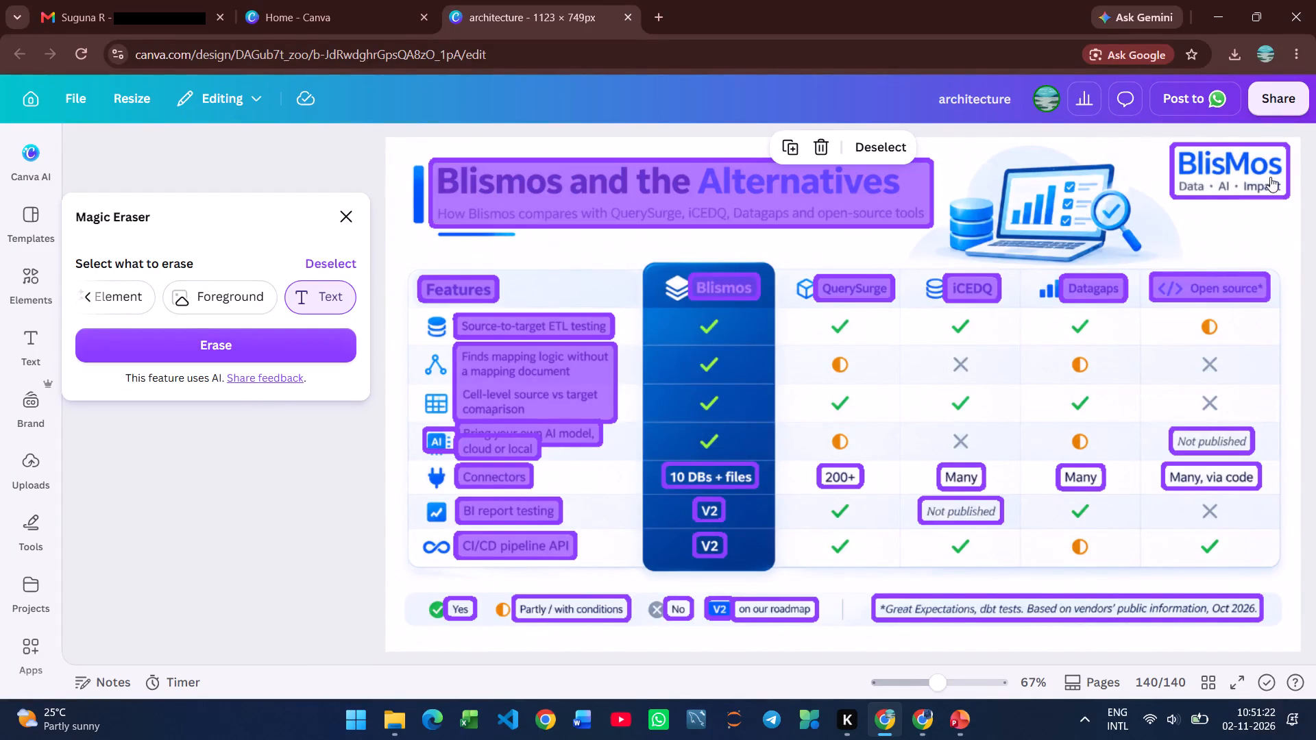
{"action": "left_click", "coordinate": [1261, 173]}
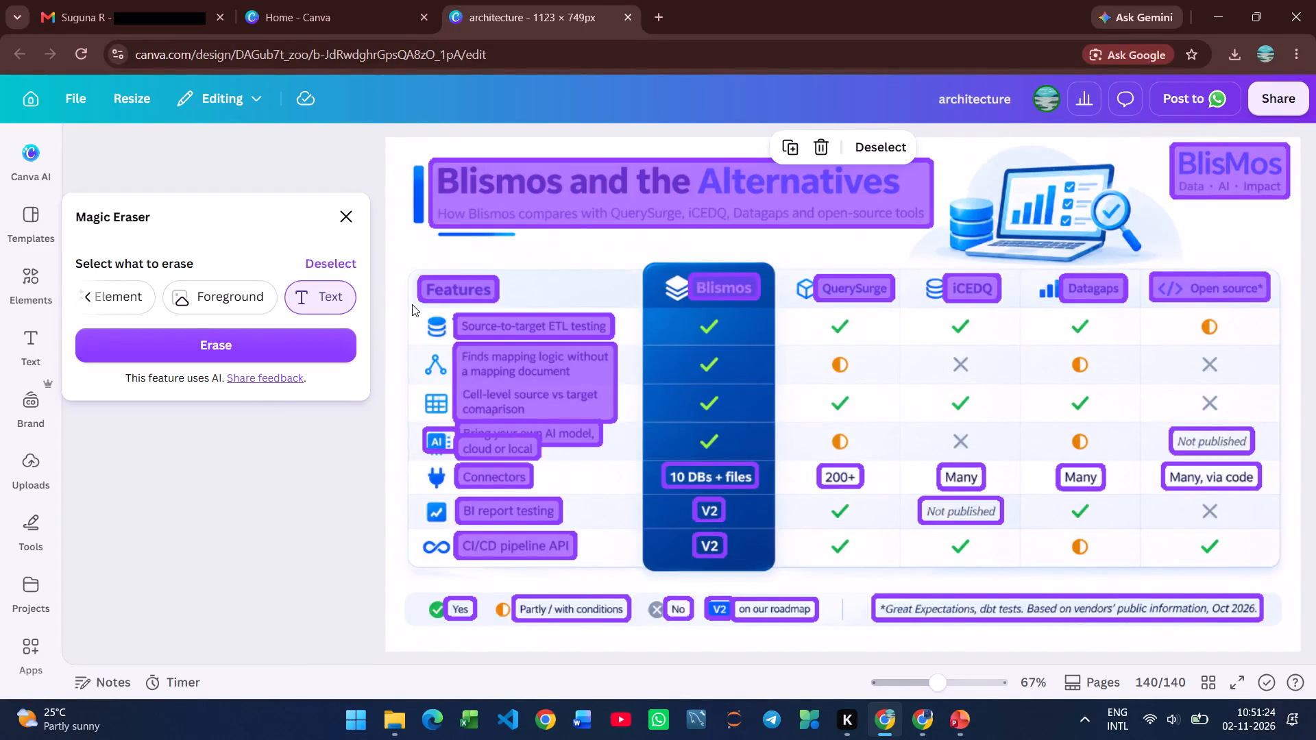
{"action": "left_click", "coordinate": [282, 328]}
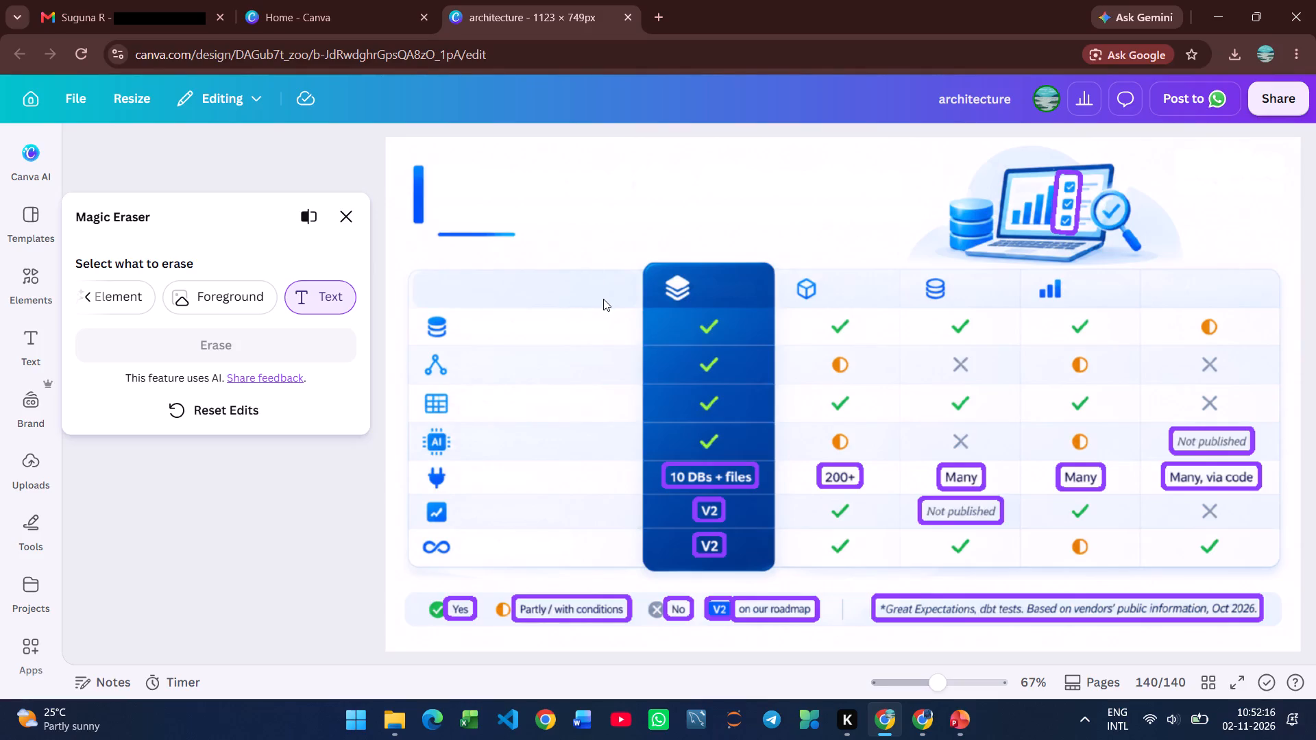
{"action": "left_click", "coordinate": [356, 211]}
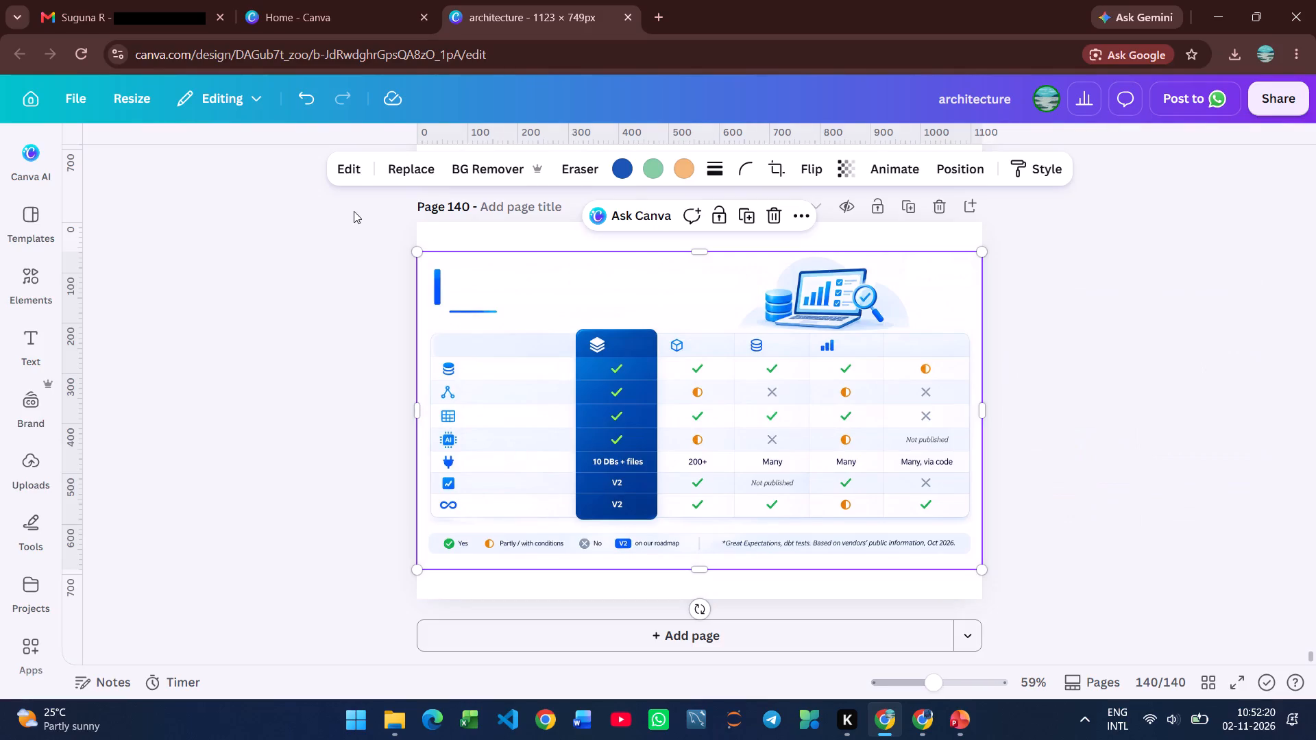
Crop the header area with the laptop illustration off the comparison image, down to the top edge of the table.
{"action": "left_click", "coordinate": [778, 172]}
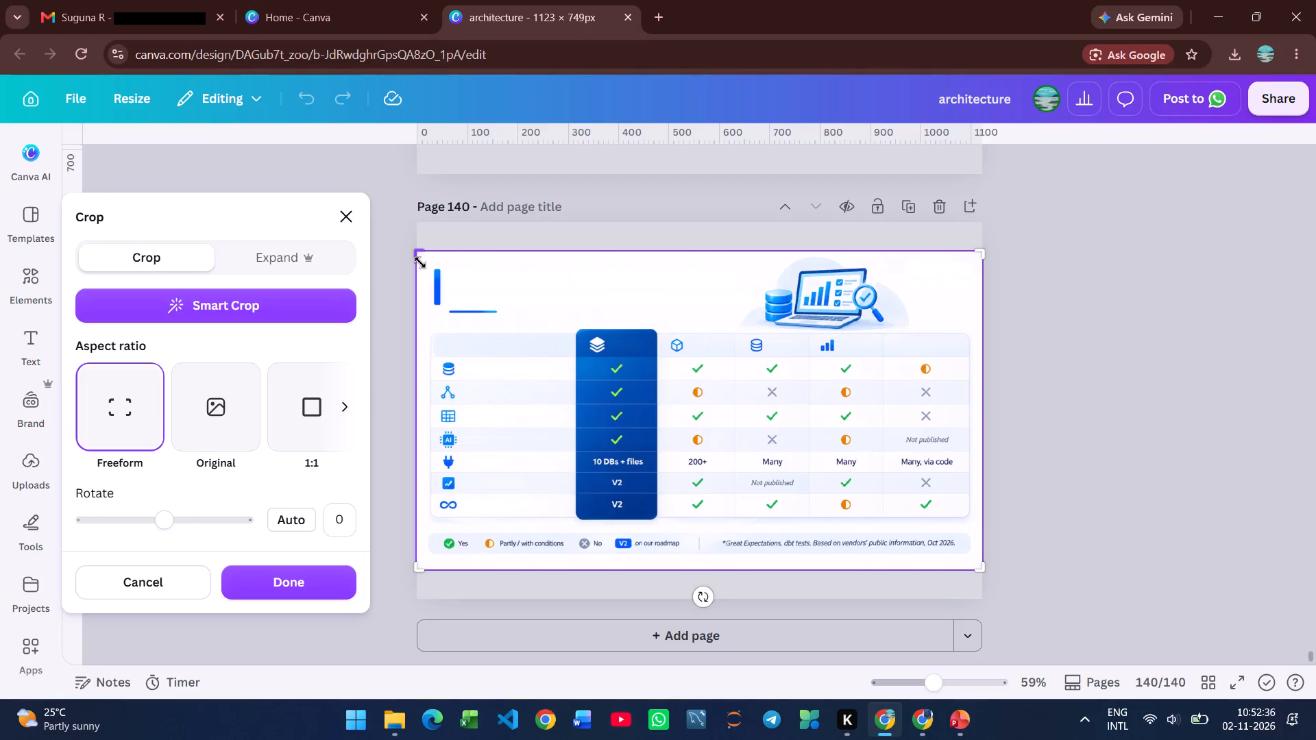
{"action": "left_click_drag", "start_coordinate": [982, 249], "coordinate": [979, 254]}
{"action": "left_click_drag", "start_coordinate": [979, 254], "coordinate": [990, 325]}
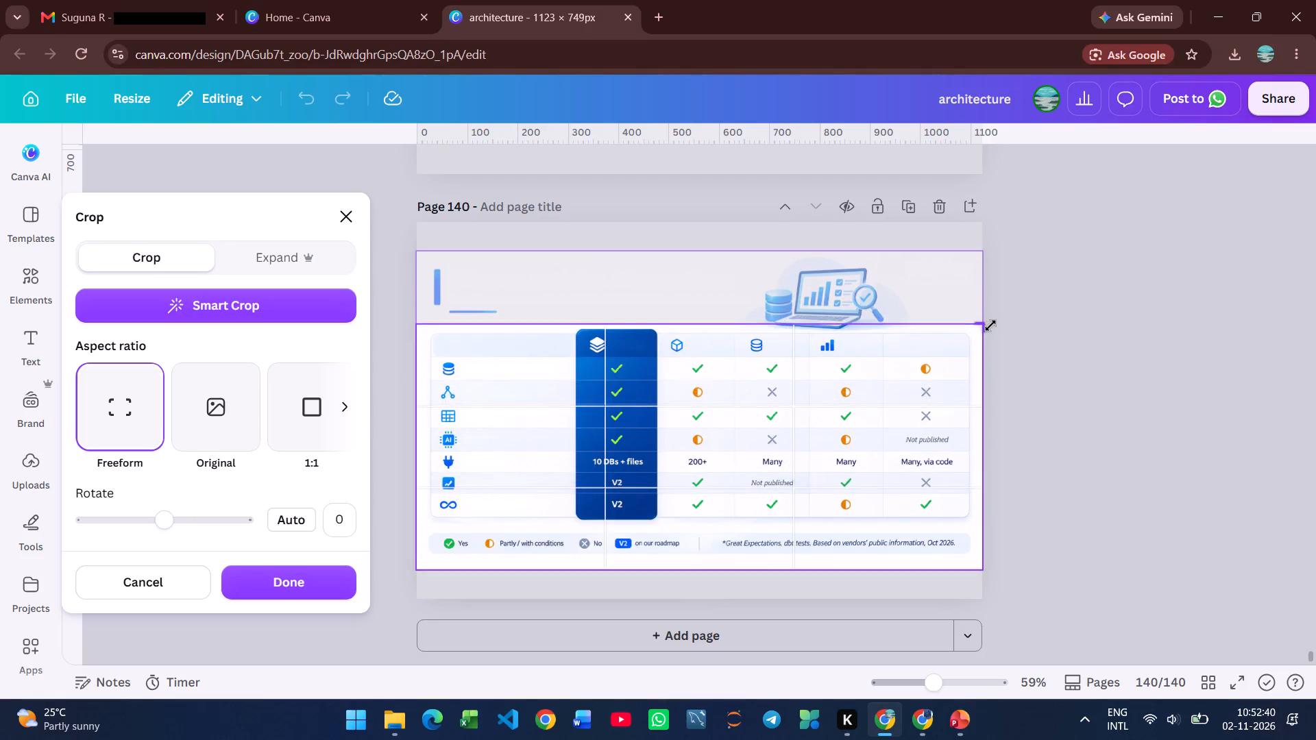
{"action": "left_click_drag", "start_coordinate": [990, 325], "coordinate": [992, 330]}
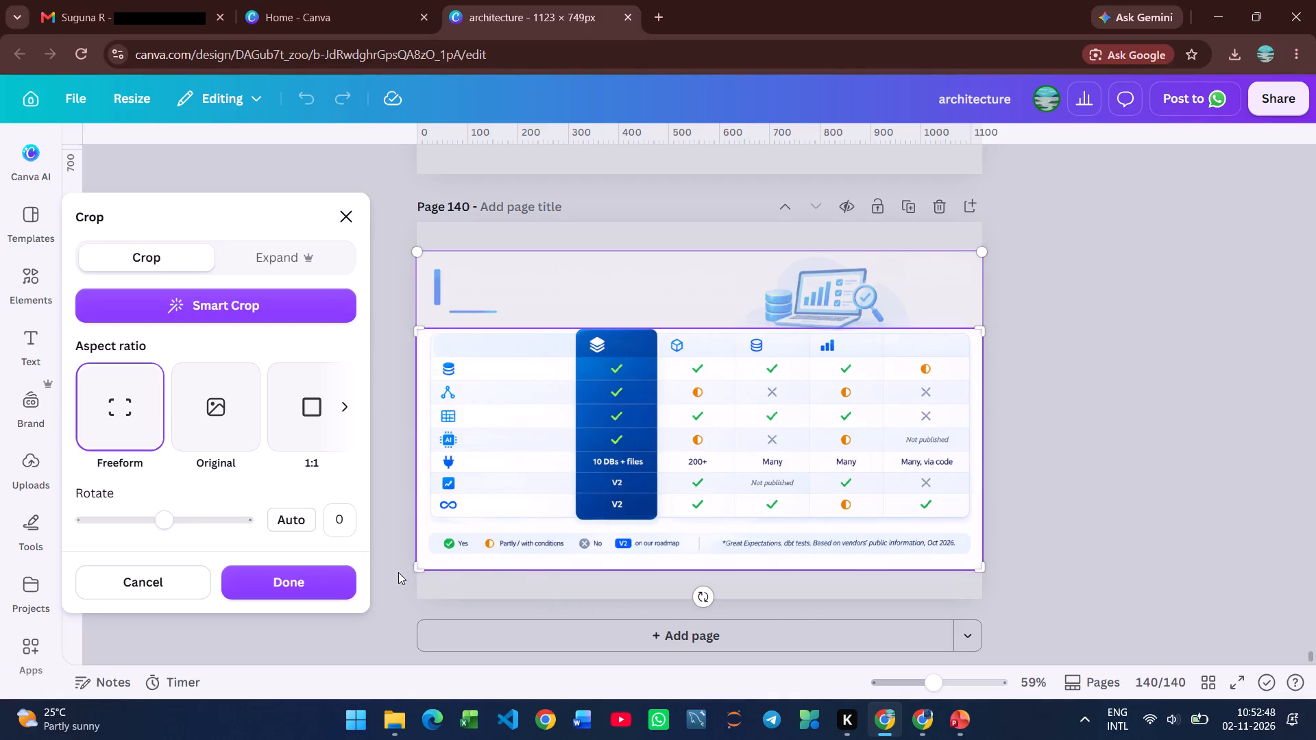
{"action": "left_click", "coordinate": [270, 582]}
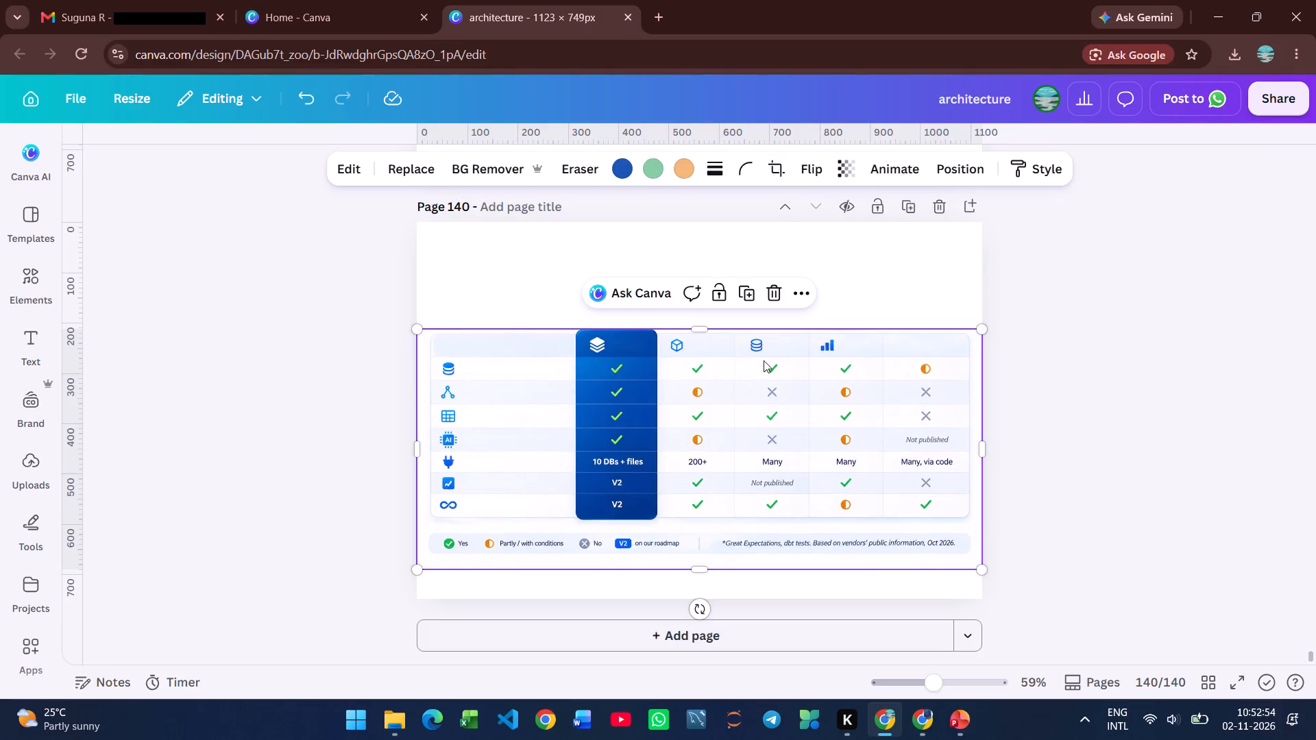
With Magic Eraser's text selection, erase the legend labels Yes, Partly / with conditions, No and on our roadmap, plus the Great Expectations footnote.
{"action": "left_click", "coordinate": [574, 162]}
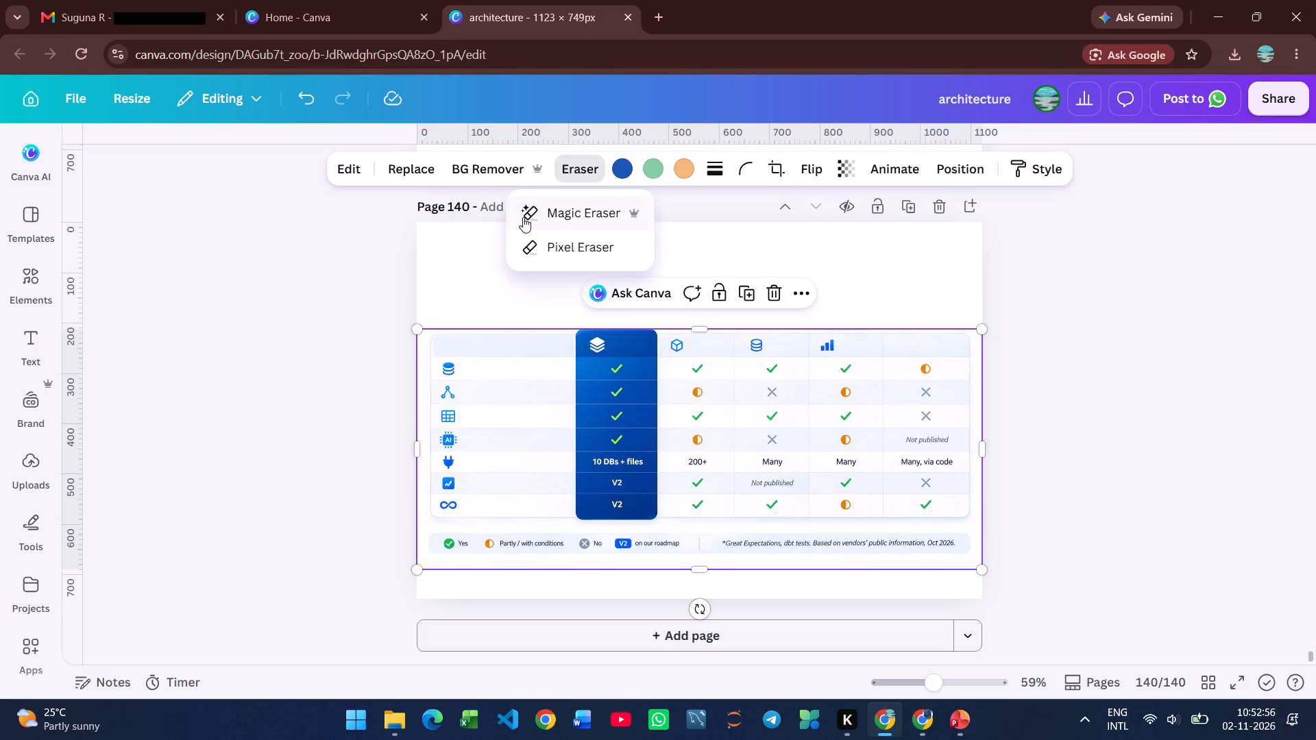
{"action": "left_click", "coordinate": [540, 207]}
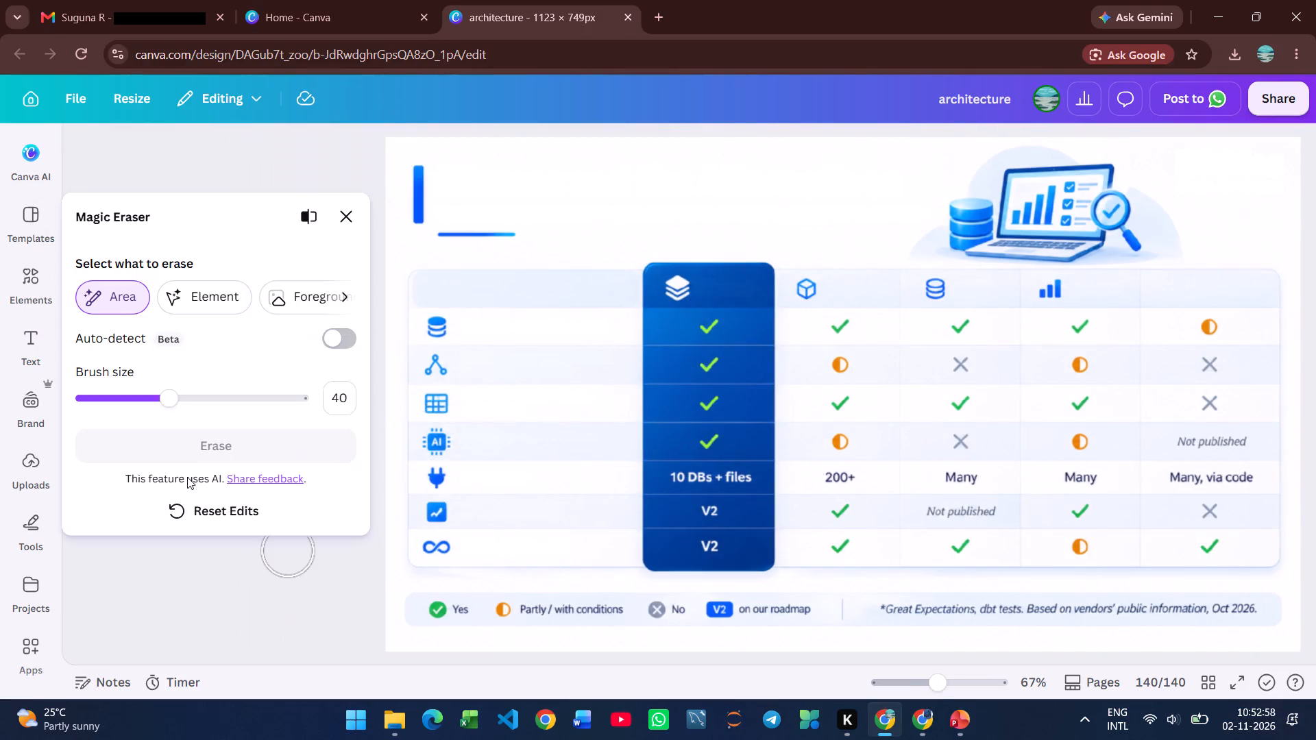
{"action": "left_click", "coordinate": [341, 296]}
{"action": "left_click", "coordinate": [322, 304]}
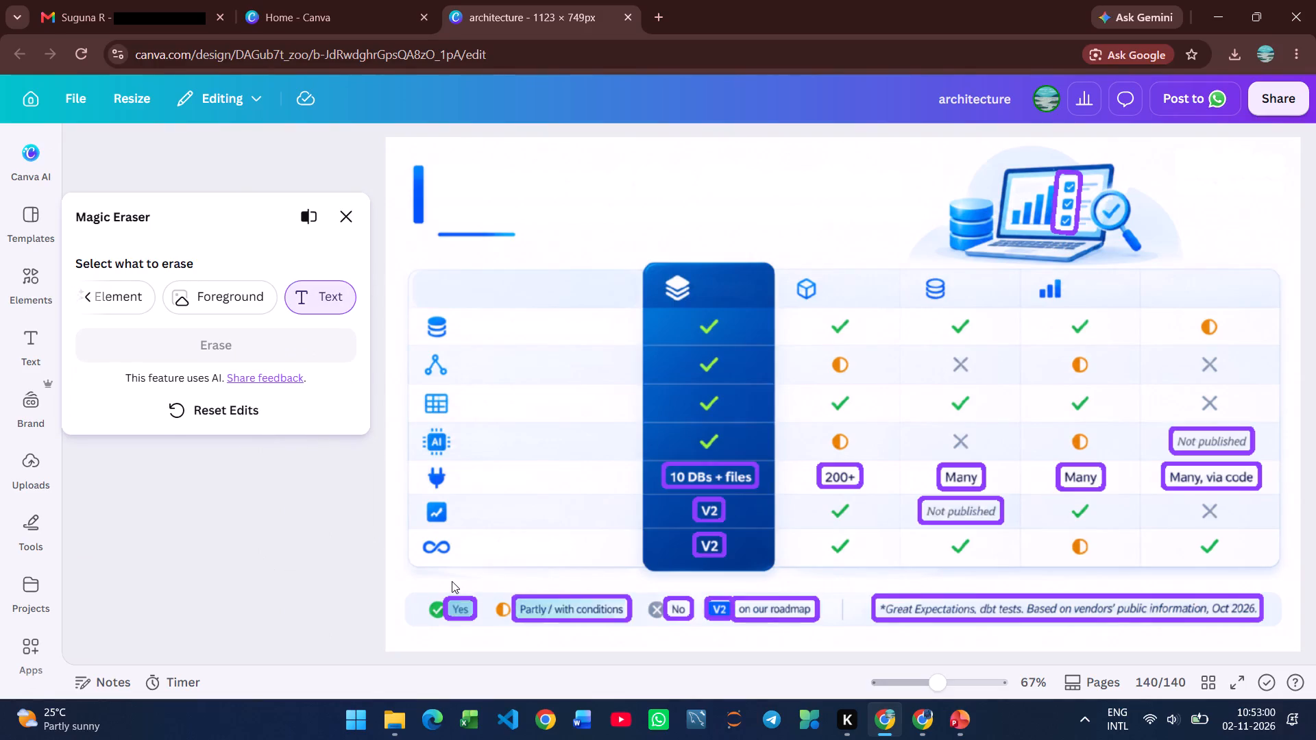
{"action": "left_click", "coordinate": [463, 614]}
{"action": "left_click", "coordinate": [561, 615]}
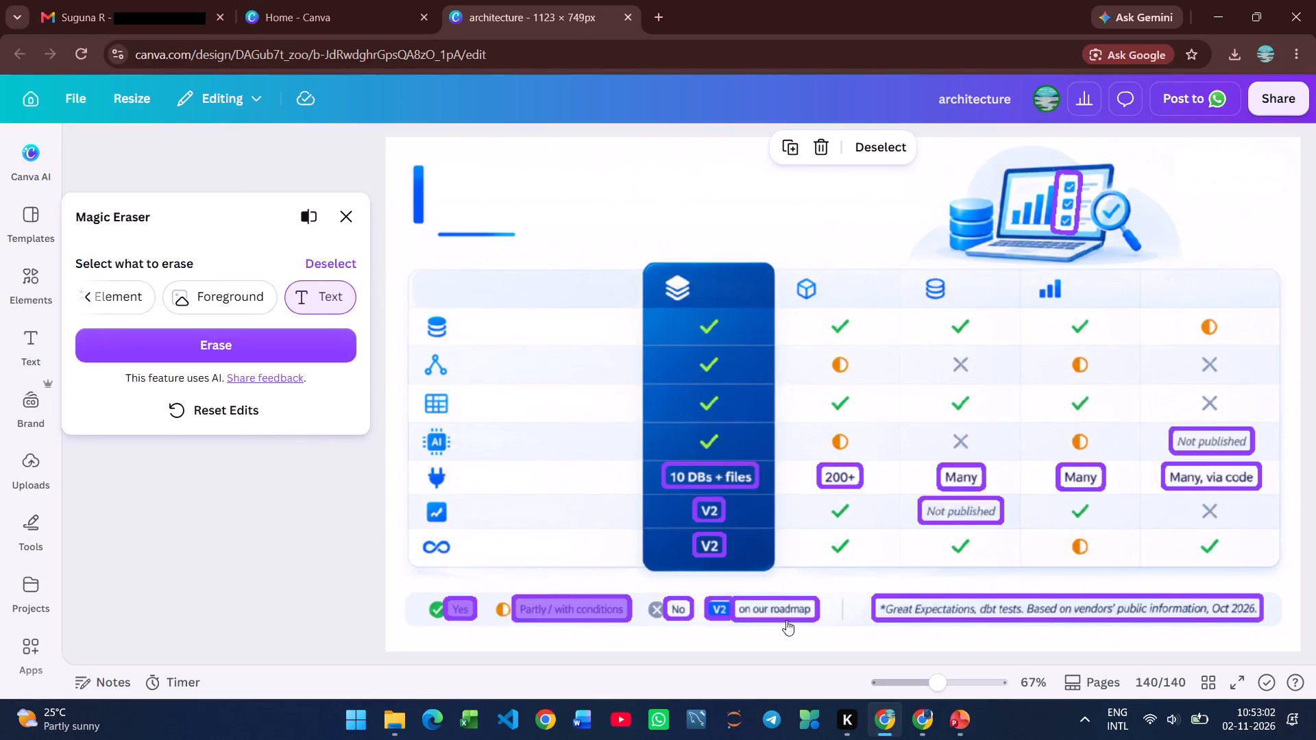
{"action": "left_click", "coordinate": [786, 617]}
{"action": "left_click", "coordinate": [673, 607]}
{"action": "left_click", "coordinate": [998, 610]}
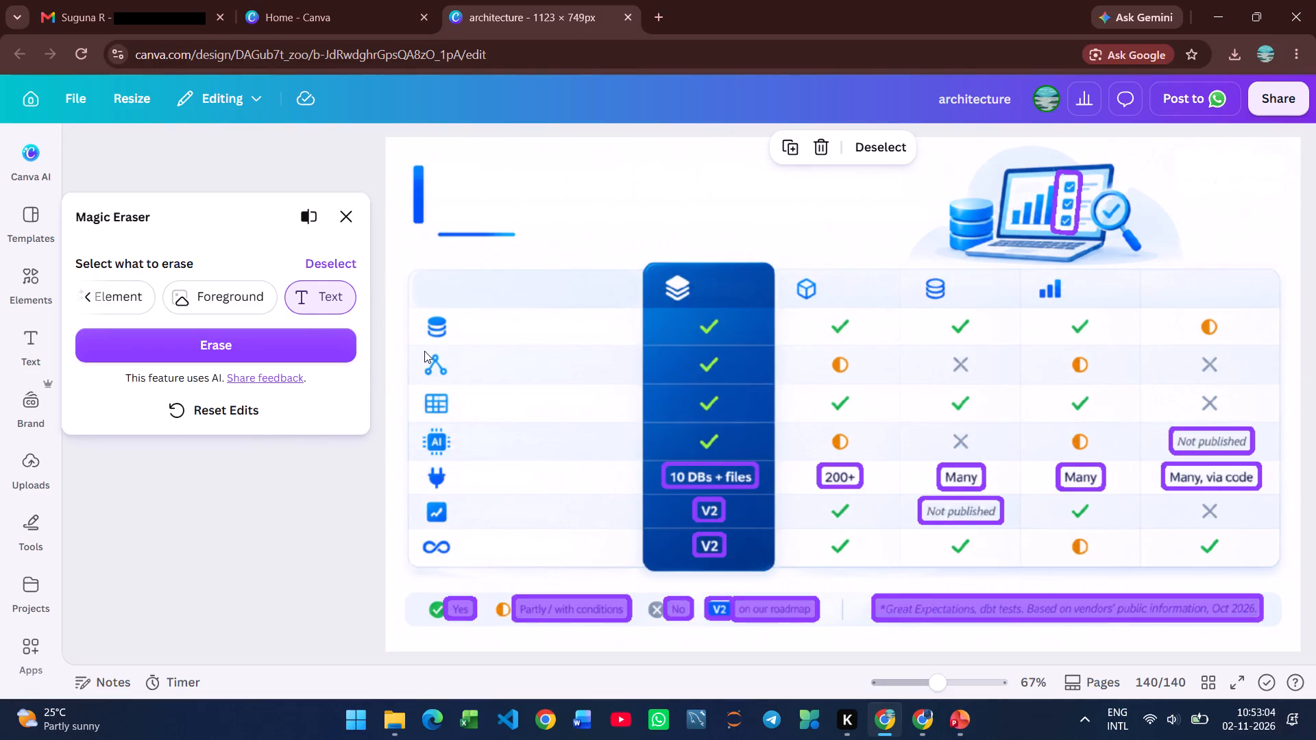
{"action": "left_click", "coordinate": [298, 338]}
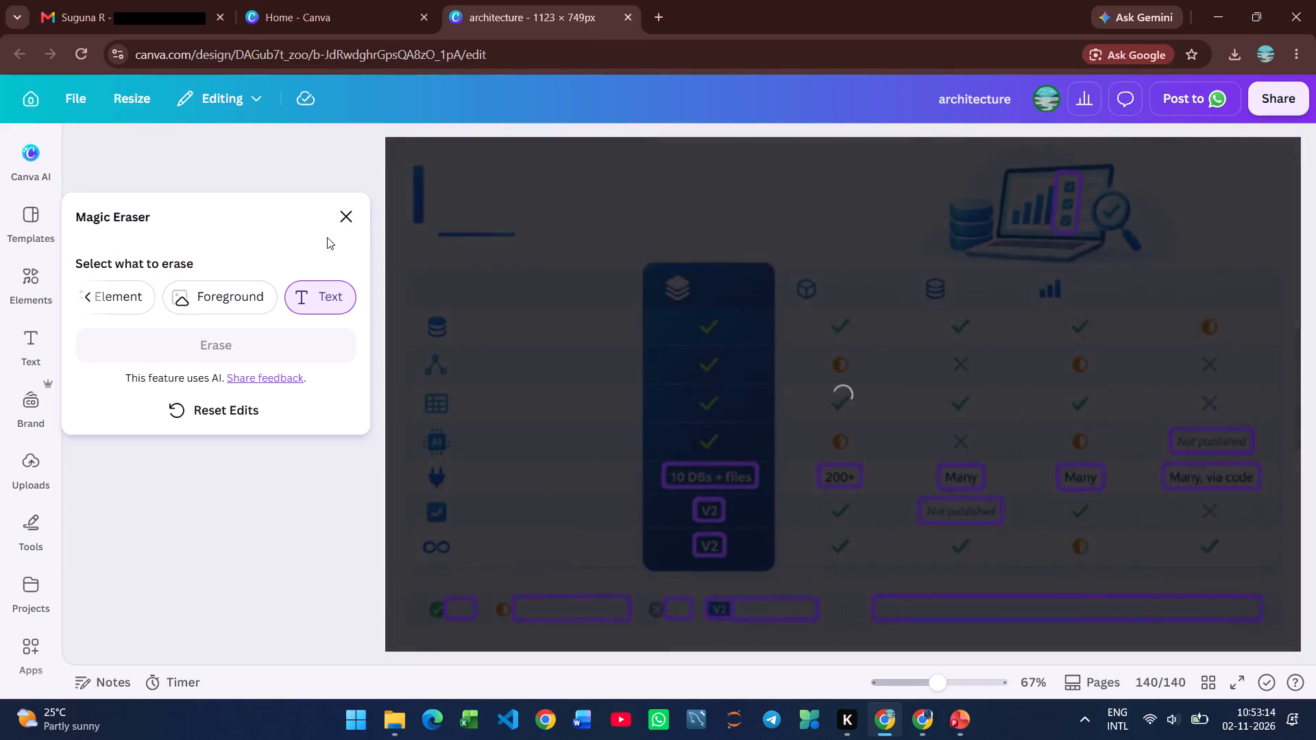
{"action": "left_click", "coordinate": [350, 223]}
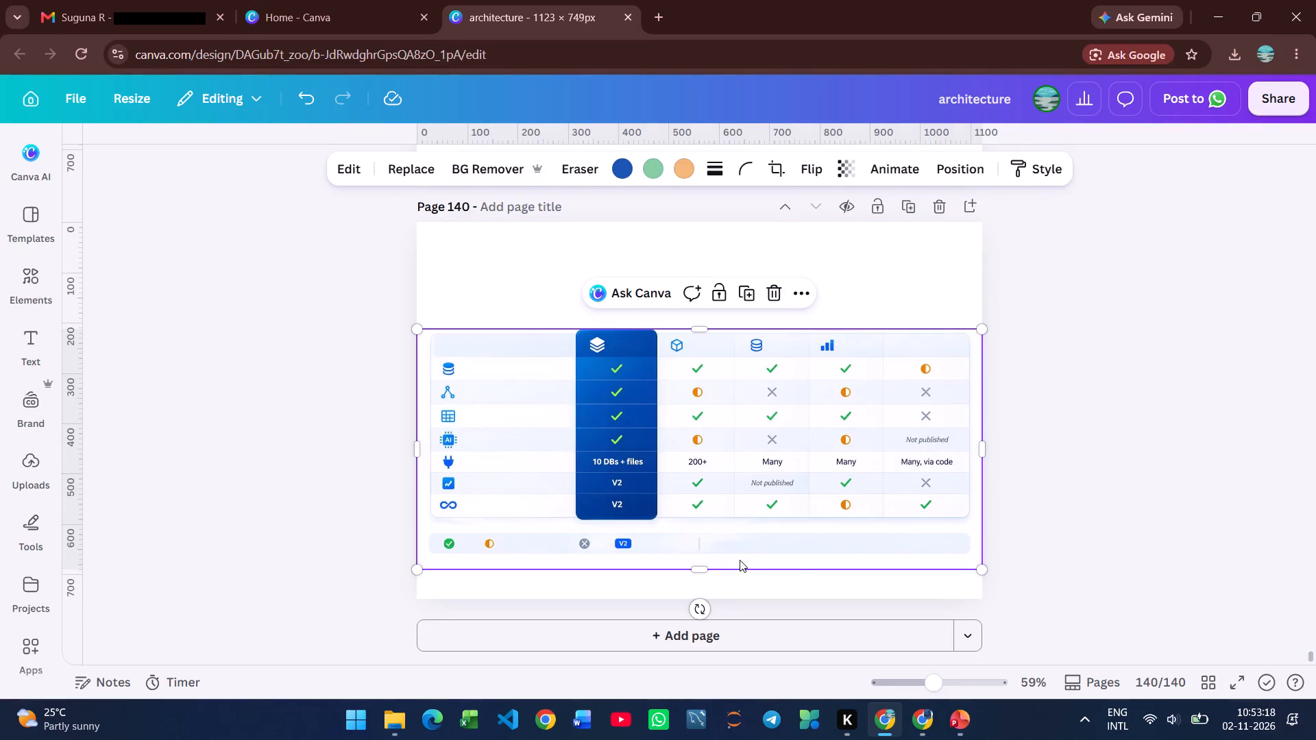
Download only page 140 as a PNG with a transparent background.
{"action": "left_click", "coordinate": [837, 312]}
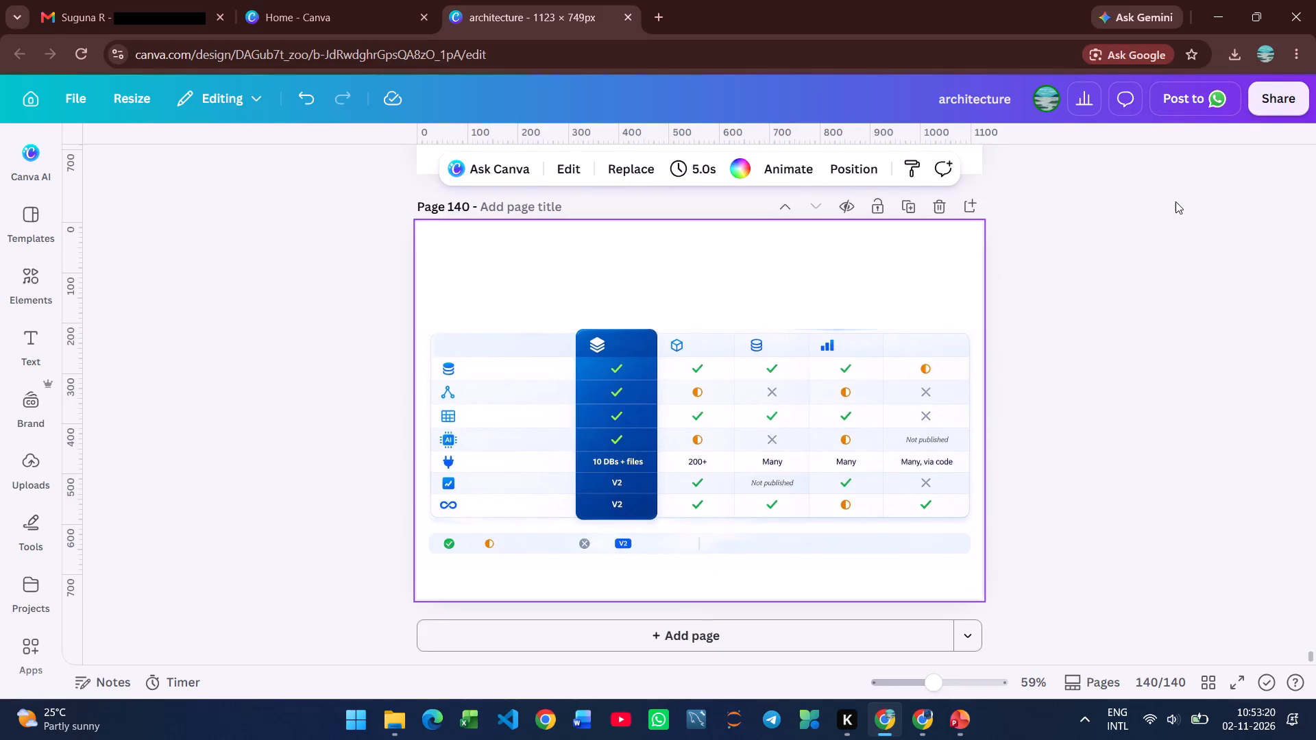
{"action": "left_click", "coordinate": [1265, 97]}
{"action": "left_click", "coordinate": [999, 517]}
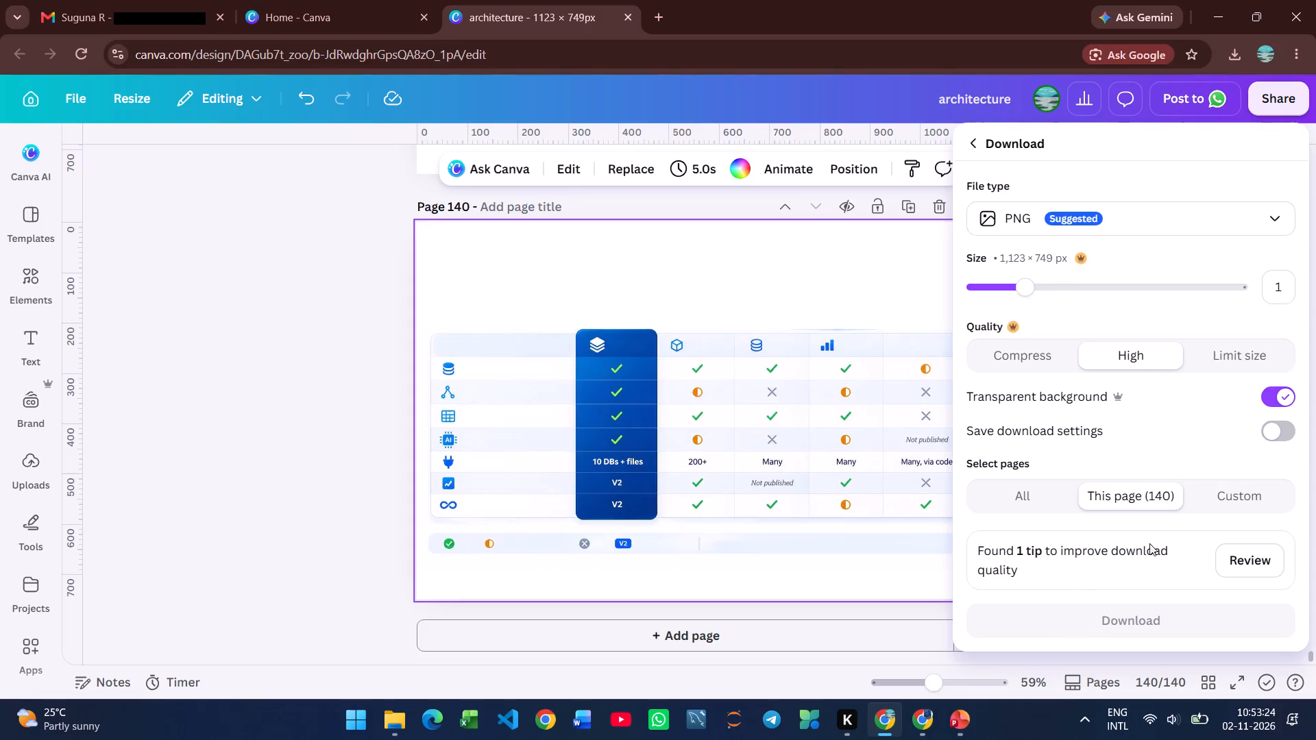
{"action": "left_click", "coordinate": [1126, 625]}
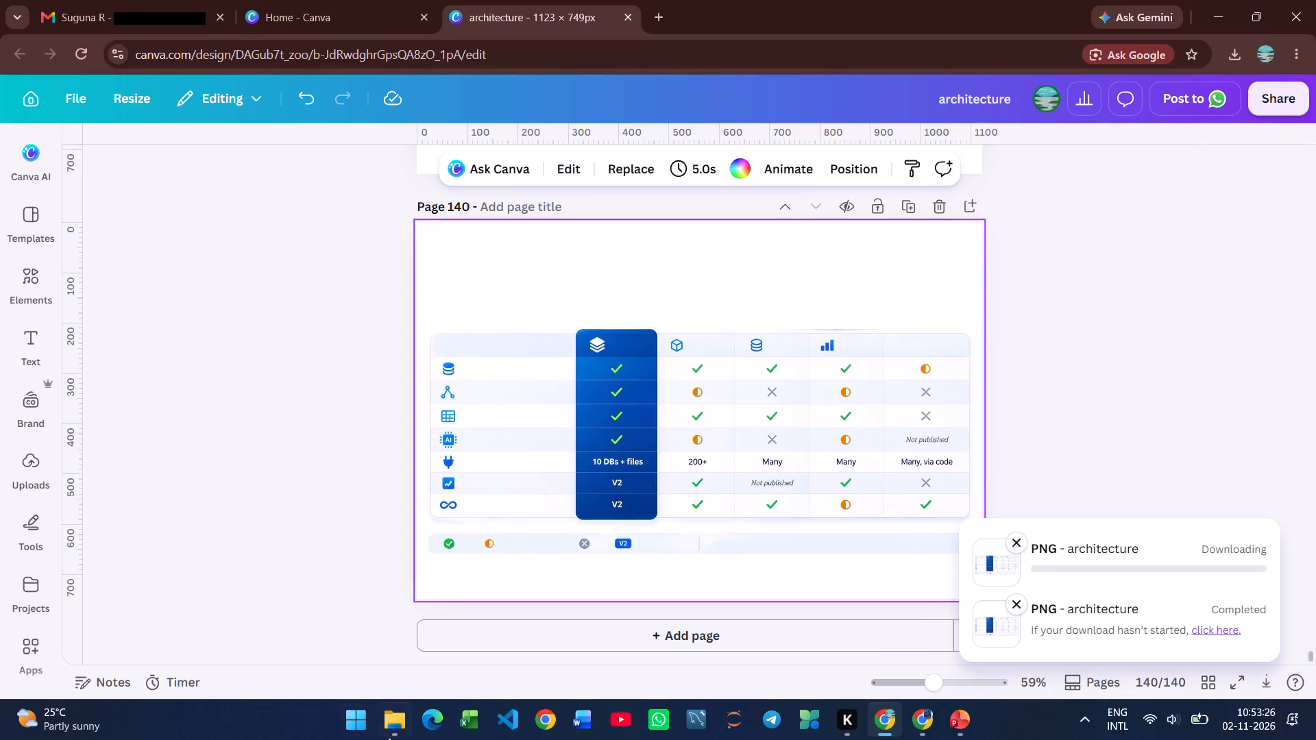
In File Explorer, refresh the Downloads folder and copy the newly downloaded "architecture (1)" PNG file.
{"action": "left_click", "coordinate": [391, 737]}
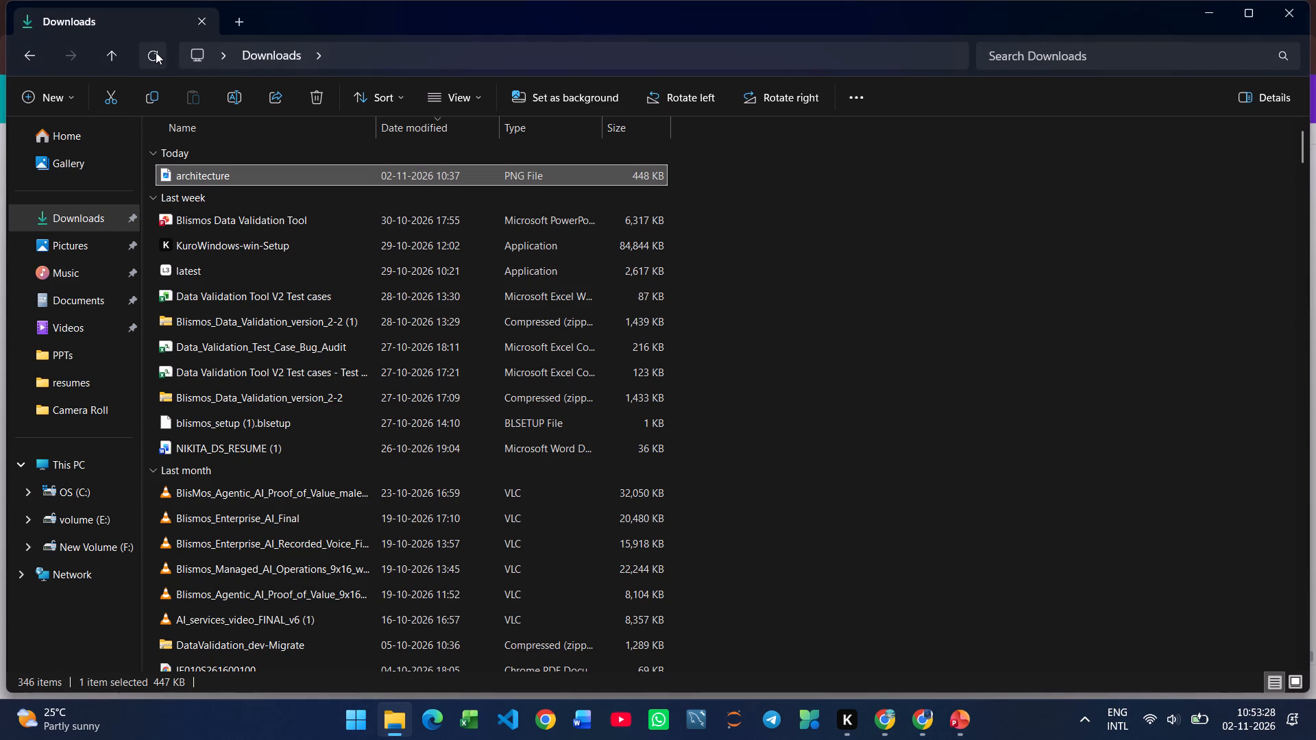
{"action": "triple_click", "coordinate": [156, 52]}
{"action": "triple_click", "coordinate": [156, 52]}
{"action": "left_click", "coordinate": [156, 52]}
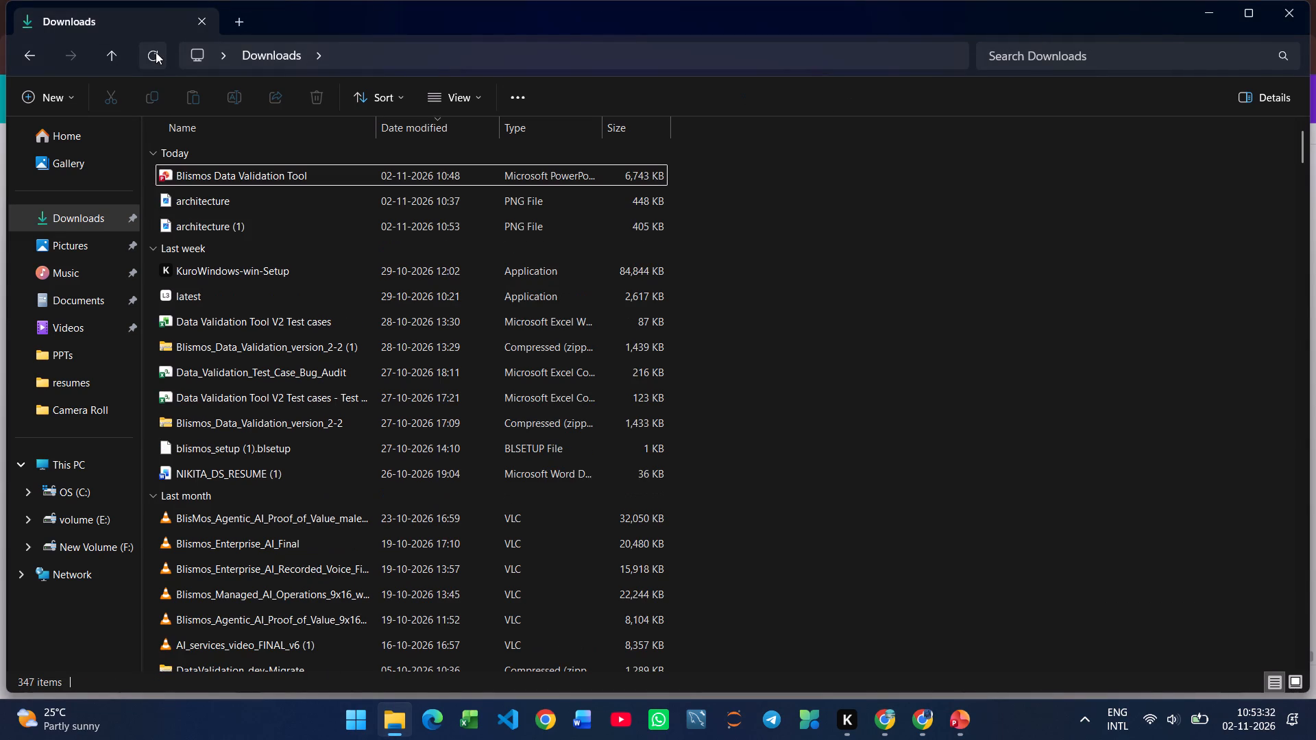
{"action": "left_click", "coordinate": [267, 223]}
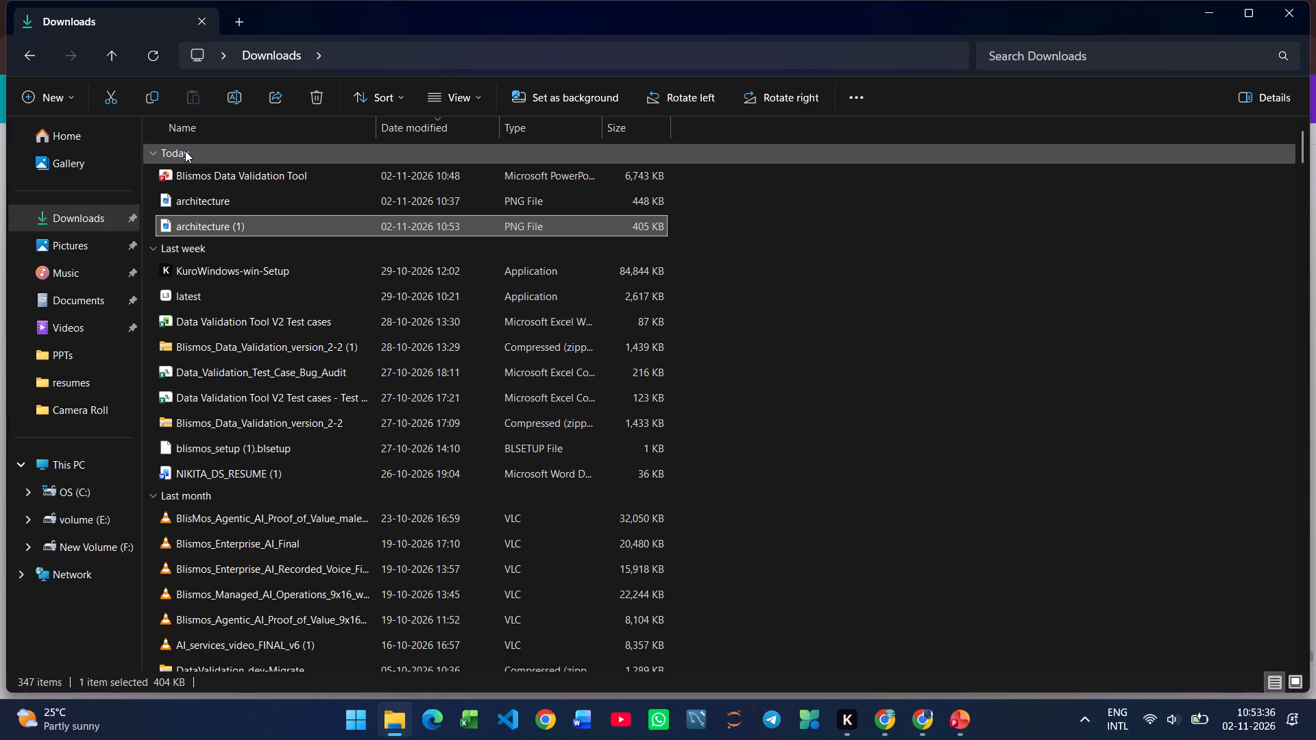
{"action": "left_click", "coordinate": [147, 96]}
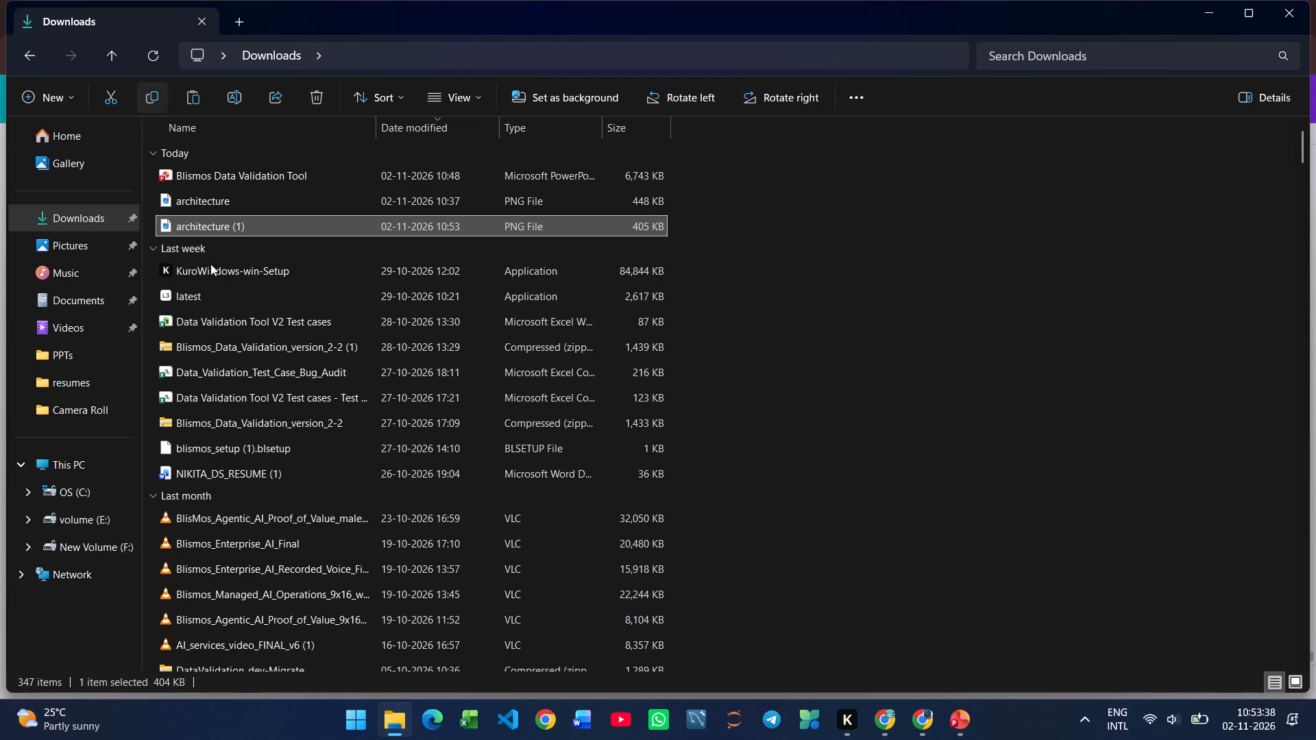
Switch to PowerPoint and duplicate slide 16, "Blismos and the Alternatives", then return to the original slide.
{"action": "left_click", "coordinate": [973, 722]}
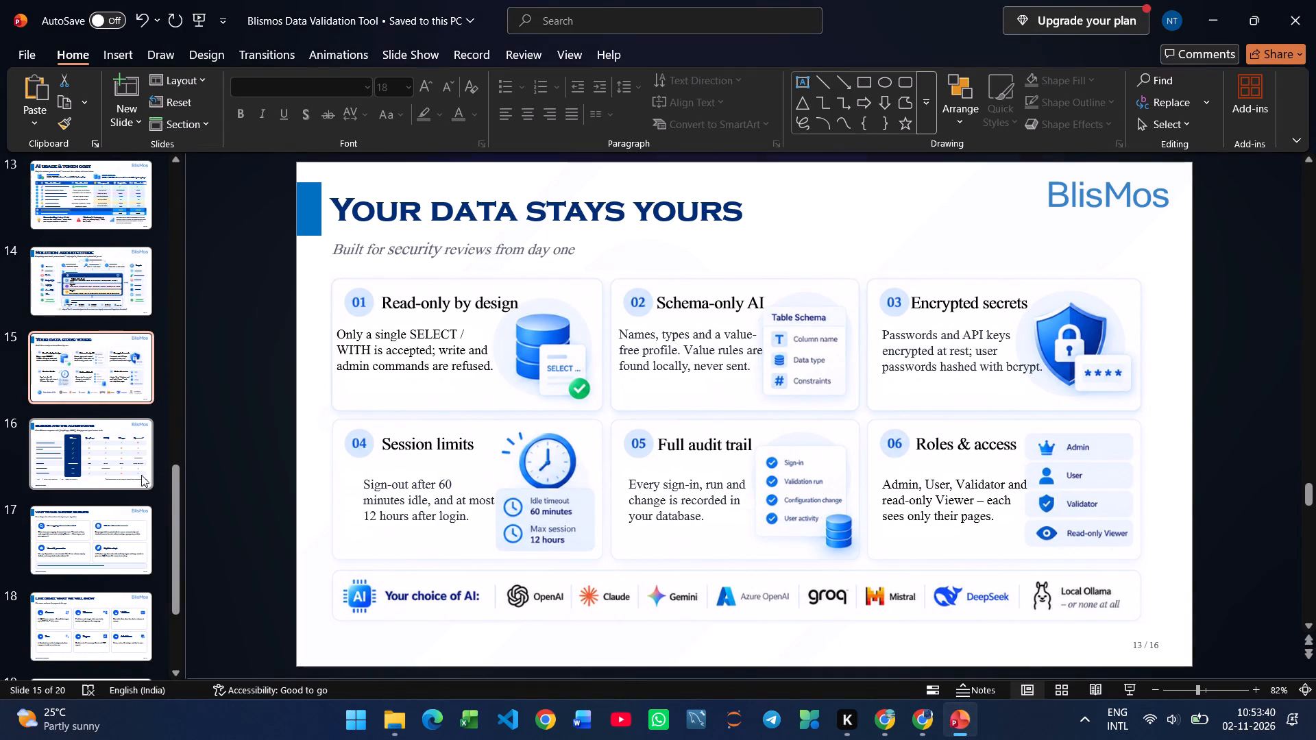
{"action": "left_click", "coordinate": [82, 475]}
{"action": "right_click", "coordinate": [82, 473]}
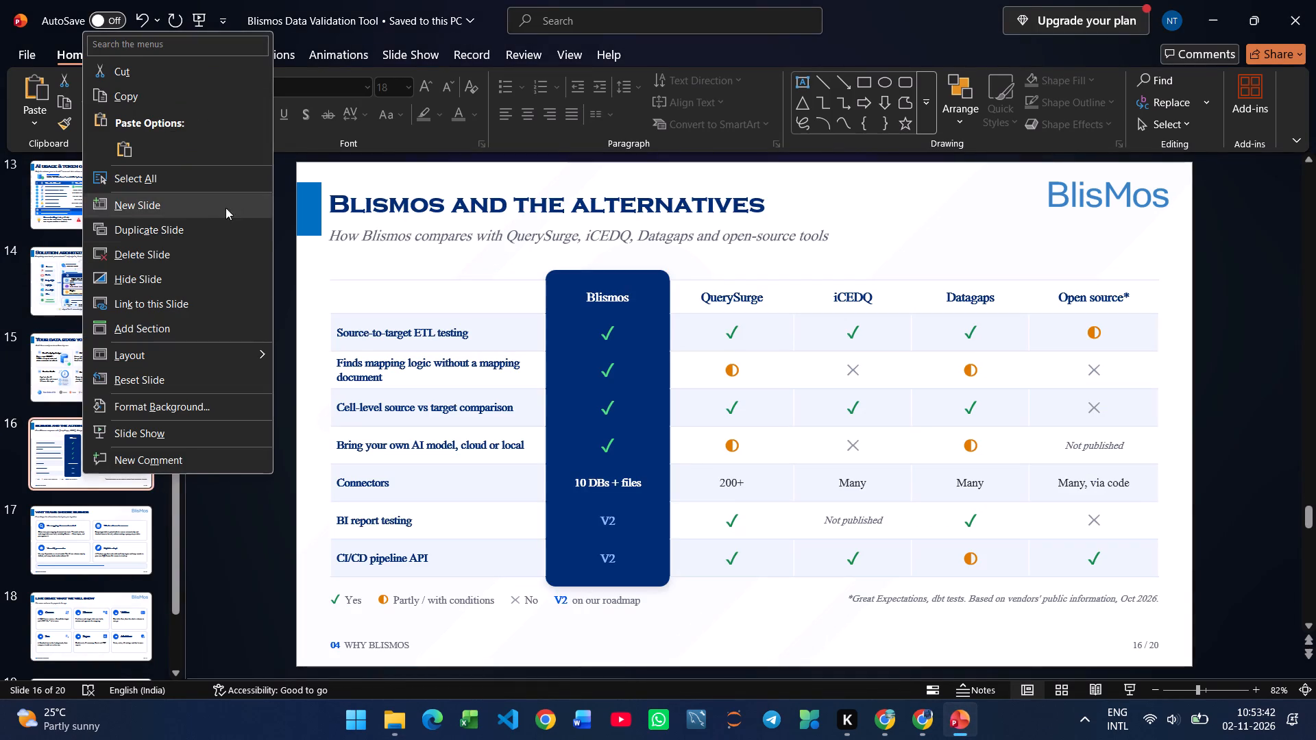
{"action": "left_click", "coordinate": [208, 225]}
{"action": "left_click", "coordinate": [62, 470]}
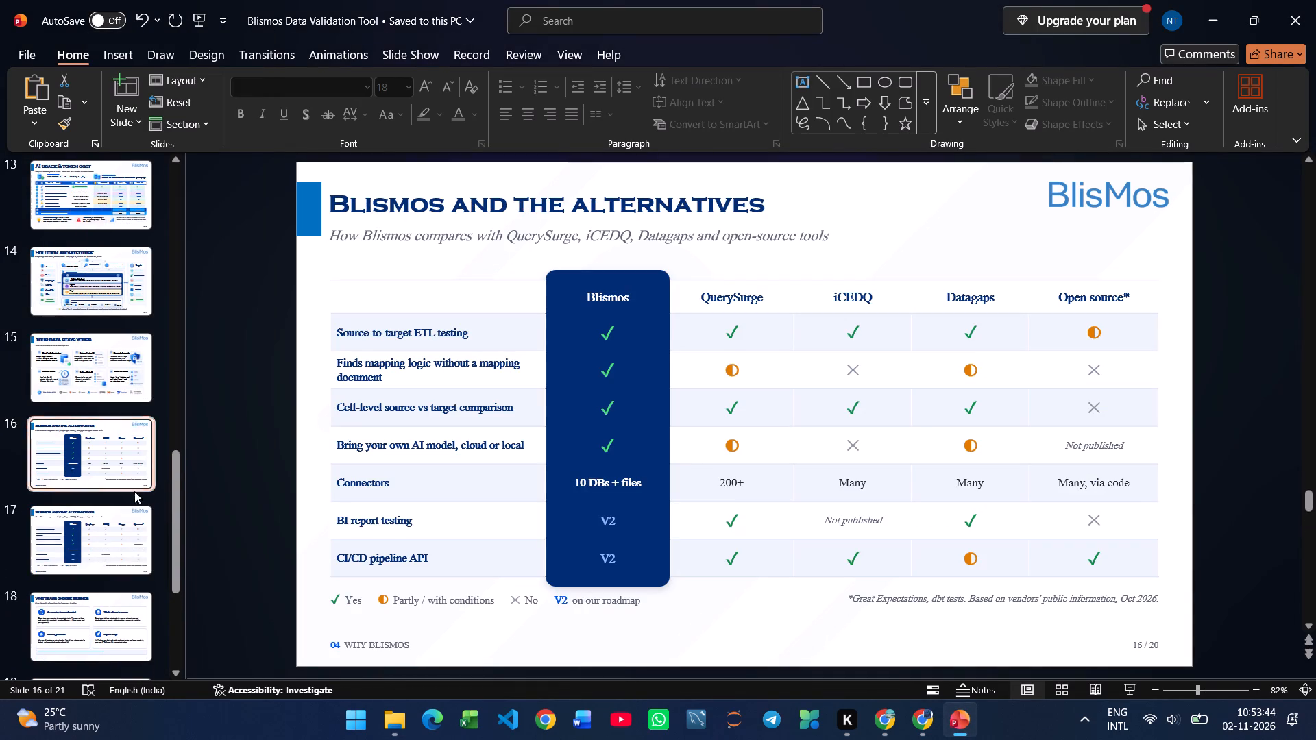
Delete the WHY BLISMOS footer, the comparison table with its Blismos column highlight, the legend and the footnote from slide 16.
{"action": "left_click", "coordinate": [371, 650]}
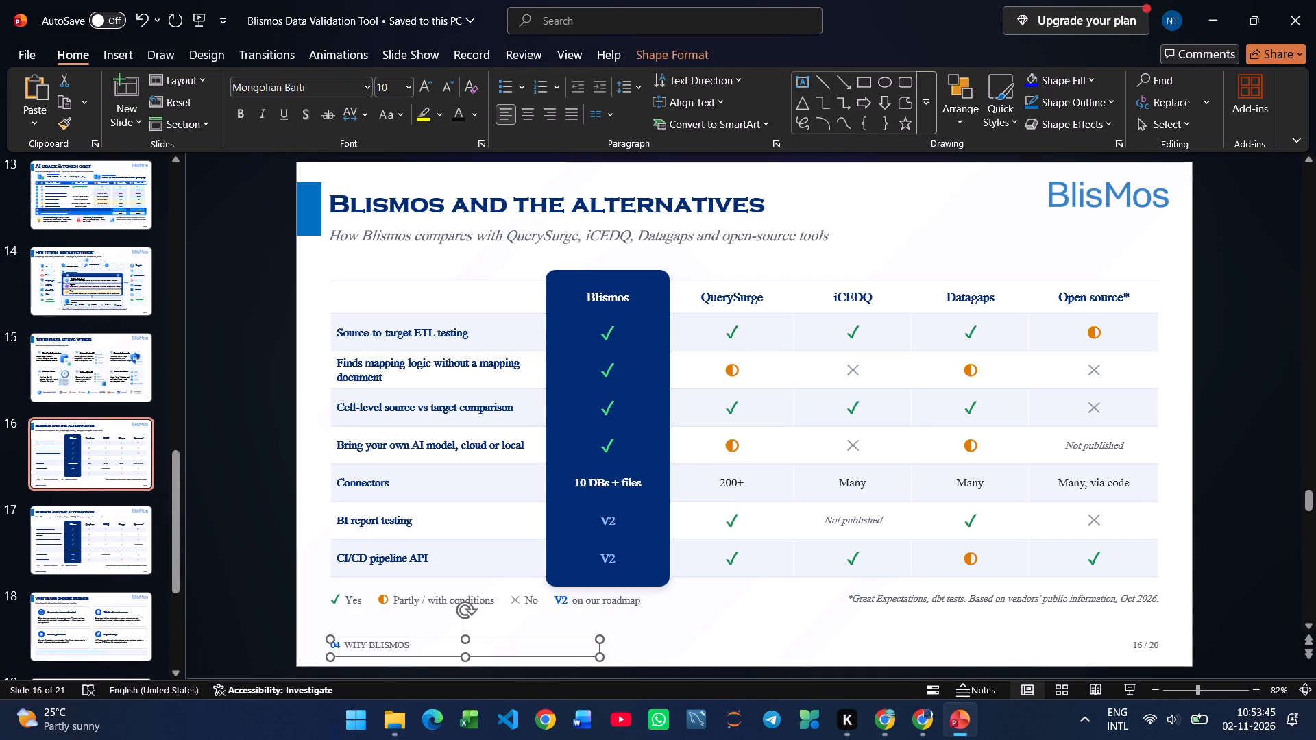
{"action": "key", "text": "BackSpace"}
{"action": "left_click_drag", "start_coordinate": [322, 636], "coordinate": [577, 393]}
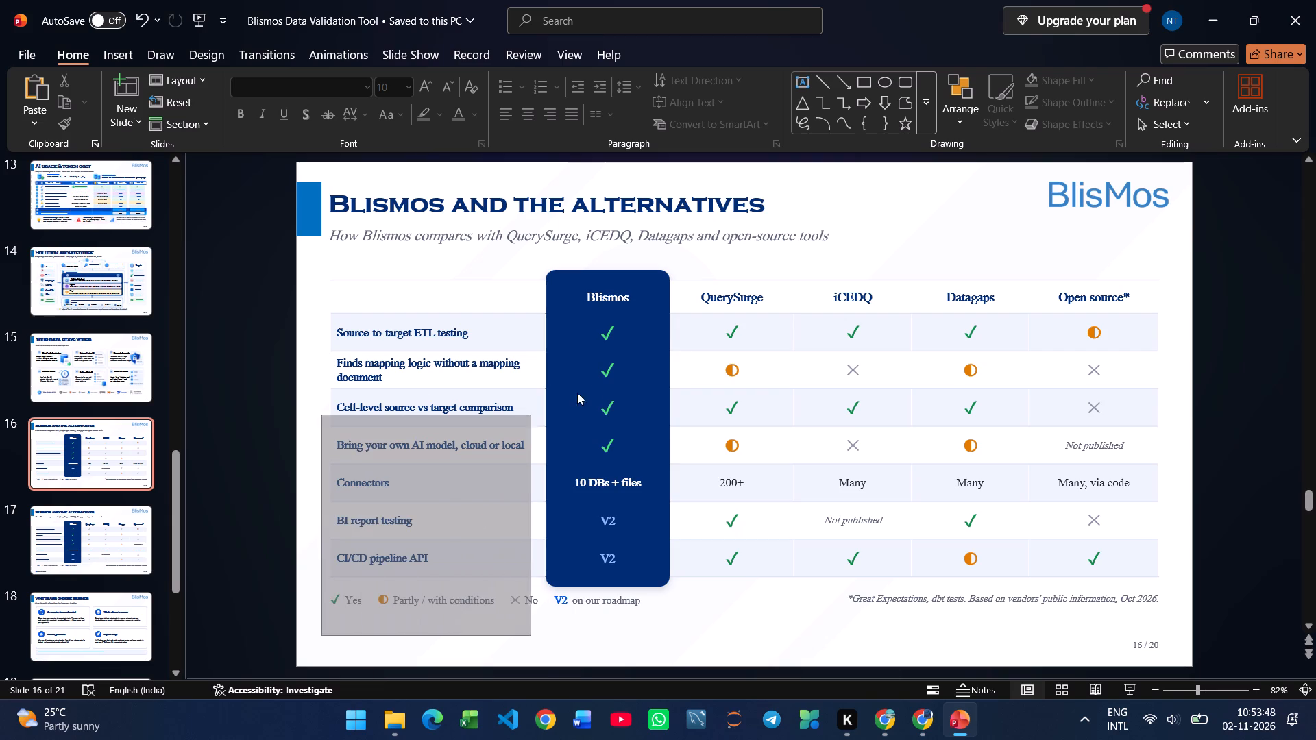
{"action": "left_click_drag", "start_coordinate": [577, 393], "coordinate": [1187, 268]}
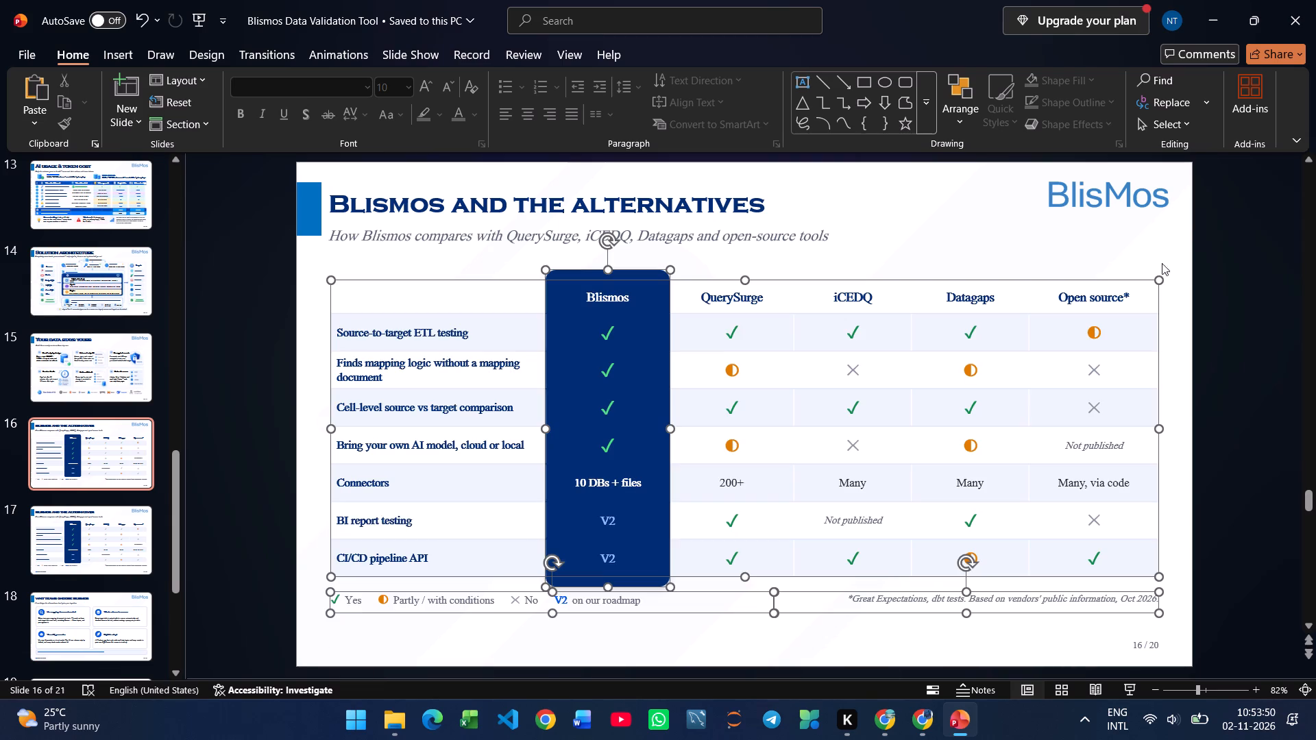
{"action": "key", "text": "BackSpace"}
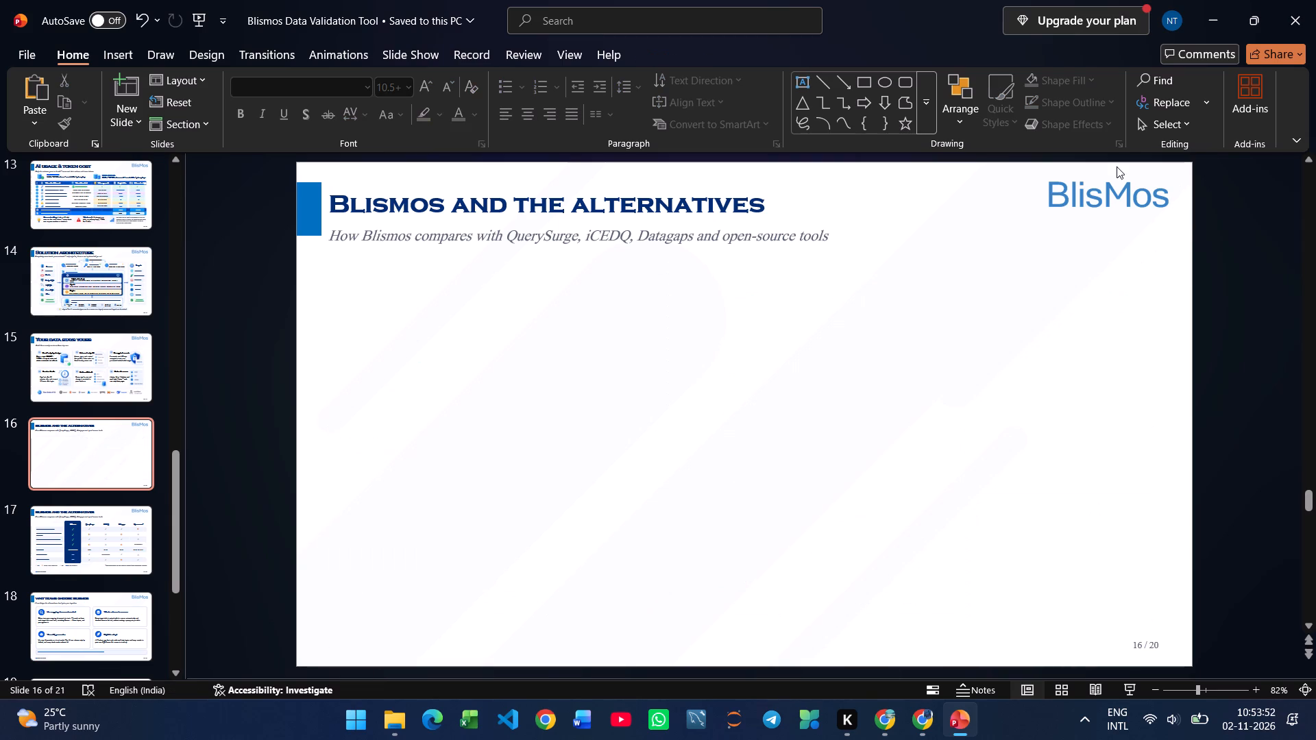
Increase slide 16's subtitle font size to 18 and move the subtitle slightly lower beneath the title.
{"action": "left_click", "coordinate": [704, 250]}
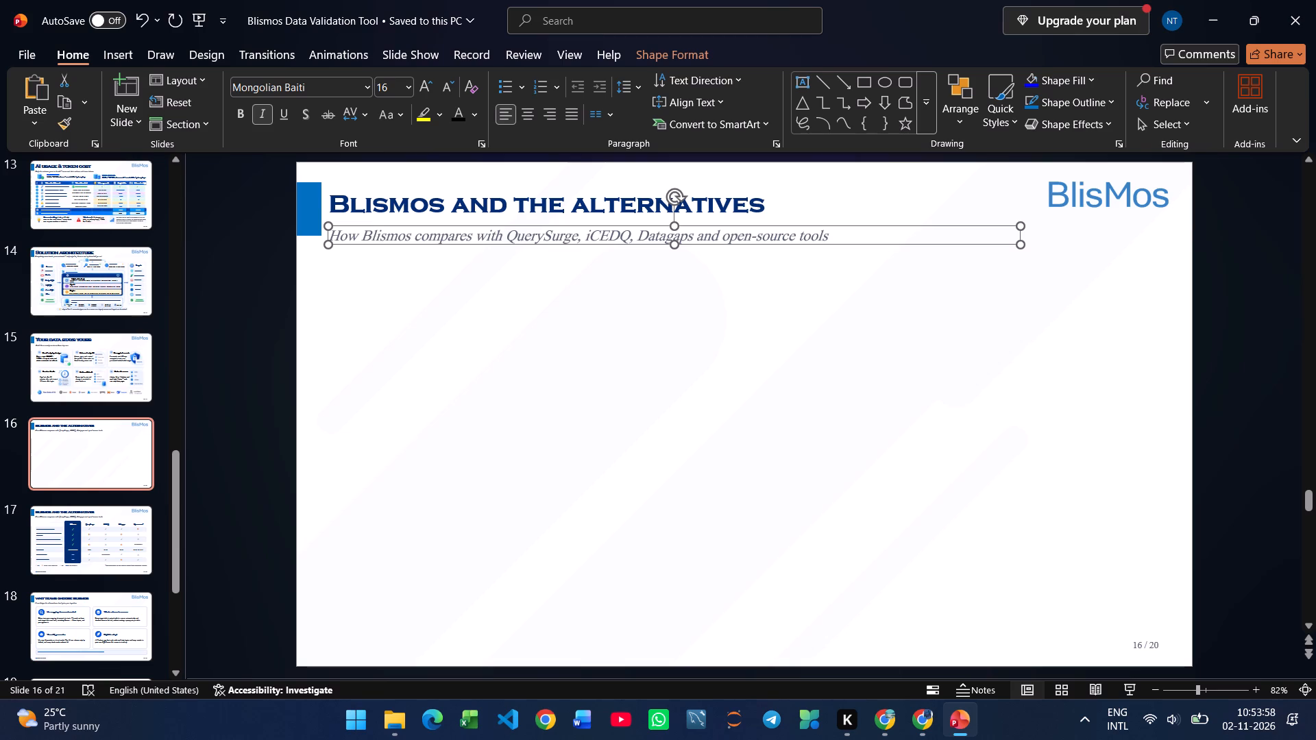
{"action": "left_click", "coordinate": [422, 89]}
{"action": "left_click_drag", "start_coordinate": [462, 245], "coordinate": [460, 249]}
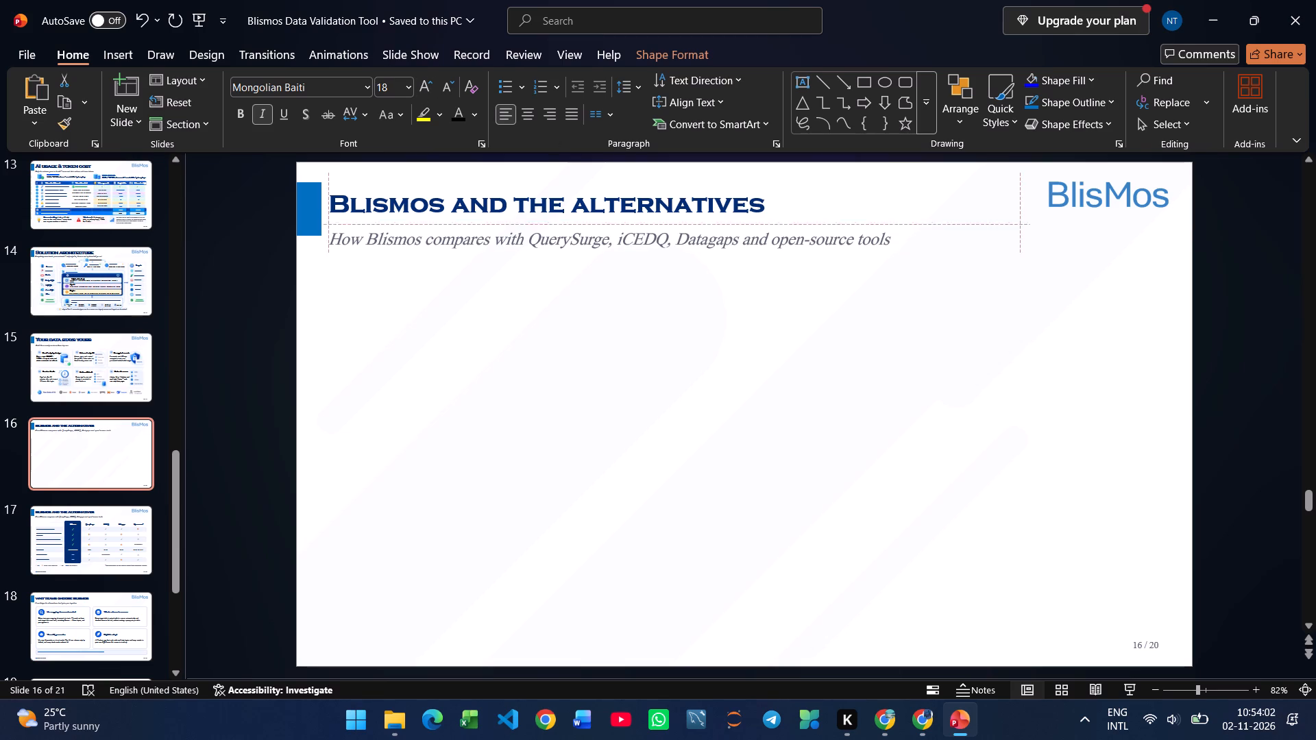
{"action": "left_click_drag", "start_coordinate": [460, 249], "coordinate": [459, 253]}
Increase the font size of slide 16's title "Blismos and the Alternatives" to 36.
{"action": "left_click", "coordinate": [438, 205]}
{"action": "left_click", "coordinate": [438, 228]}
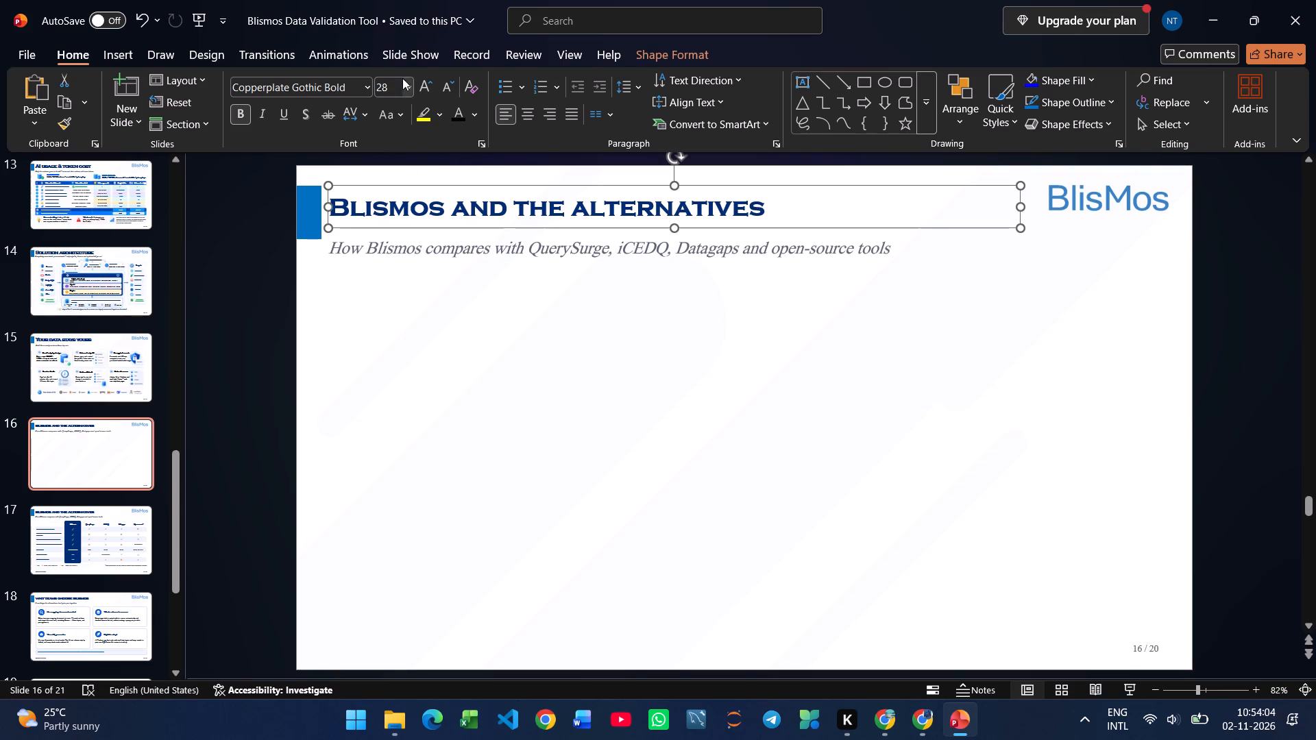
{"action": "double_click", "coordinate": [426, 90]}
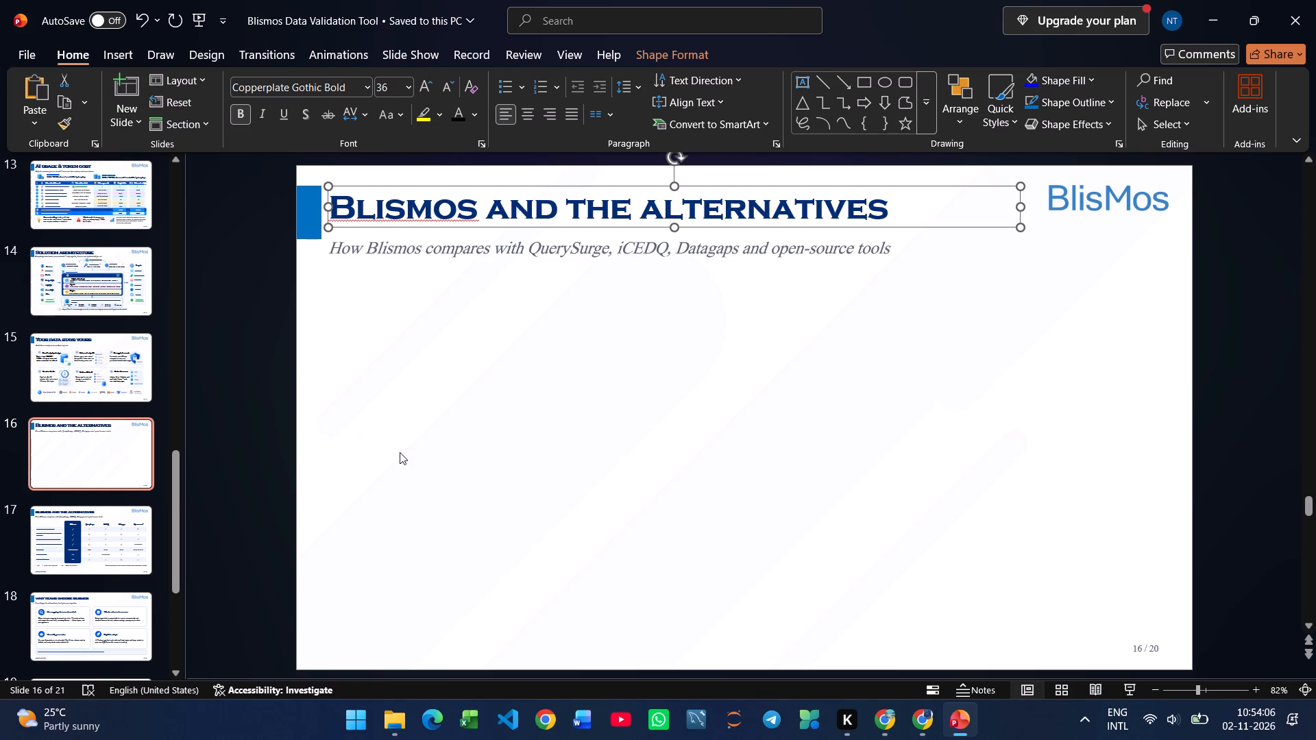
{"action": "left_click", "coordinate": [442, 418]}
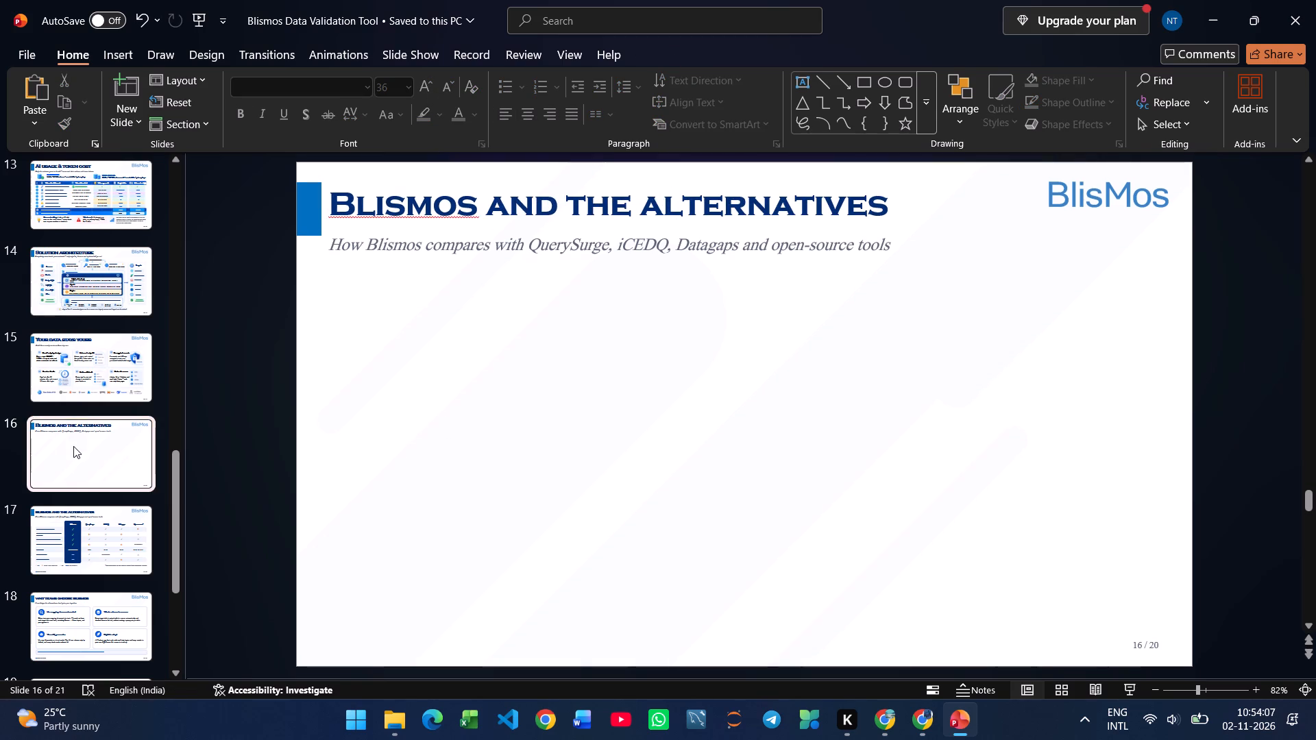
Paste the cleaned comparison table picture onto slide 16.
{"action": "left_click", "coordinate": [516, 472]}
{"action": "key", "text": "ctrl+v"}
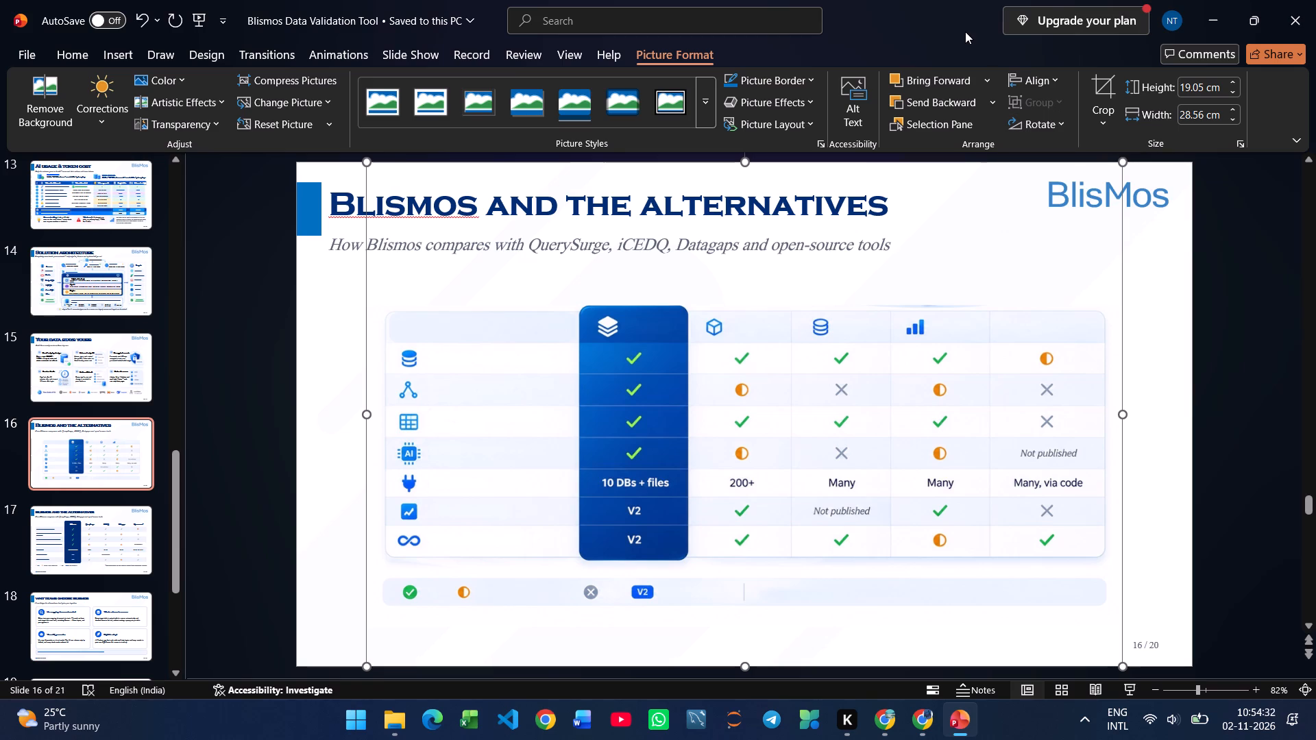
Crop the empty margins off the comparison picture on all sides, close around the table and legend strip.
{"action": "left_click", "coordinate": [1107, 80]}
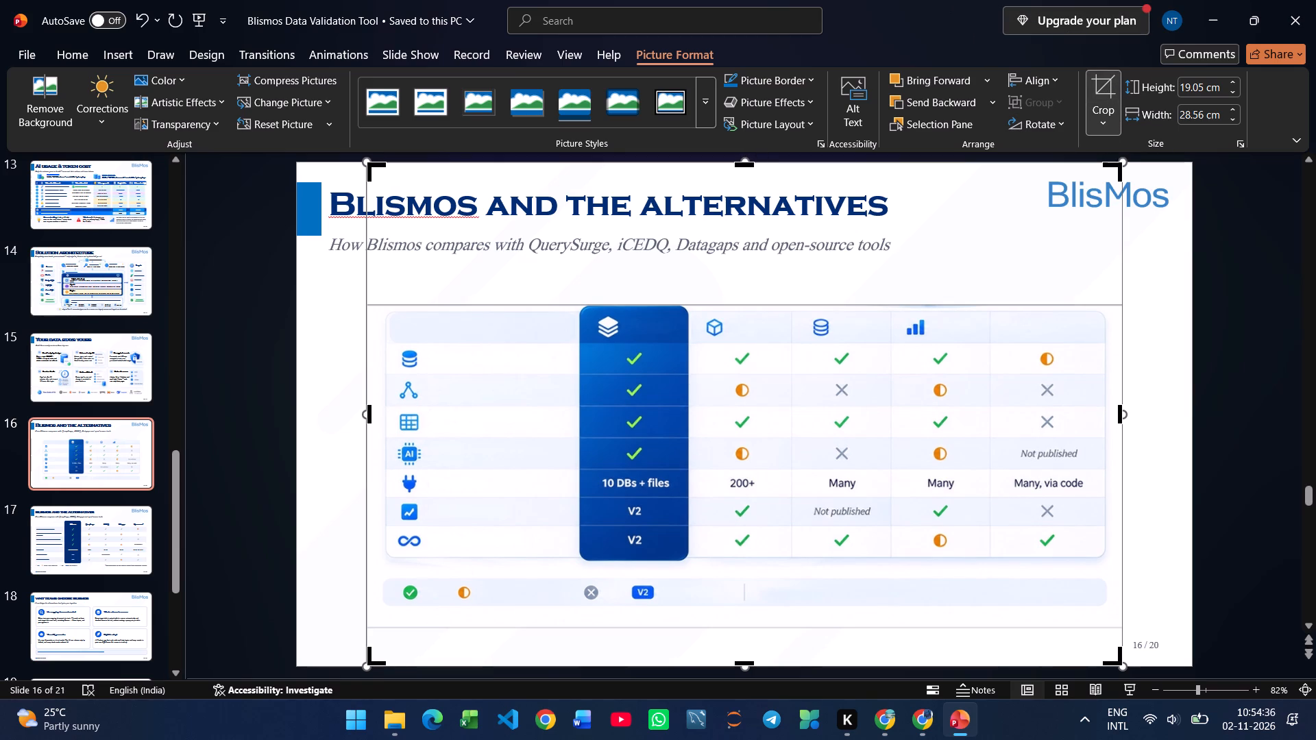
{"action": "left_click_drag", "start_coordinate": [746, 164], "coordinate": [744, 304]}
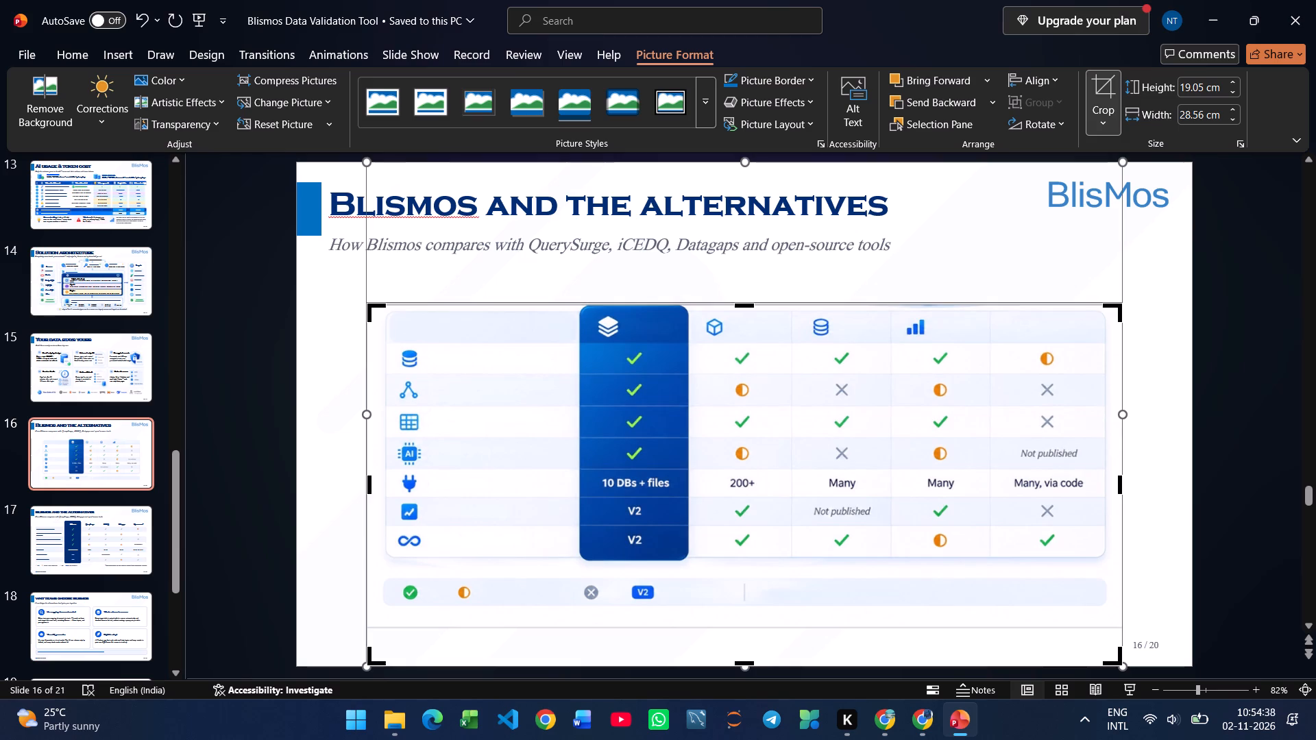
{"action": "left_click", "coordinate": [371, 481]}
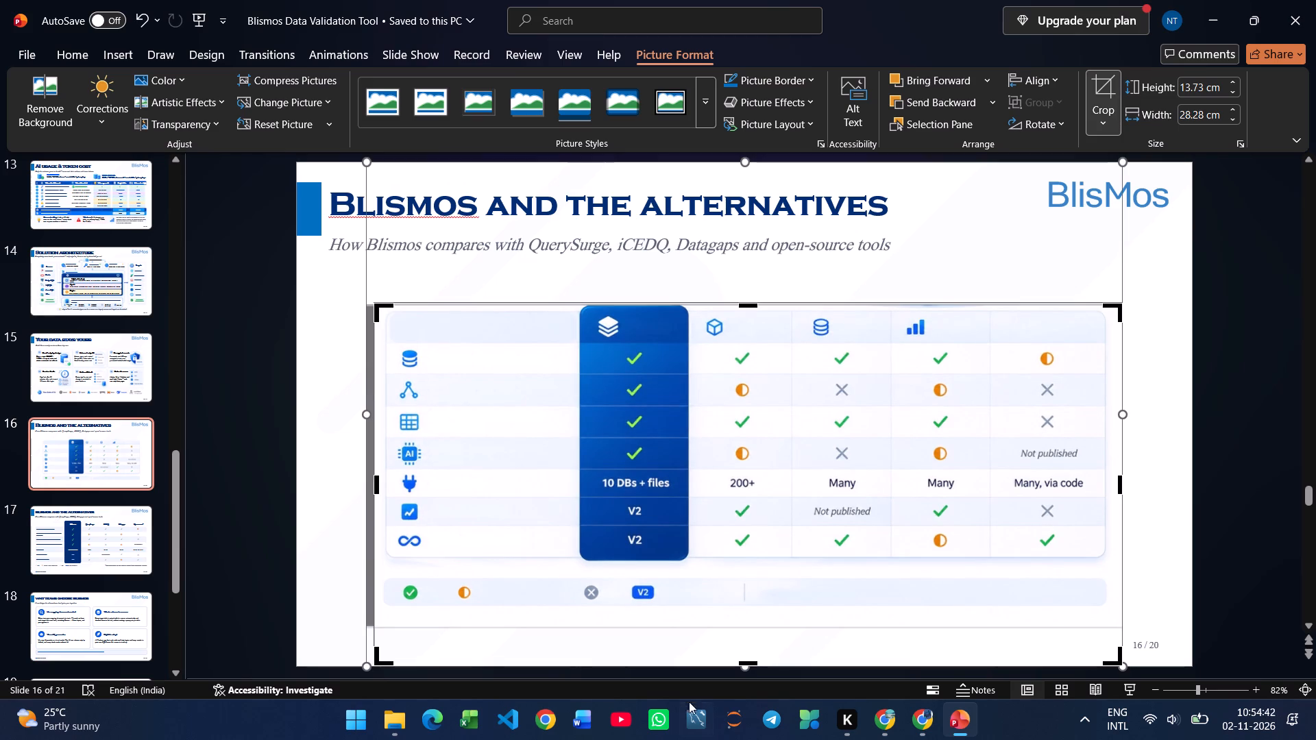
{"action": "left_click_drag", "start_coordinate": [747, 663], "coordinate": [753, 617]}
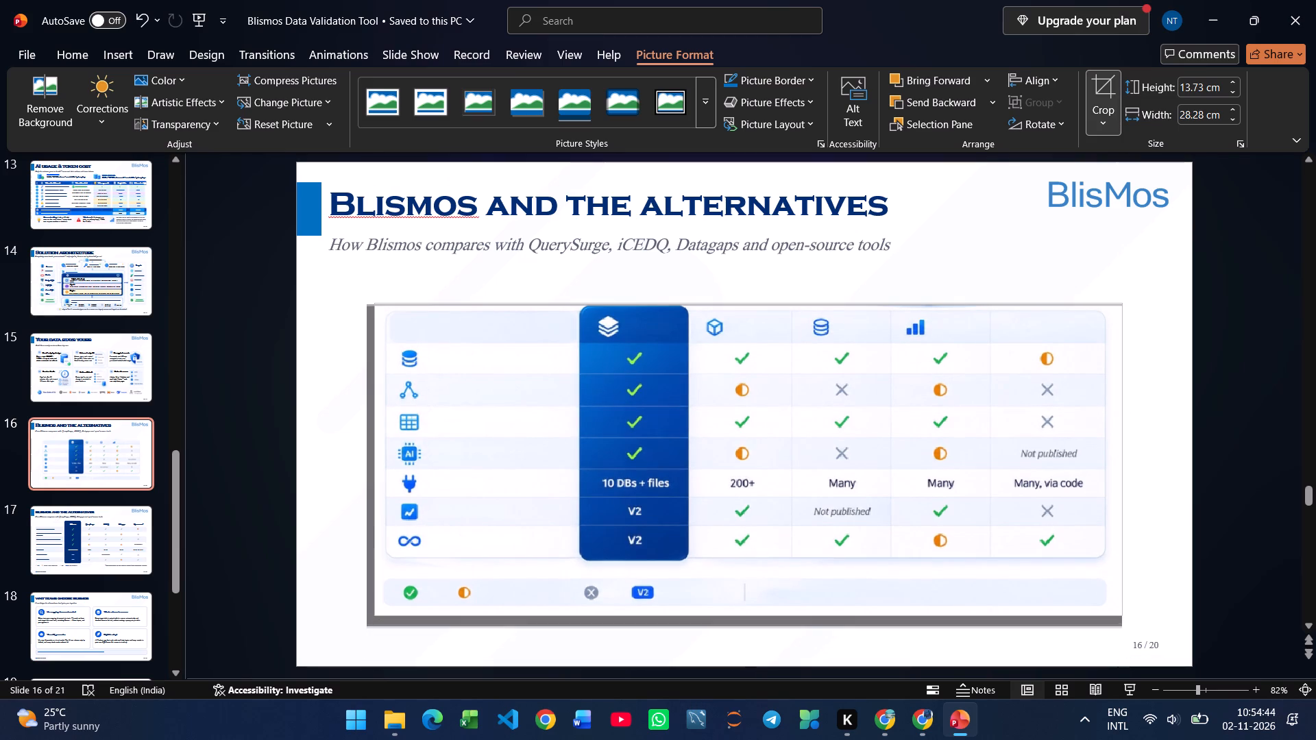
{"action": "left_click_drag", "start_coordinate": [753, 617], "coordinate": [755, 610]}
{"action": "left_click_drag", "start_coordinate": [1119, 453], "coordinate": [1119, 452]}
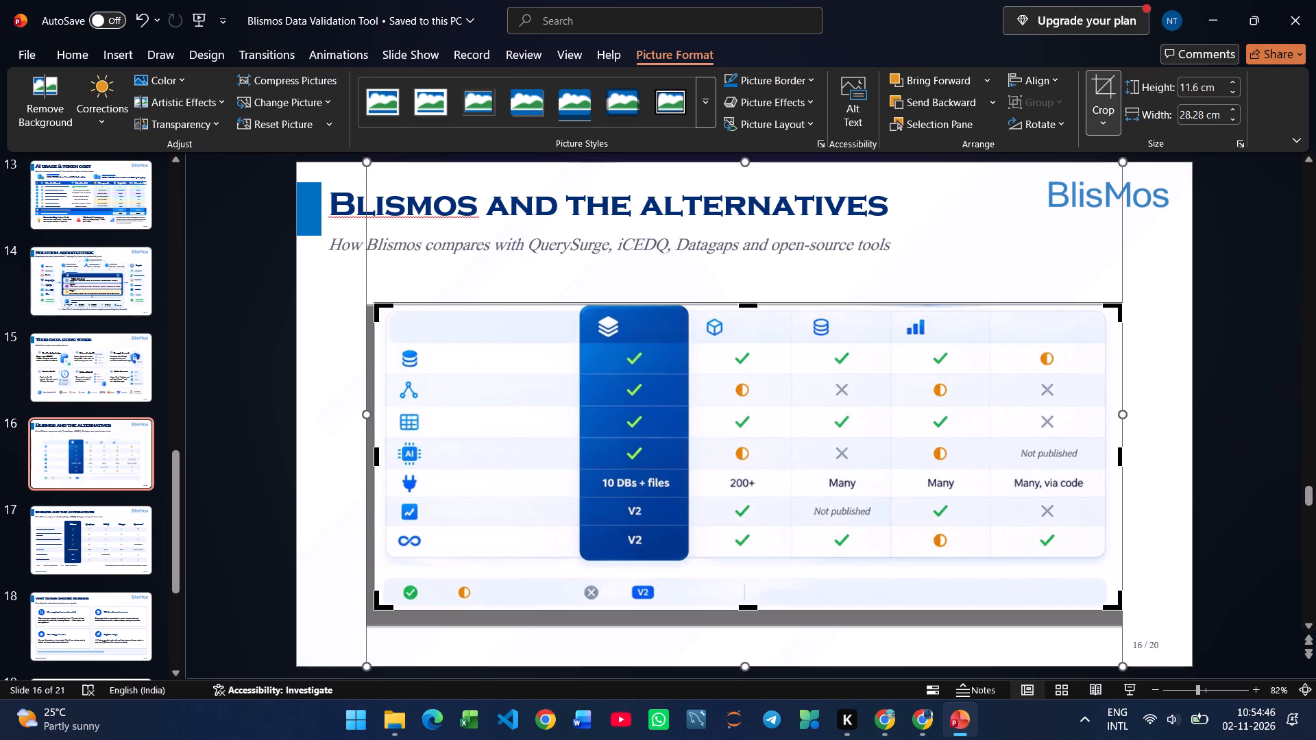
{"action": "left_click_drag", "start_coordinate": [1119, 452], "coordinate": [1112, 454]}
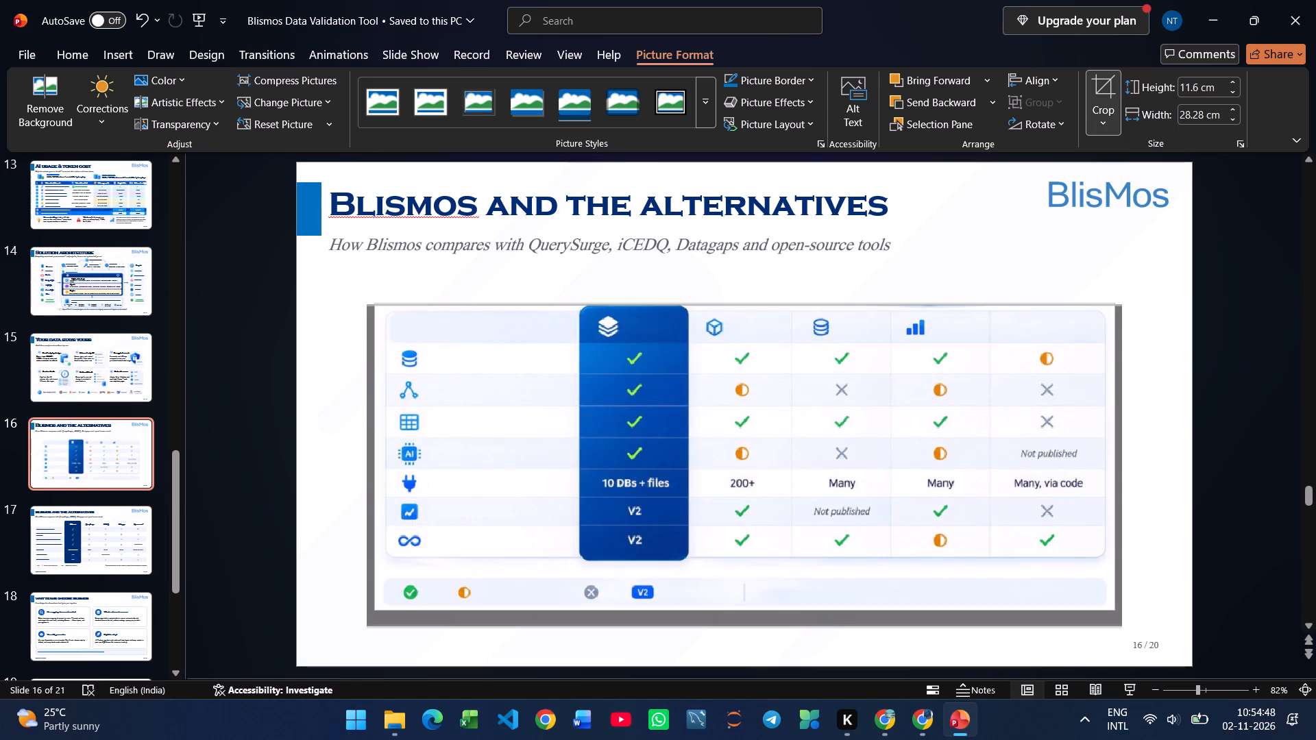
{"action": "left_click_drag", "start_coordinate": [1112, 454], "coordinate": [1112, 455]}
{"action": "left_click", "coordinate": [1186, 474]}
Move the cropped comparison picture beneath the subtitle and enlarge it to span nearly the slide's full width.
{"action": "left_click_drag", "start_coordinate": [955, 475], "coordinate": [919, 438]}
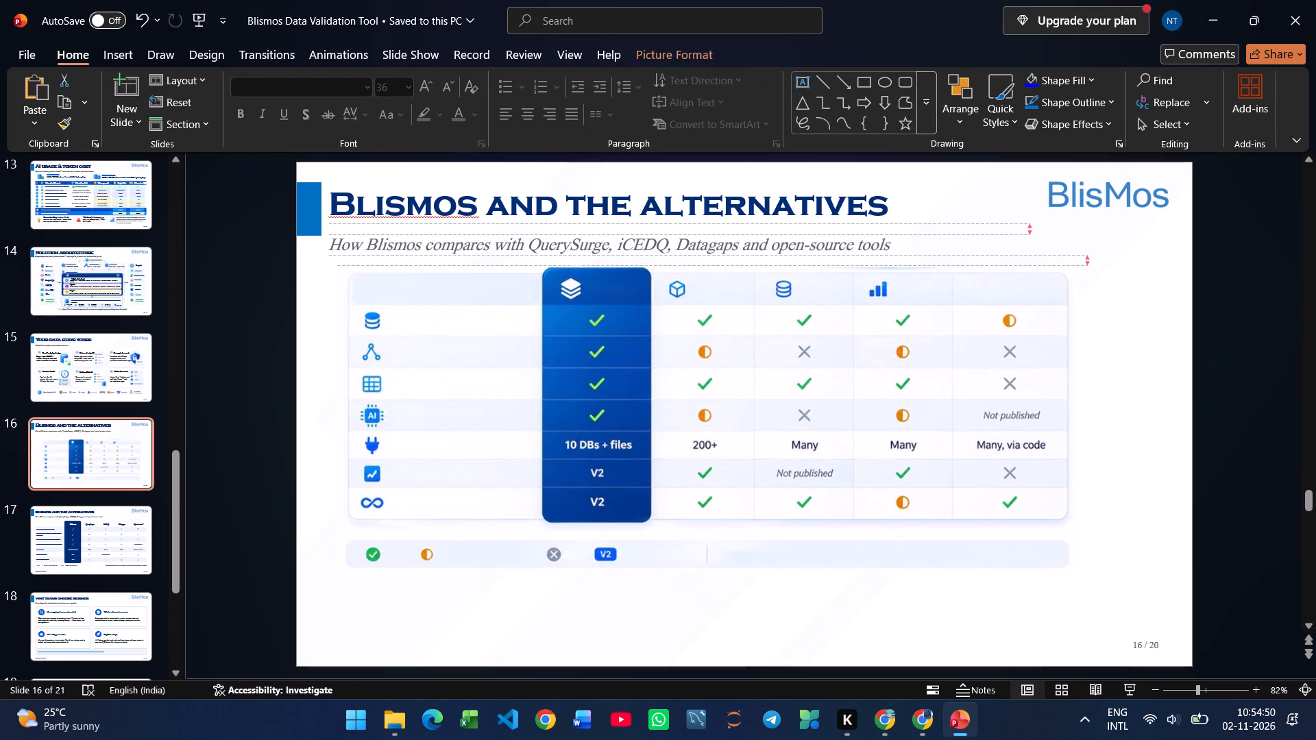
{"action": "left_click_drag", "start_coordinate": [919, 438], "coordinate": [911, 438]}
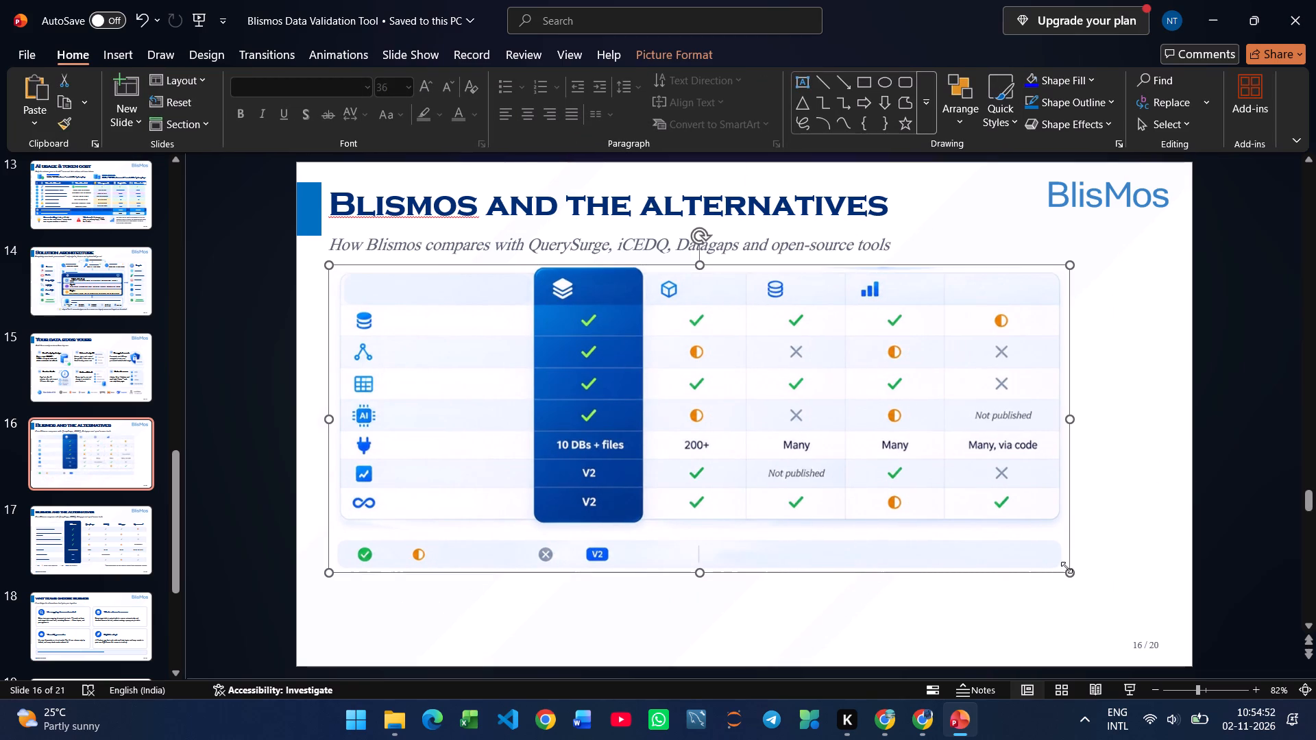
{"action": "left_click_drag", "start_coordinate": [1067, 573], "coordinate": [1125, 615]}
{"action": "left_click_drag", "start_coordinate": [1061, 580], "coordinate": [1058, 580]}
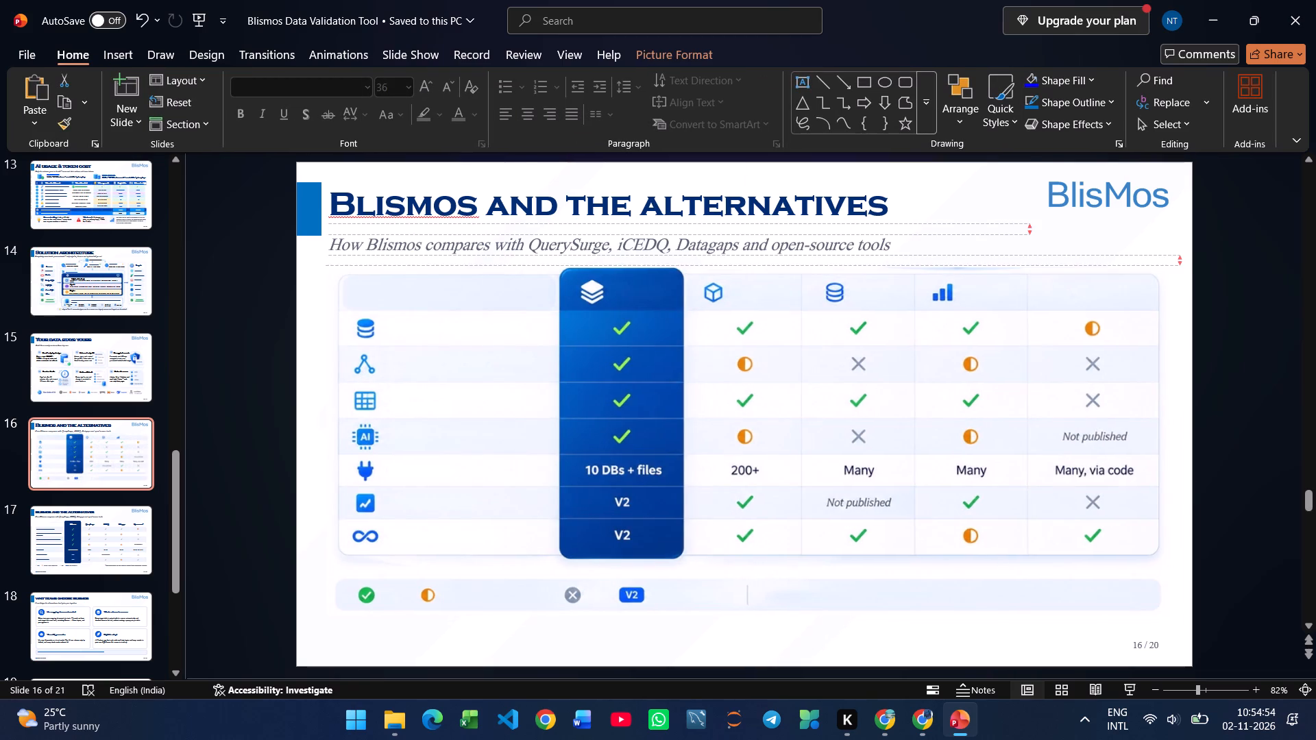
{"action": "left_click_drag", "start_coordinate": [1058, 580], "coordinate": [1044, 576]}
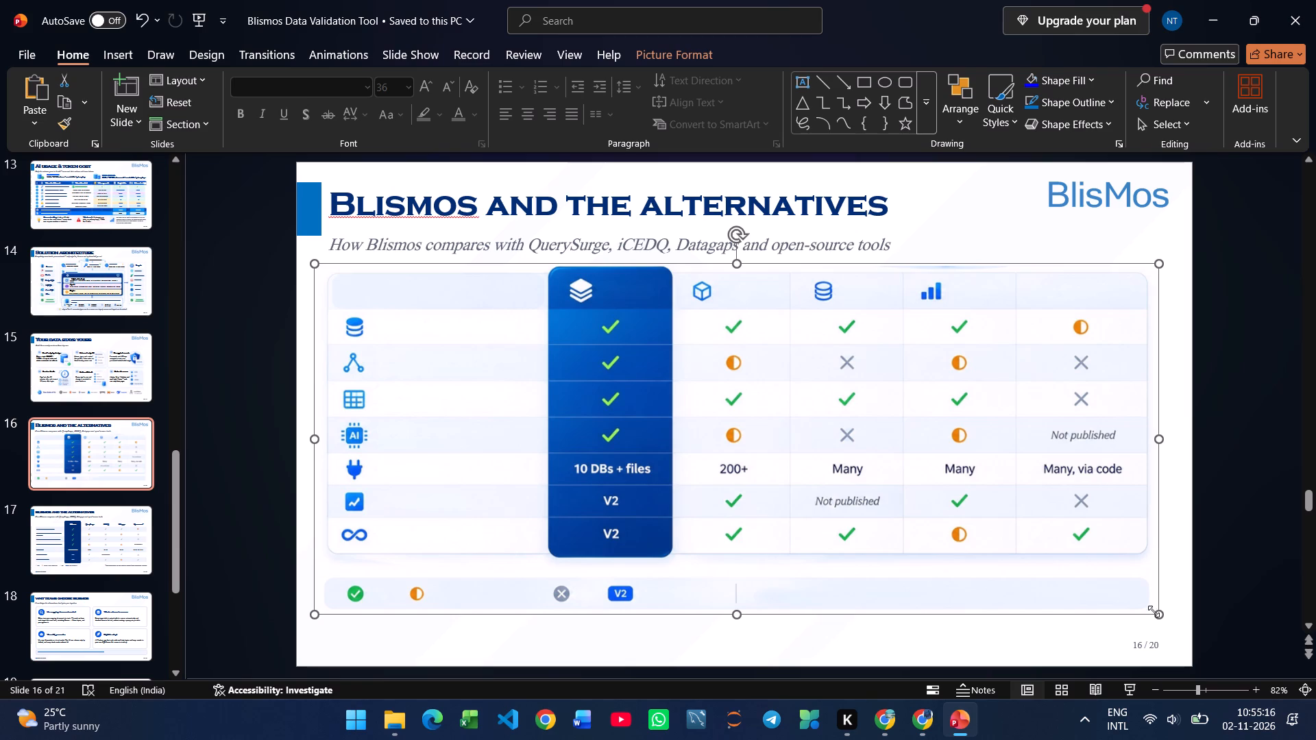
Copy the "Read-only by design" heading text from slide 15 and paste it onto slide 16.
{"action": "left_click", "coordinate": [108, 504]}
{"action": "left_click", "coordinate": [54, 529]}
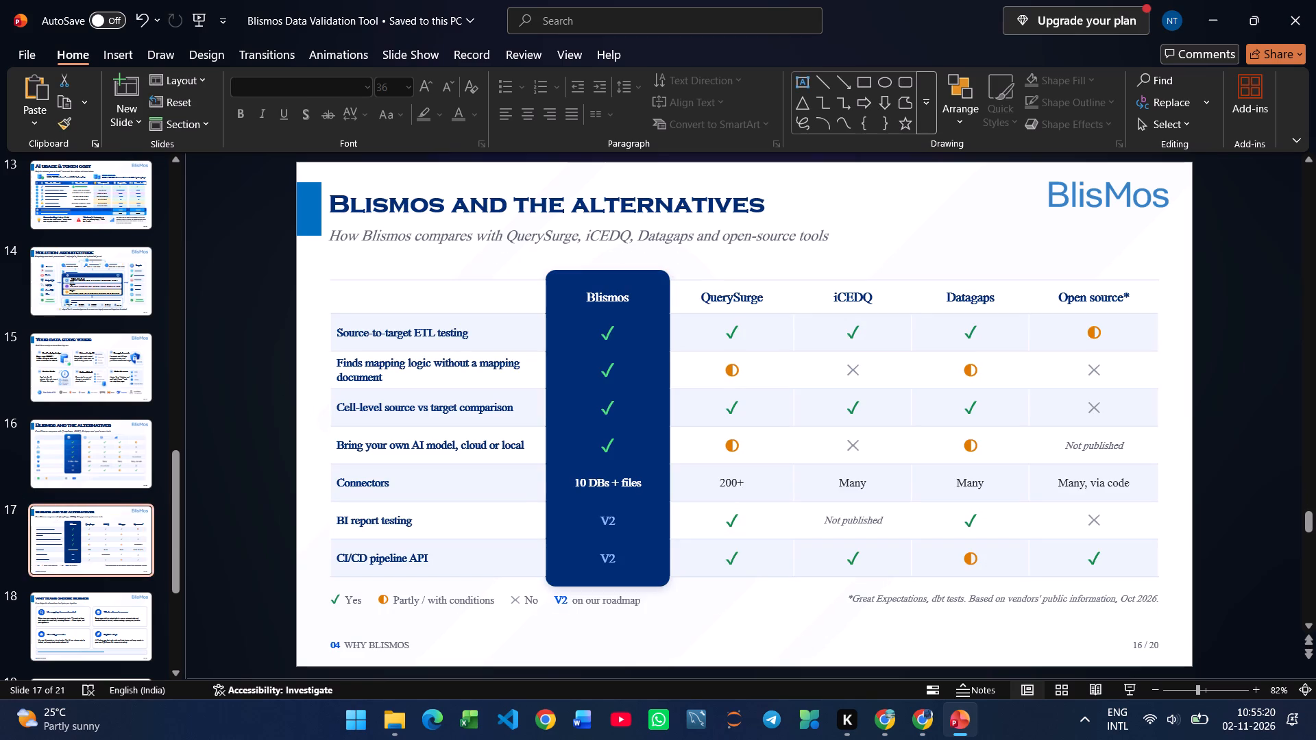
{"action": "left_click", "coordinate": [95, 438]}
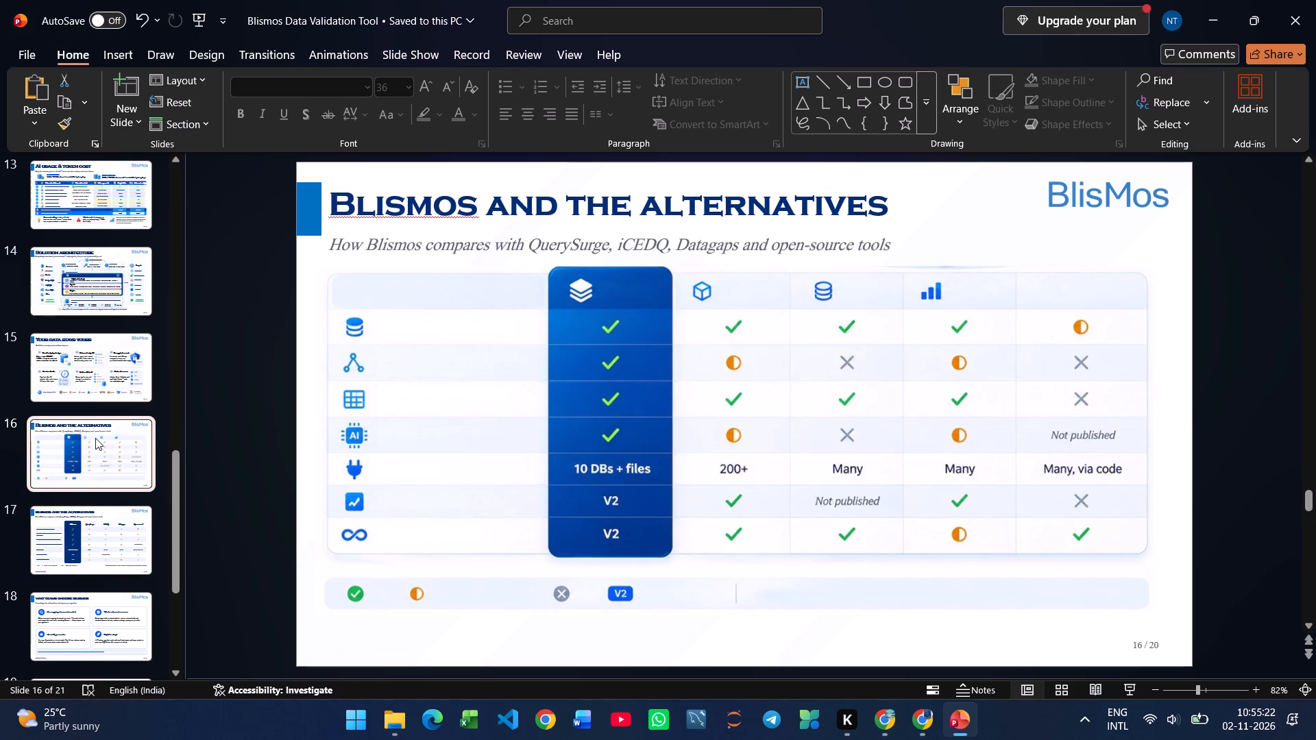
{"action": "left_click", "coordinate": [90, 371]}
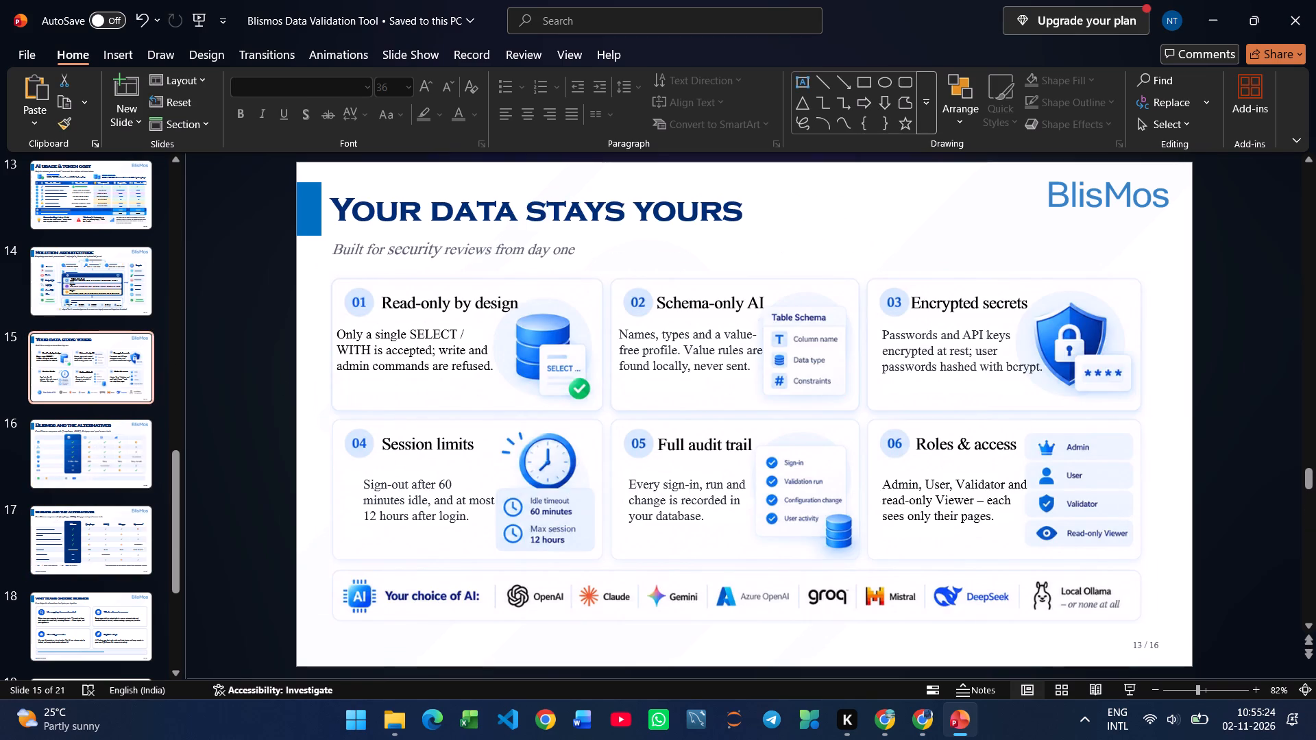
{"action": "left_click", "coordinate": [414, 303]}
{"action": "key", "text": "ctrl+a"}
{"action": "key", "text": "ctrl+c"}
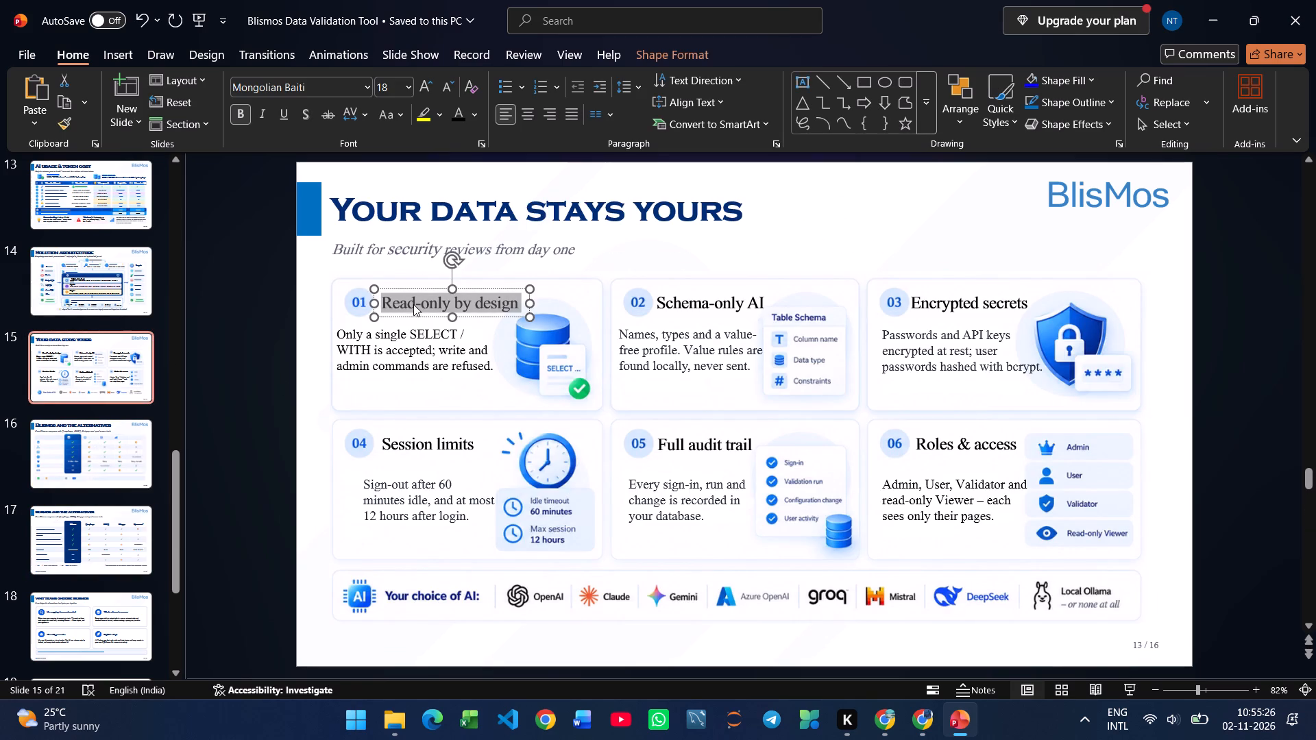
{"action": "left_click", "coordinate": [112, 450]}
{"action": "key", "text": "ctrl+v"}
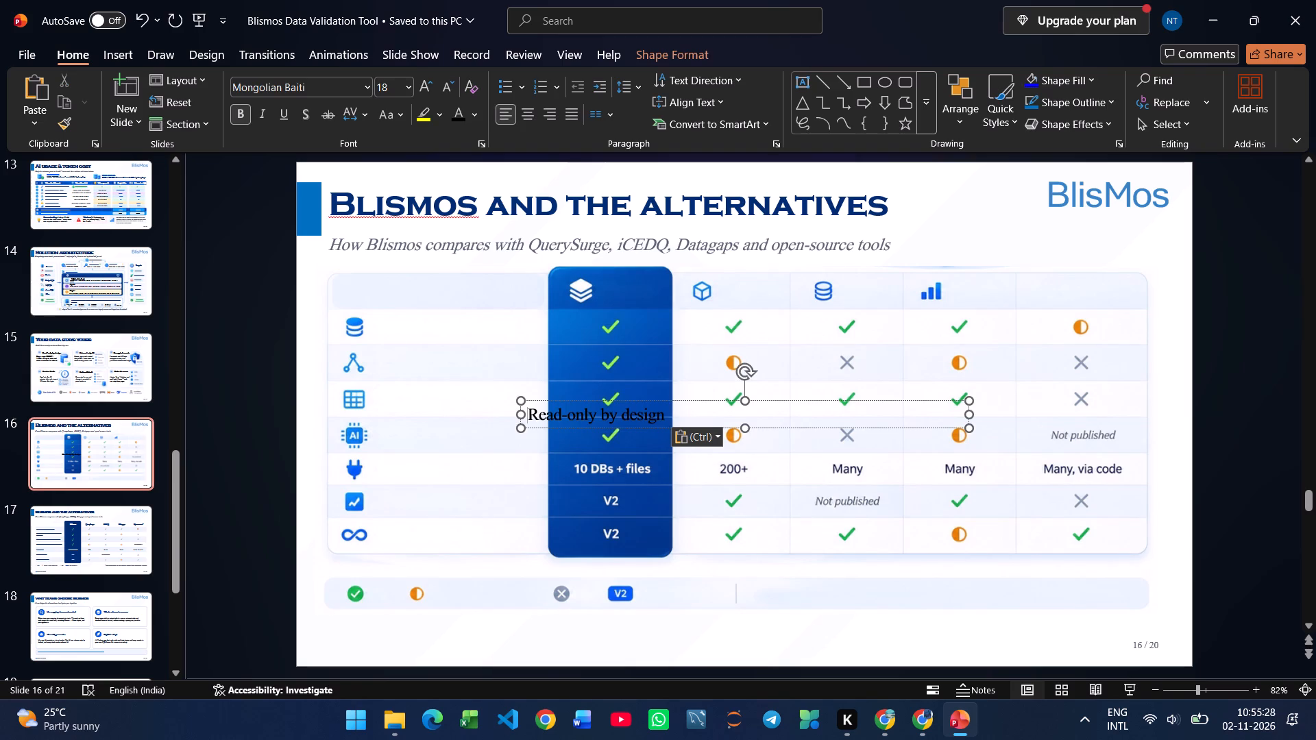
Replace the pasted heading's text on slide 16 with "Features".
{"action": "left_click", "coordinate": [593, 410]}
{"action": "key", "text": "Right"}
{"action": "key", "text": "Right"}
{"action": "key", "text": "Right"}
{"action": "key", "text": "Right"}
{"action": "key", "text": "Right"}
{"action": "key", "text": "Right"}
{"action": "key", "text": "Right"}
{"action": "key", "text": "Right"}
{"action": "key", "text": "Right"}
{"action": "key", "text": "Right"}
{"action": "key", "text": "Right"}
{"action": "key", "text": "Right"}
{"action": "key", "text": "Right"}
{"action": "key", "text": "Right"}
{"action": "key", "text": "Right"}
{"action": "key", "text": "Right"}
{"action": "key", "text": "Right"}
{"action": "key", "text": "BackSpace"}
{"action": "key", "text": "BackSpace"}
{"action": "key", "text": "BackSpace"}
{"action": "key", "text": "BackSpace"}
{"action": "key", "text": "BackSpace"}
{"action": "key", "text": "BackSpace"}
{"action": "key", "text": "BackSpace"}
{"action": "key", "text": "BackSpace"}
{"action": "key", "text": "BackSpace"}
{"action": "key", "text": "BackSpace"}
{"action": "key", "text": "BackSpace"}
{"action": "key", "text": "BackSpace"}
{"action": "key", "text": "BackSpace"}
{"action": "key", "text": "BackSpace"}
{"action": "key", "text": "BackSpace"}
{"action": "key", "text": "BackSpace"}
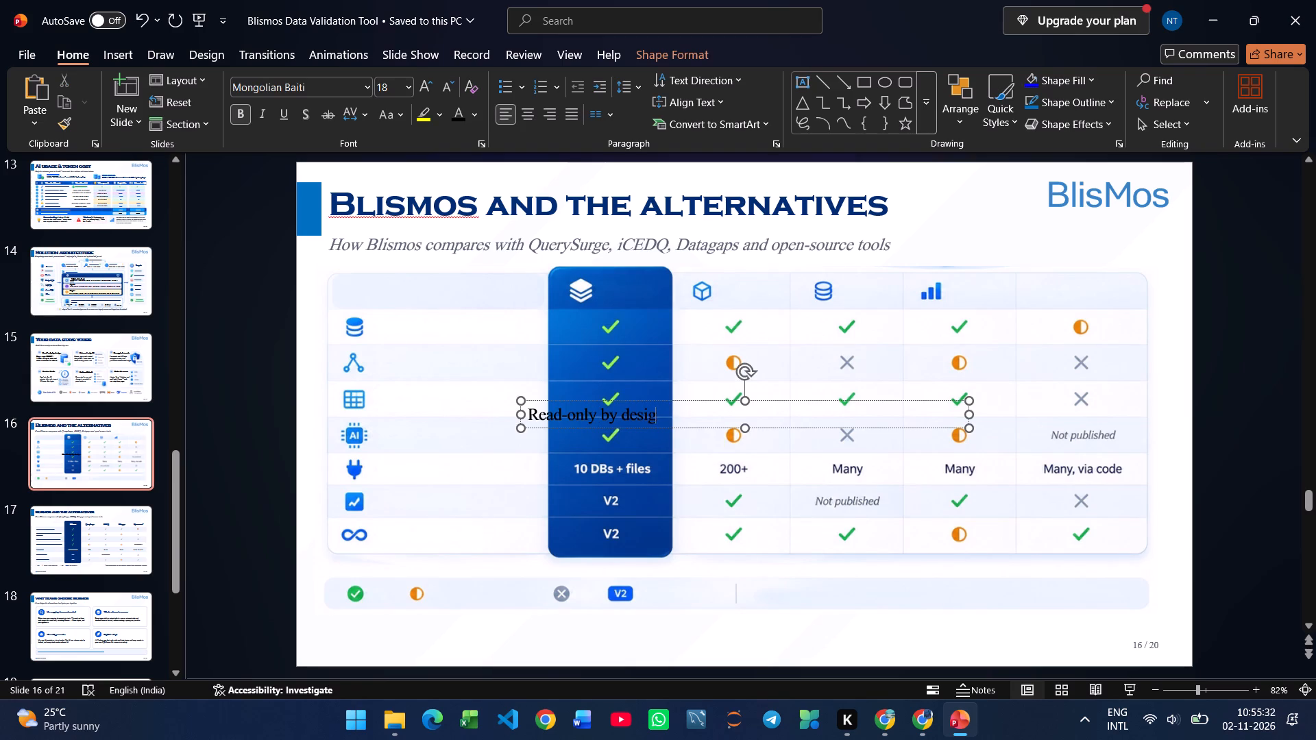
{"action": "key", "text": "BackSpace"}
{"action": "key", "text": "BackSpace"}
{"action": "key", "text": "BackSpace"}
{"action": "type", "text": "Fea"}
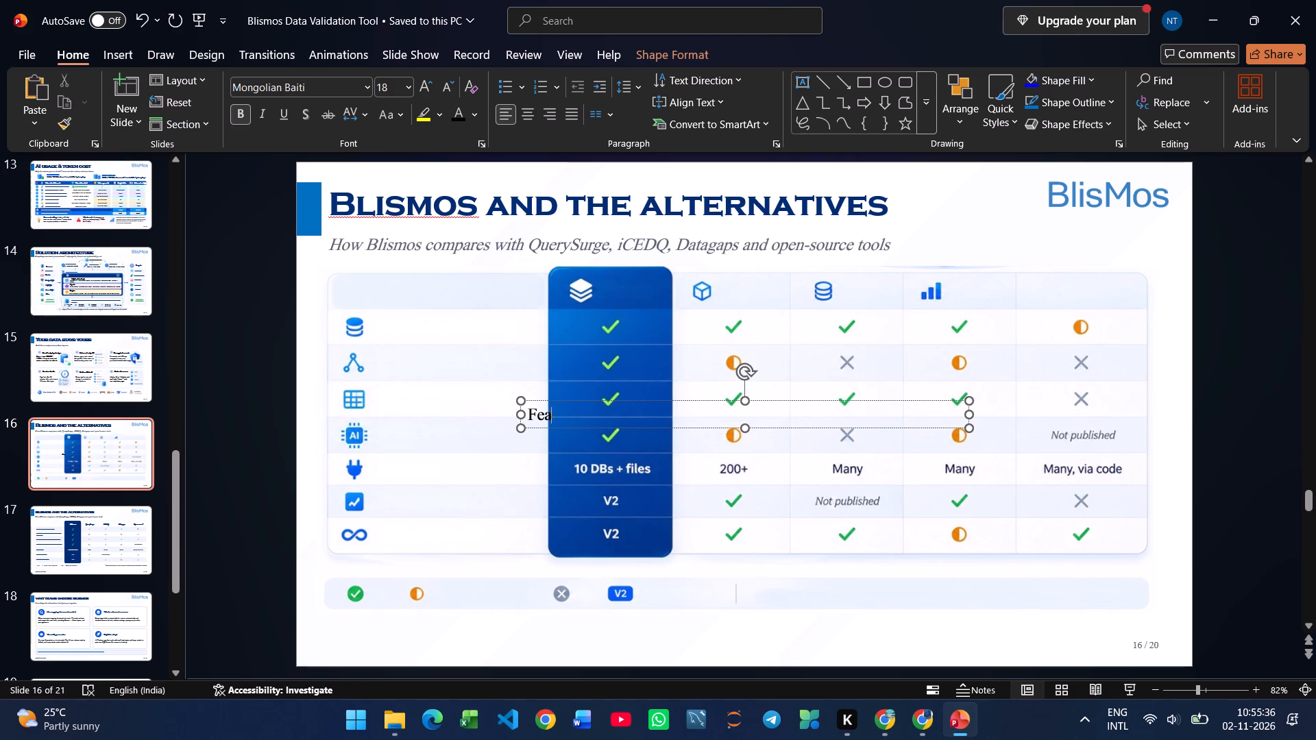
{"action": "type", "text": "tures"}
Narrow the "Features" text box, set its font size to 20, and place it in the table's empty first header cell.
{"action": "left_click", "coordinate": [925, 726]}
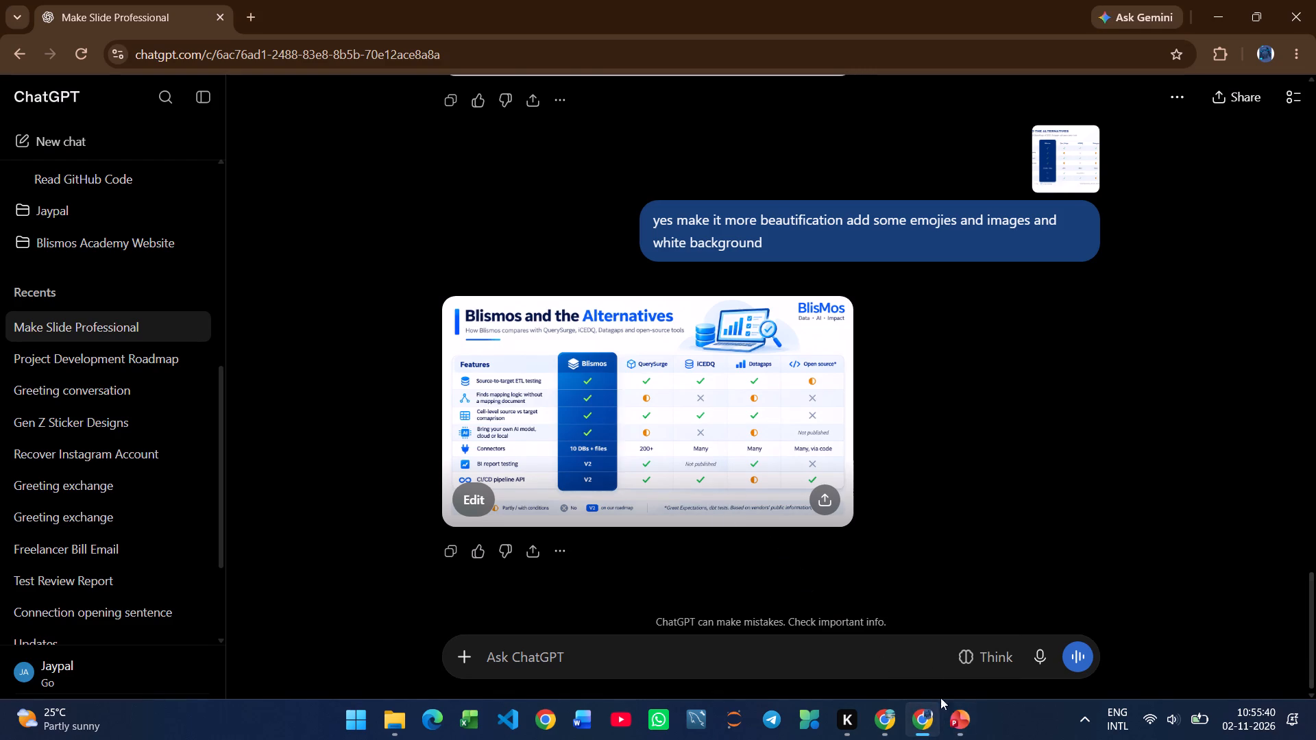
{"action": "left_click", "coordinate": [958, 728]}
{"action": "left_click_drag", "start_coordinate": [970, 415], "coordinate": [611, 434]}
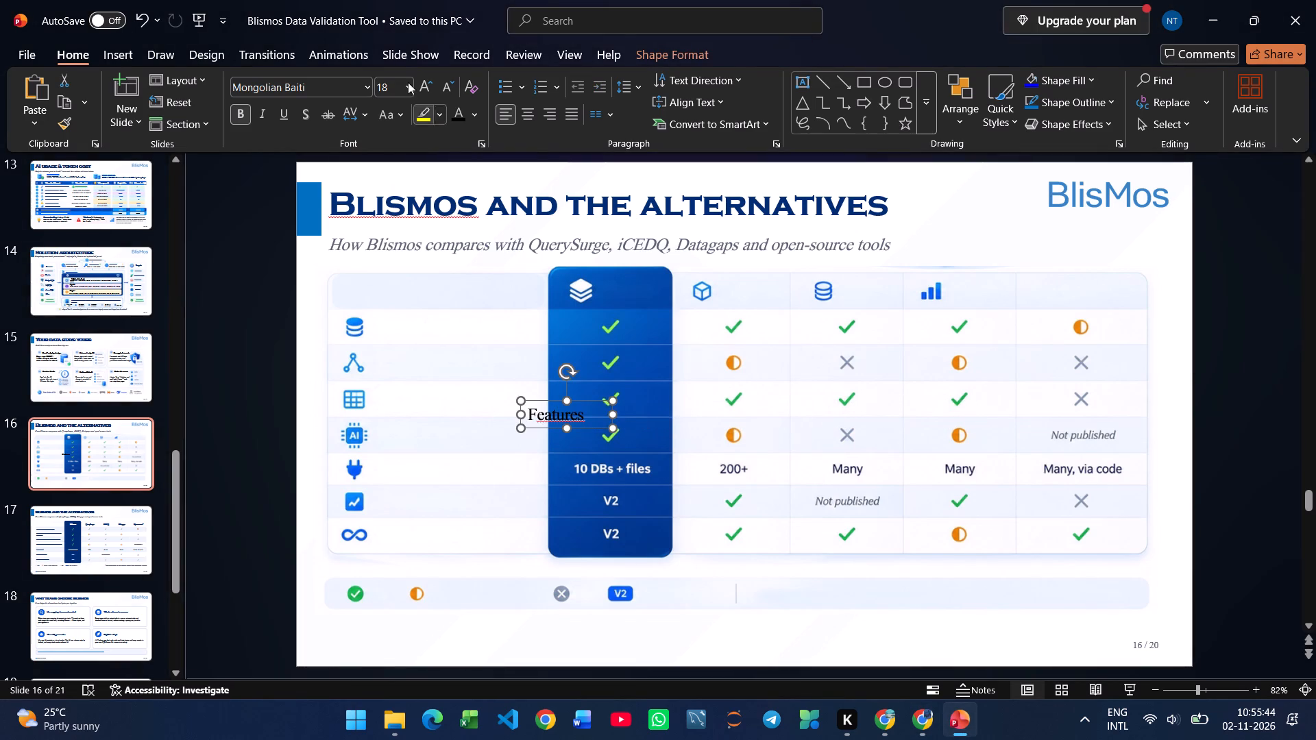
{"action": "left_click", "coordinate": [422, 83]}
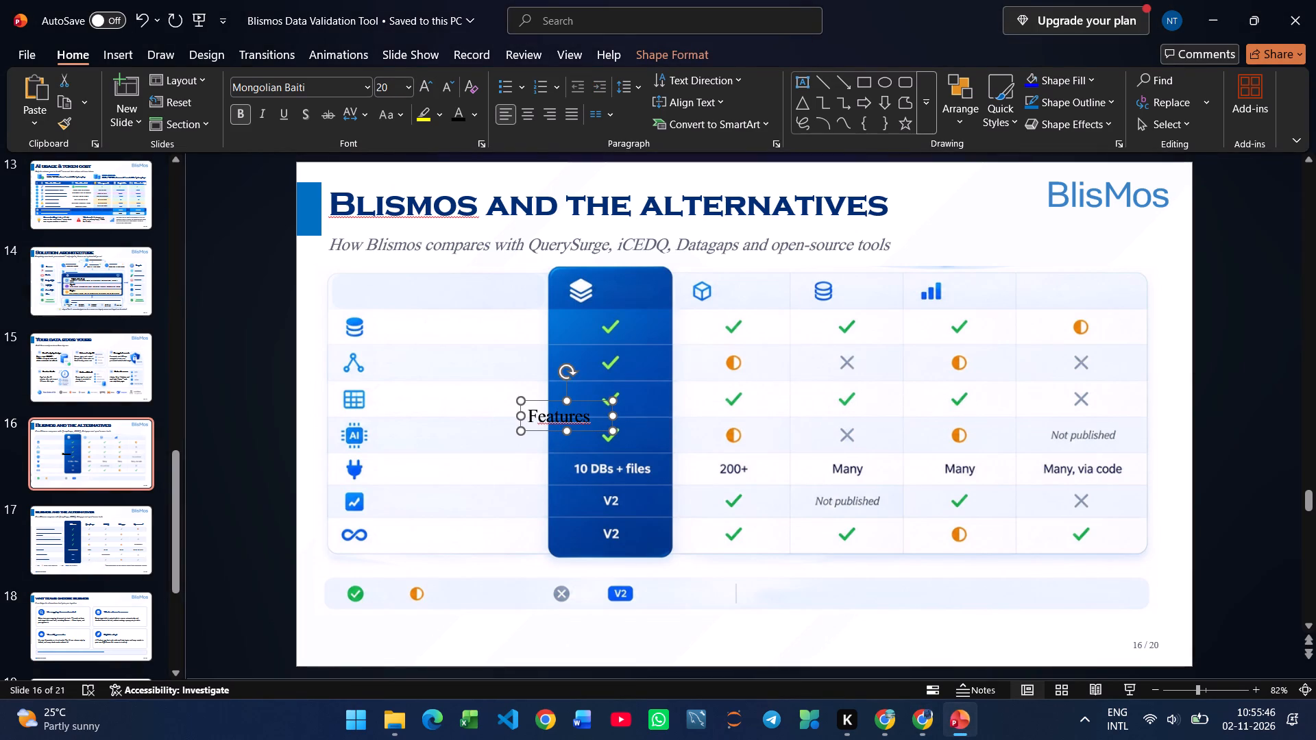
{"action": "left_click_drag", "start_coordinate": [584, 432], "coordinate": [446, 308]}
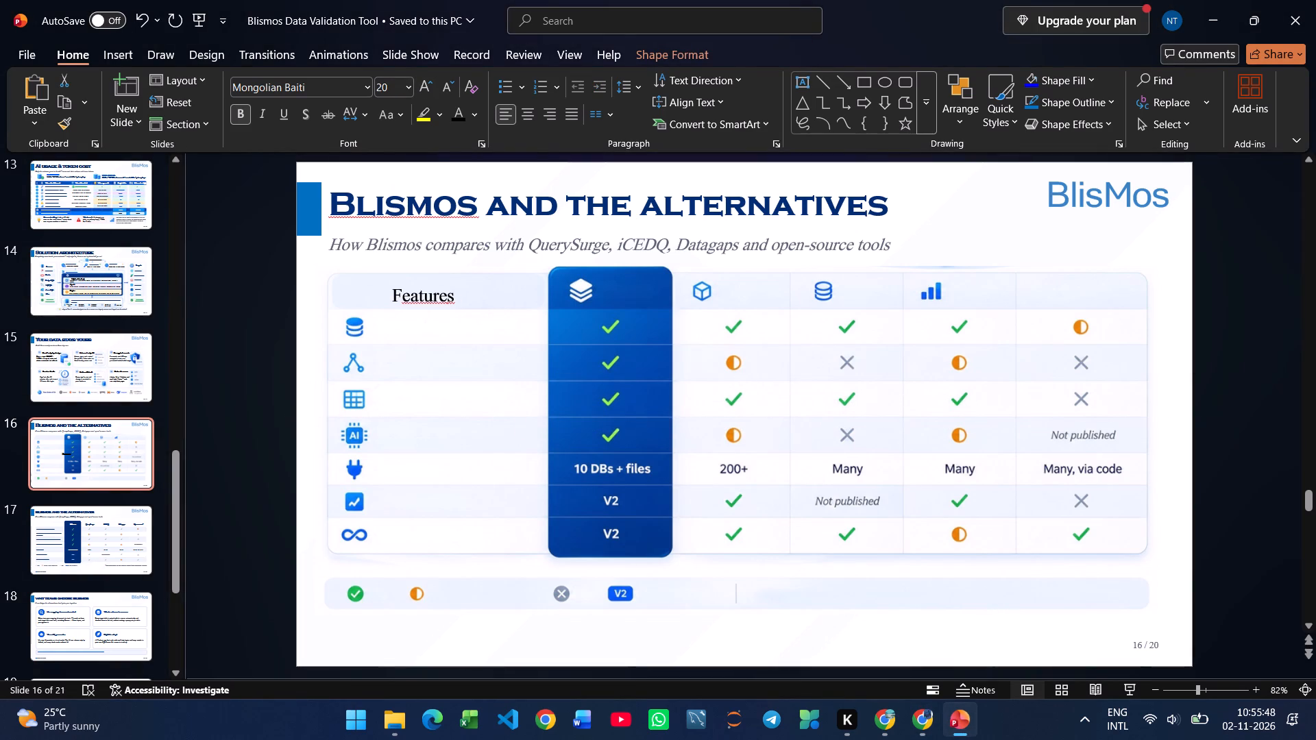
{"action": "left_click_drag", "start_coordinate": [446, 308], "coordinate": [446, 307]}
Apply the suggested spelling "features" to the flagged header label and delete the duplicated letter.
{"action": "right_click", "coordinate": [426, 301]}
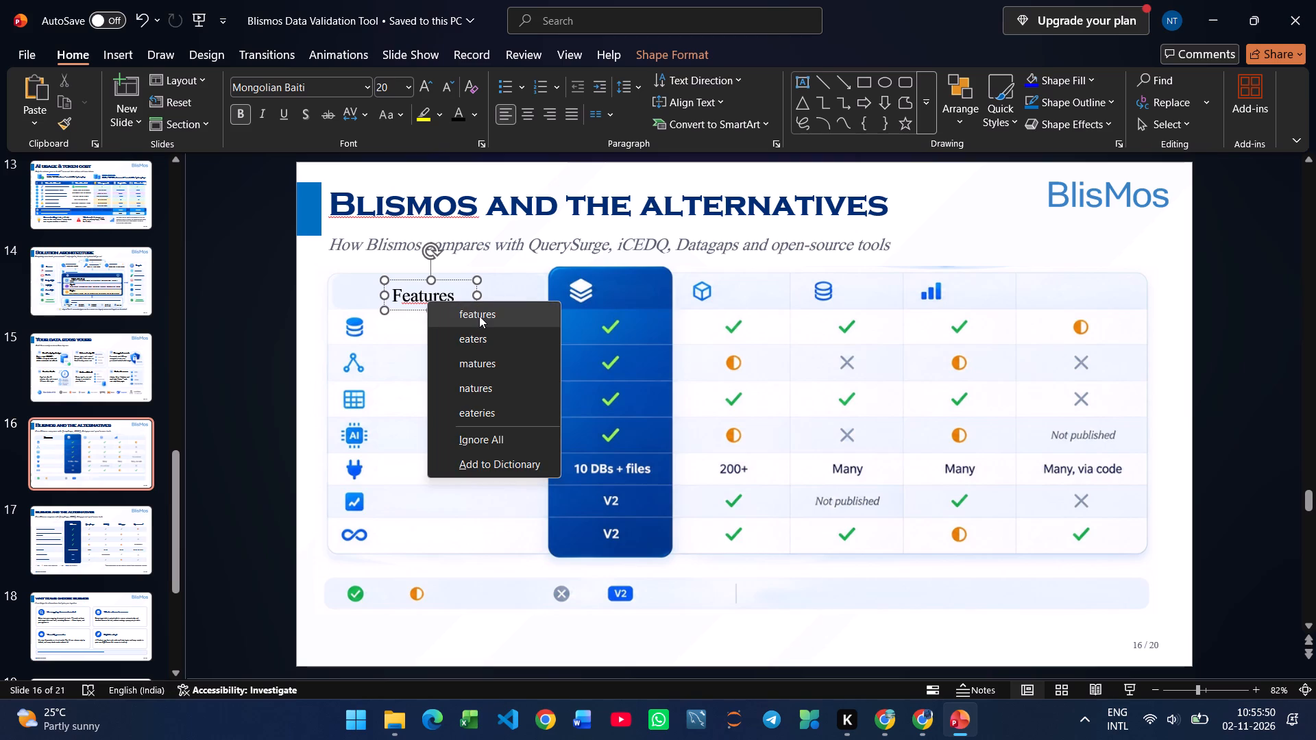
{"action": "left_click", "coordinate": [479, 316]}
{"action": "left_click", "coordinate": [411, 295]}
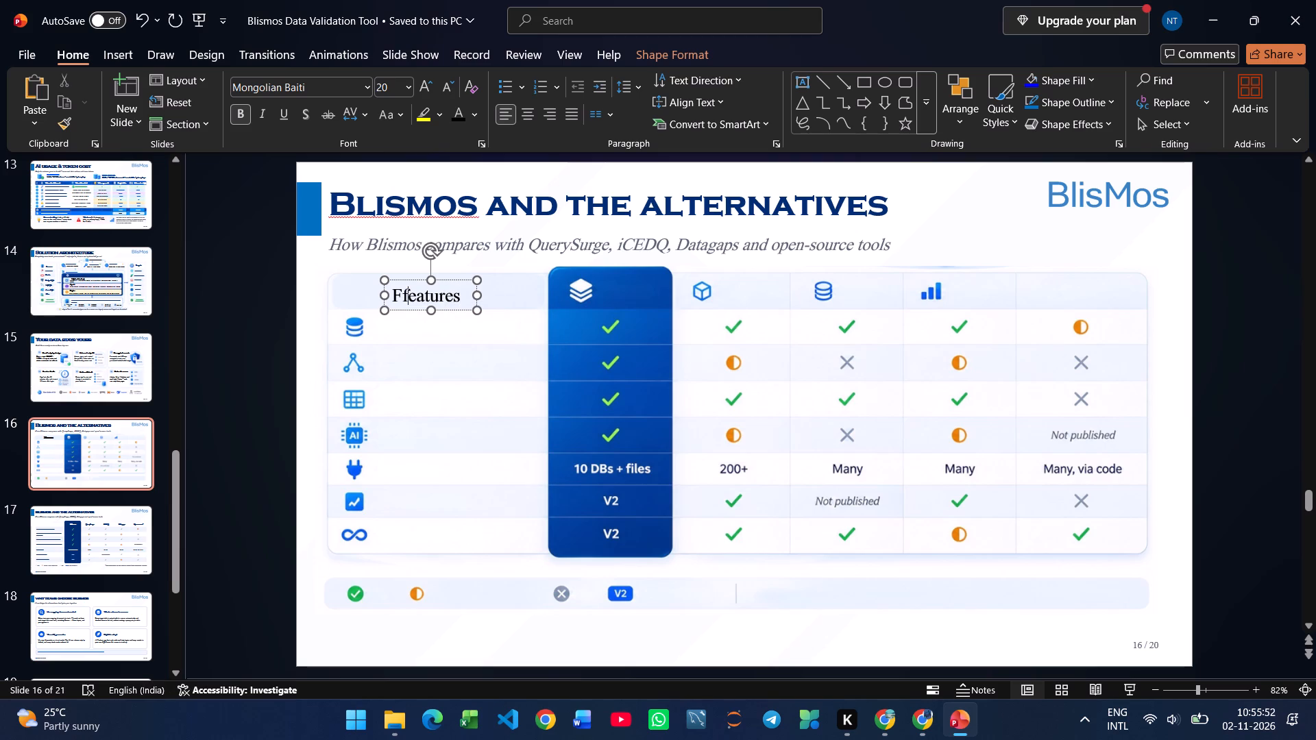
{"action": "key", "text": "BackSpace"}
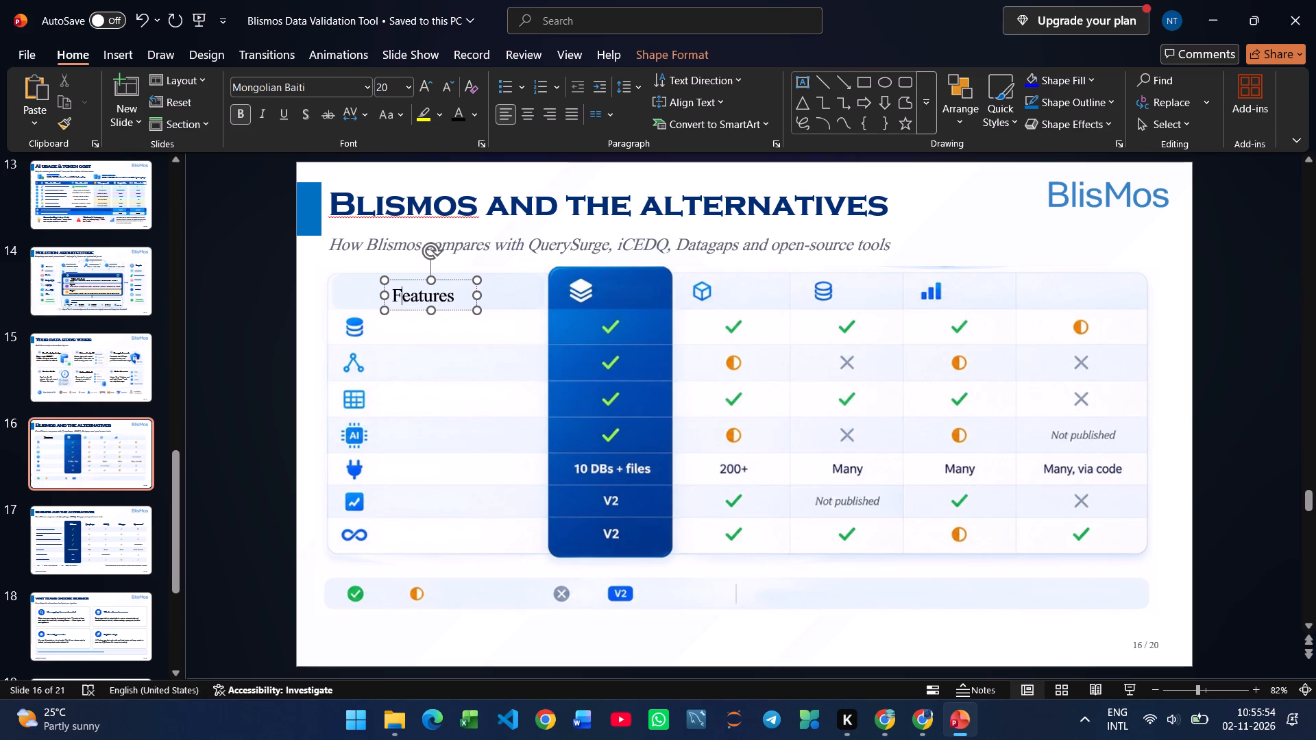
Nudge the "Features" label slightly higher within its header cell.
{"action": "left_click", "coordinate": [452, 309]}
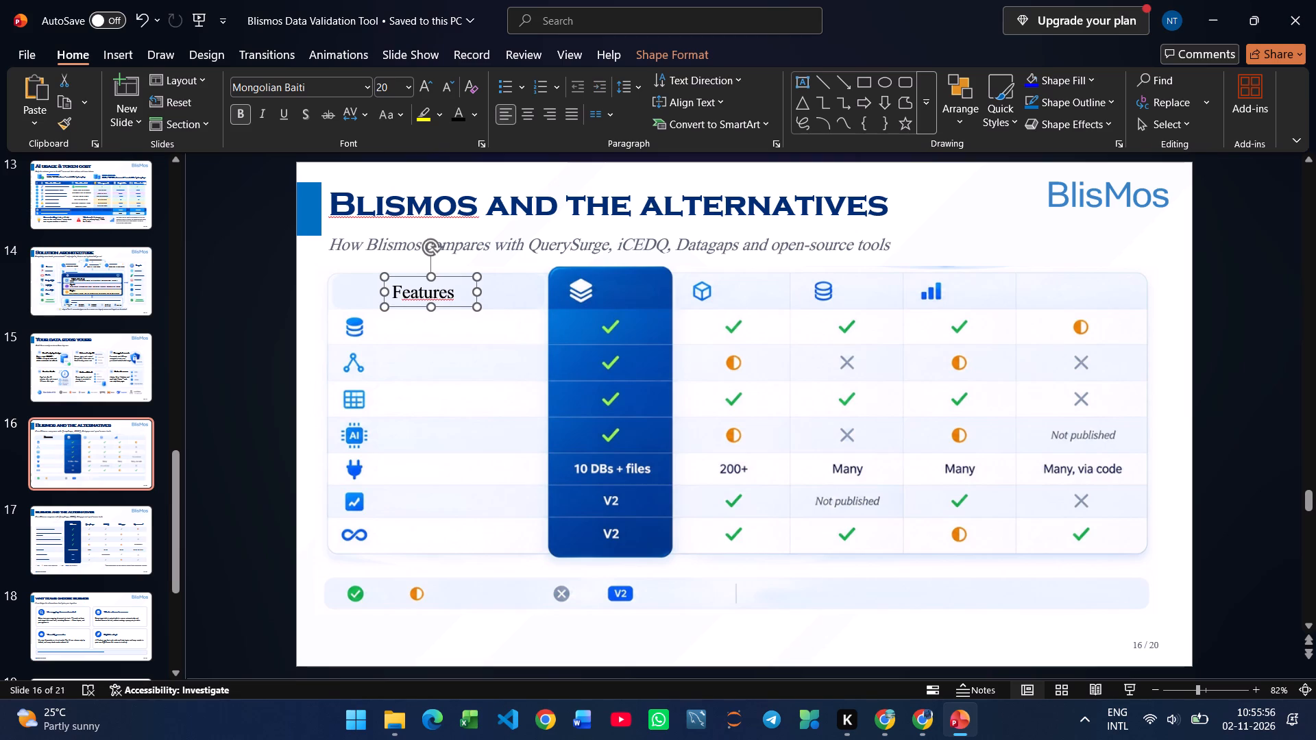
{"action": "right_click", "coordinate": [426, 295]}
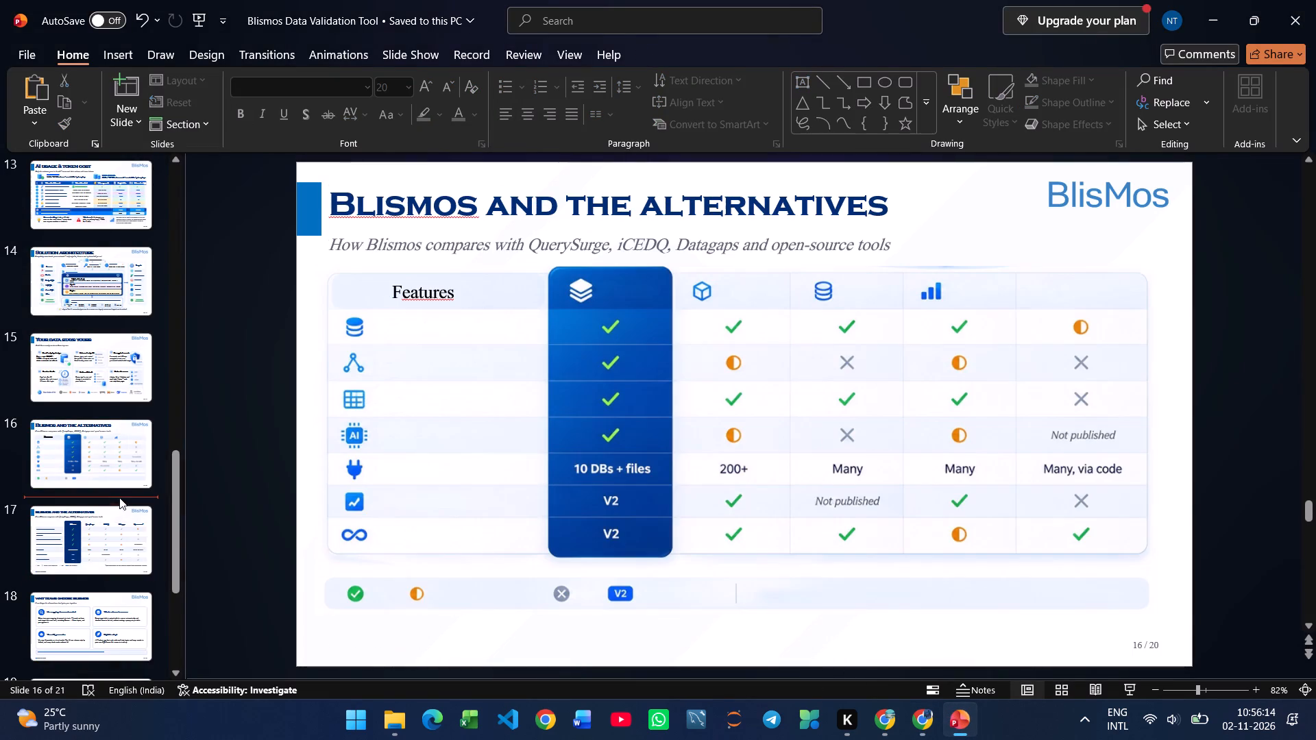
{"action": "left_click", "coordinate": [135, 523]}
{"action": "left_click", "coordinate": [398, 332]}
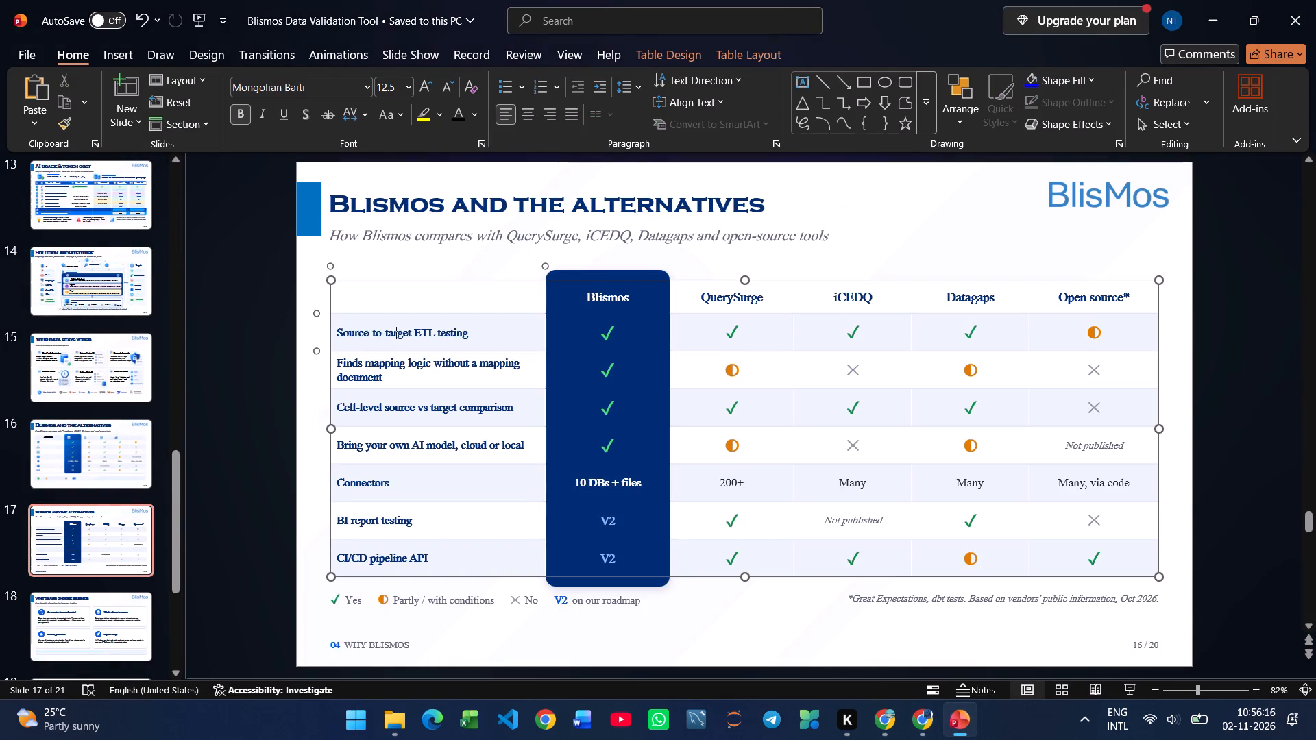
{"action": "left_click_drag", "start_coordinate": [484, 334], "coordinate": [323, 334]}
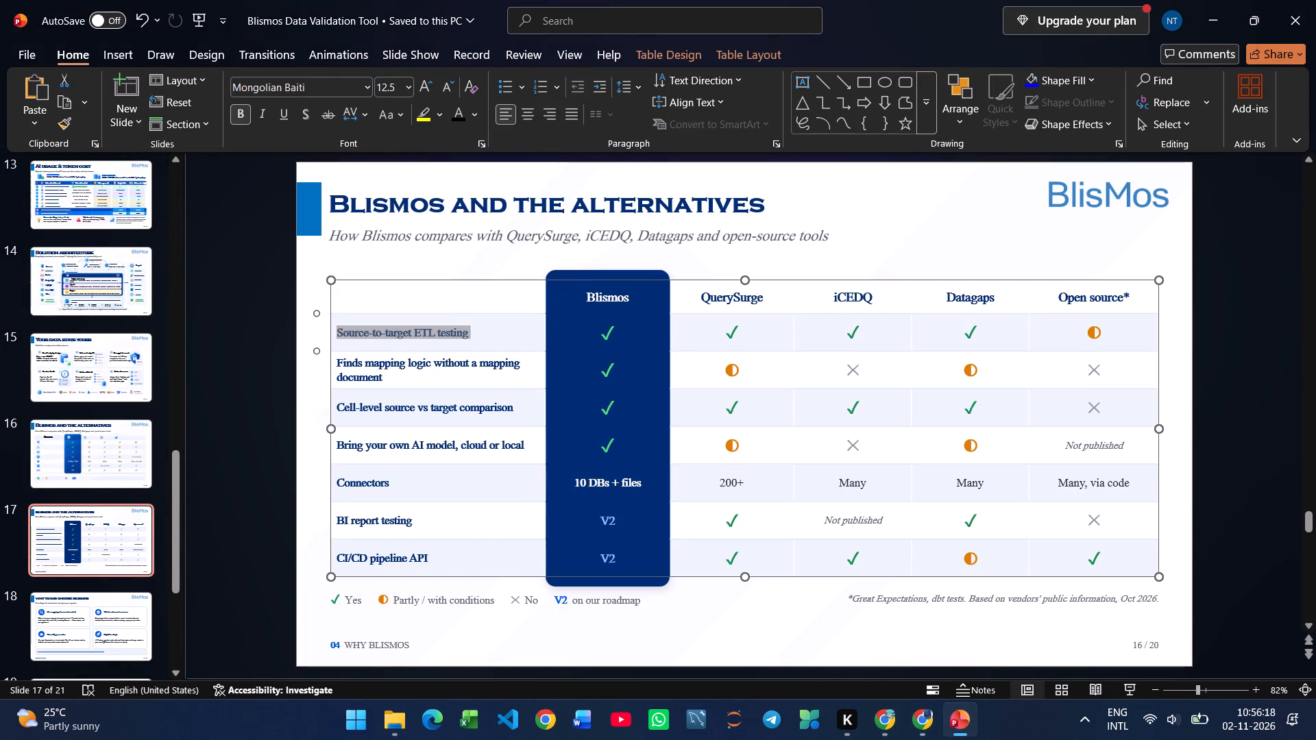
{"action": "key", "text": "ctrl+c"}
{"action": "left_click", "coordinate": [101, 473]}
{"action": "key", "text": "ctrl+v"}
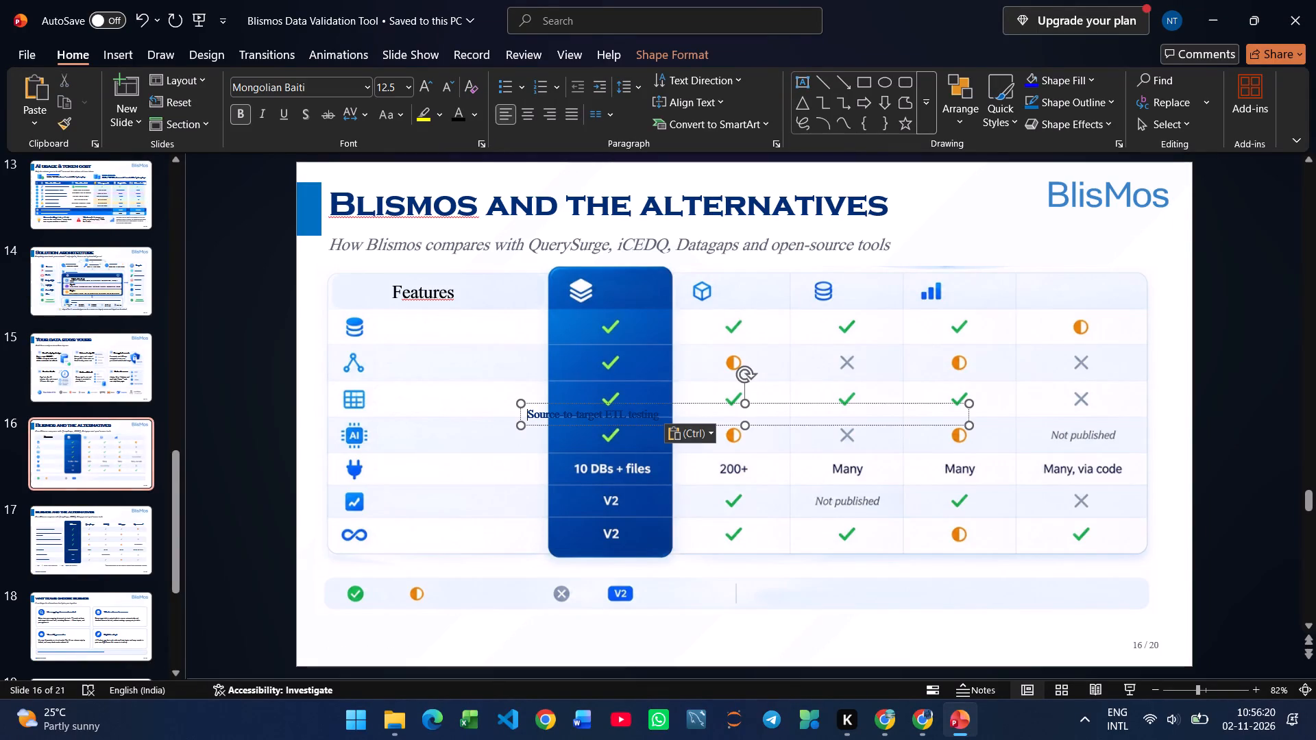
Fit the "Source-to-target ETL testing" label on one line beside the database icon in the first row, at font size 14.
{"action": "left_click_drag", "start_coordinate": [970, 426], "coordinate": [684, 429]}
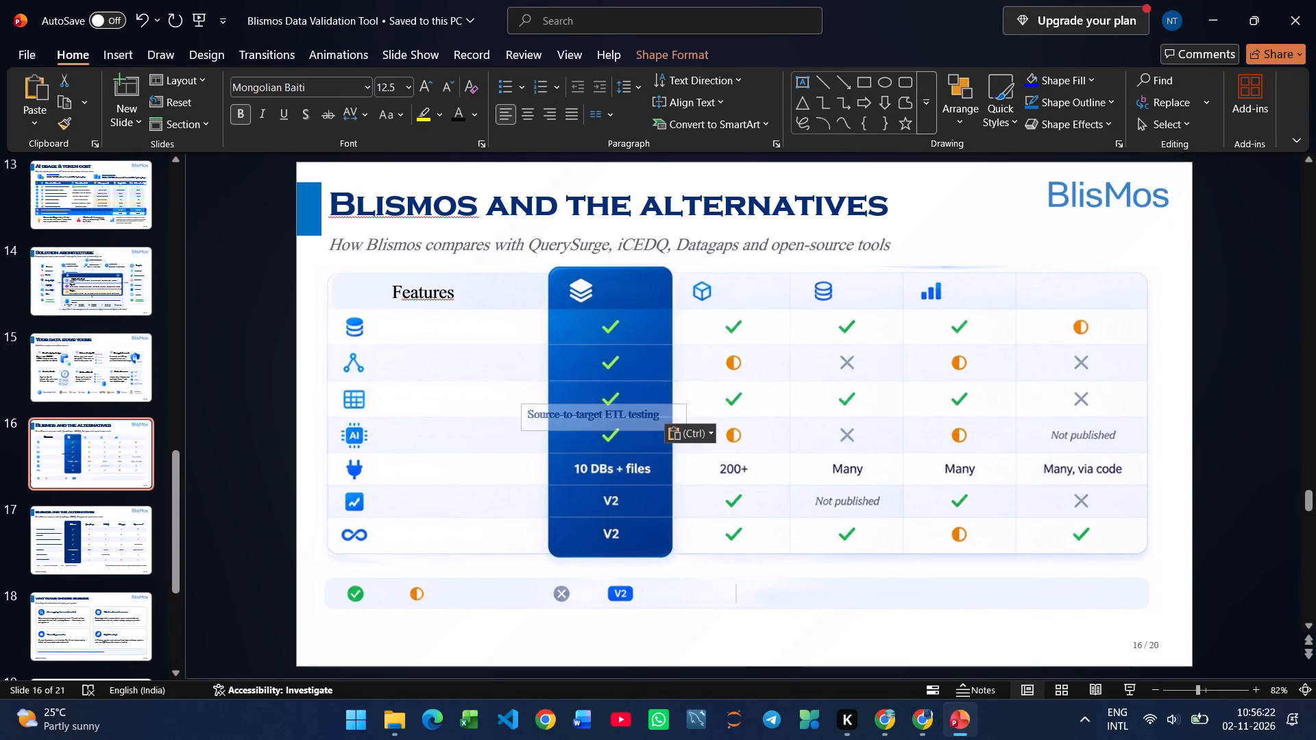
{"action": "left_click_drag", "start_coordinate": [684, 429], "coordinate": [672, 423]}
{"action": "left_click_drag", "start_coordinate": [651, 424], "coordinate": [512, 356]}
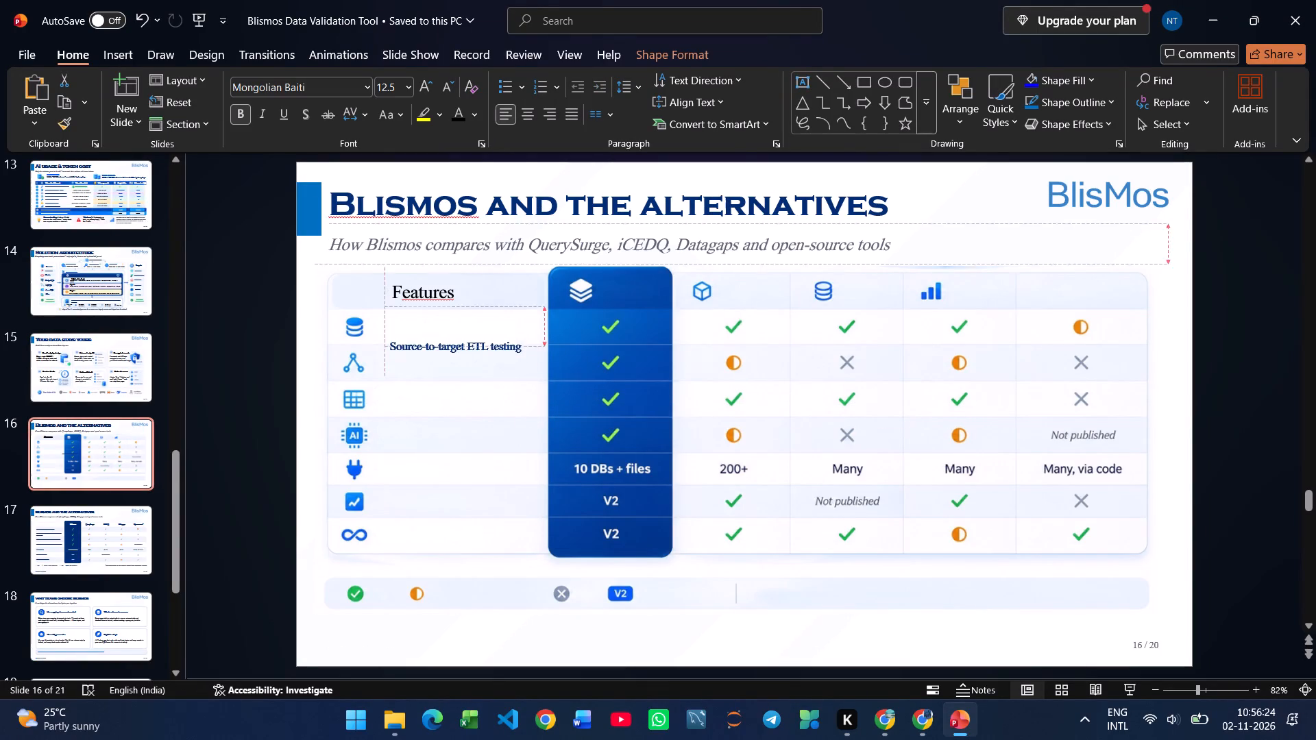
{"action": "left_click_drag", "start_coordinate": [512, 356], "coordinate": [500, 338]}
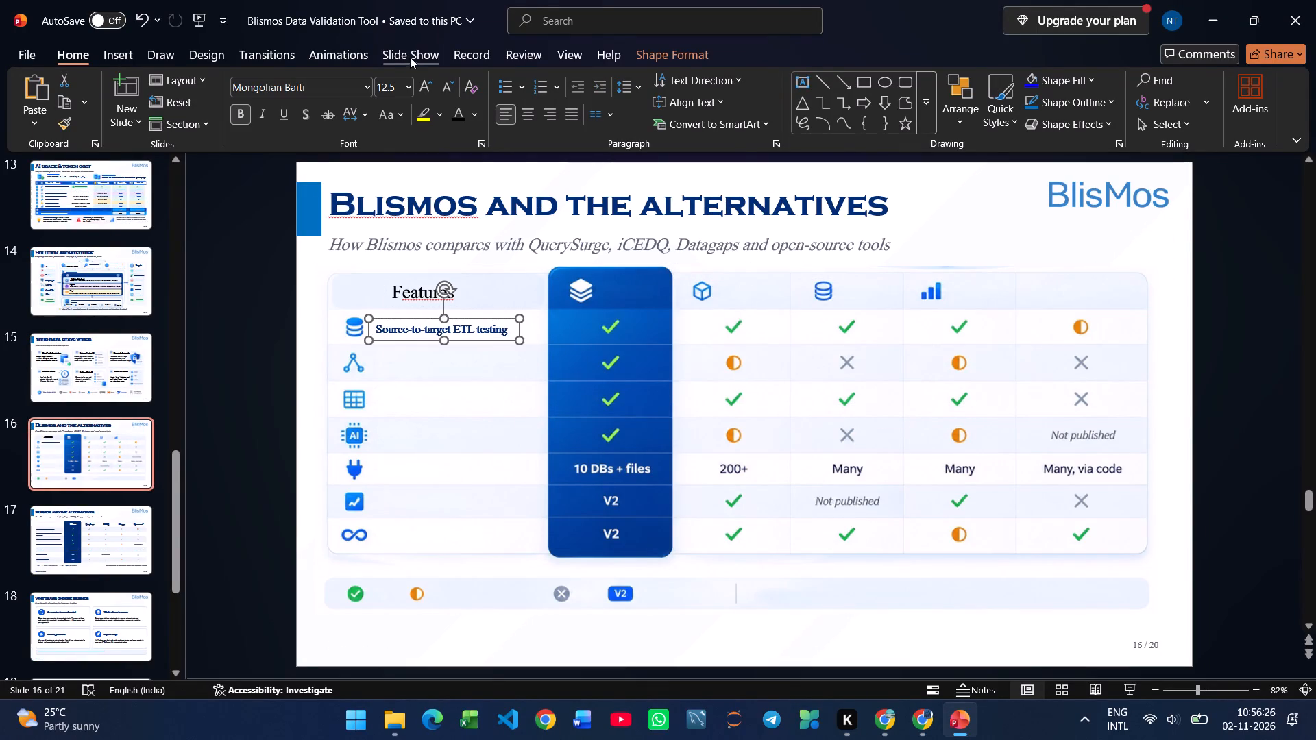
{"action": "left_click", "coordinate": [421, 86]}
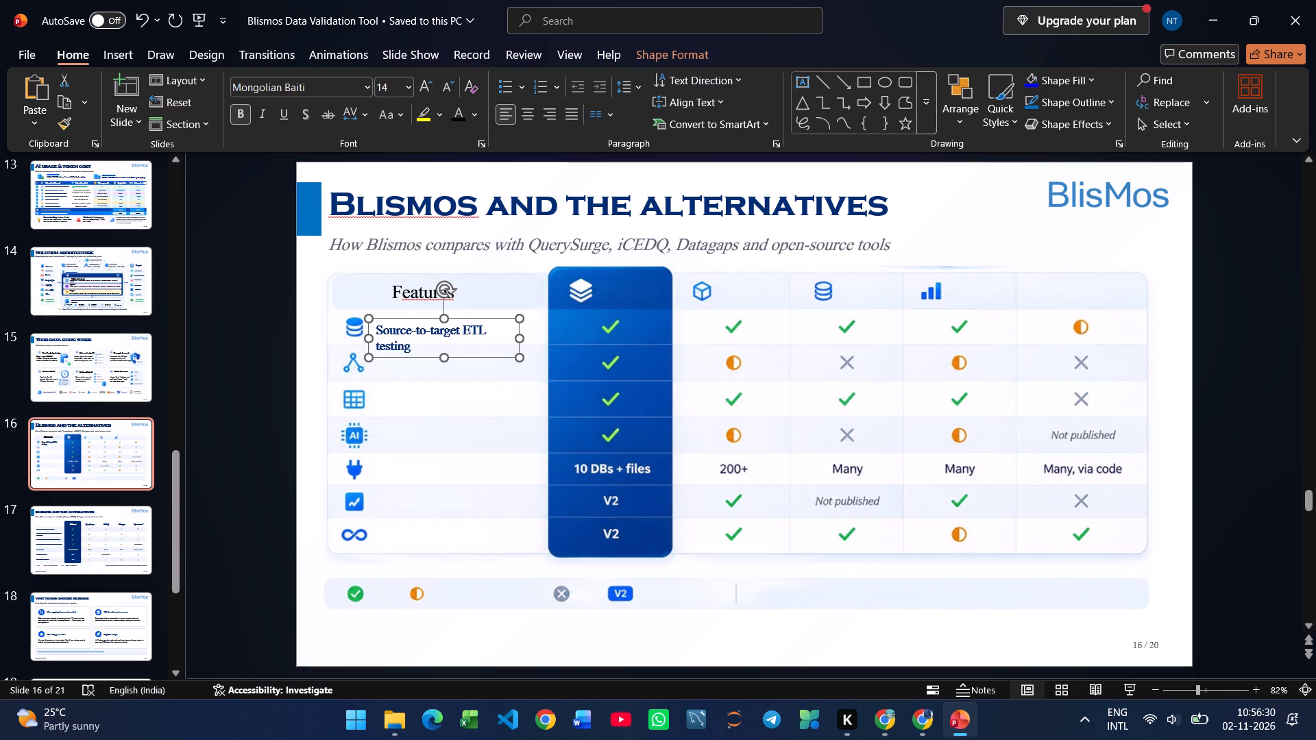
{"action": "left_click_drag", "start_coordinate": [517, 337], "coordinate": [539, 325]}
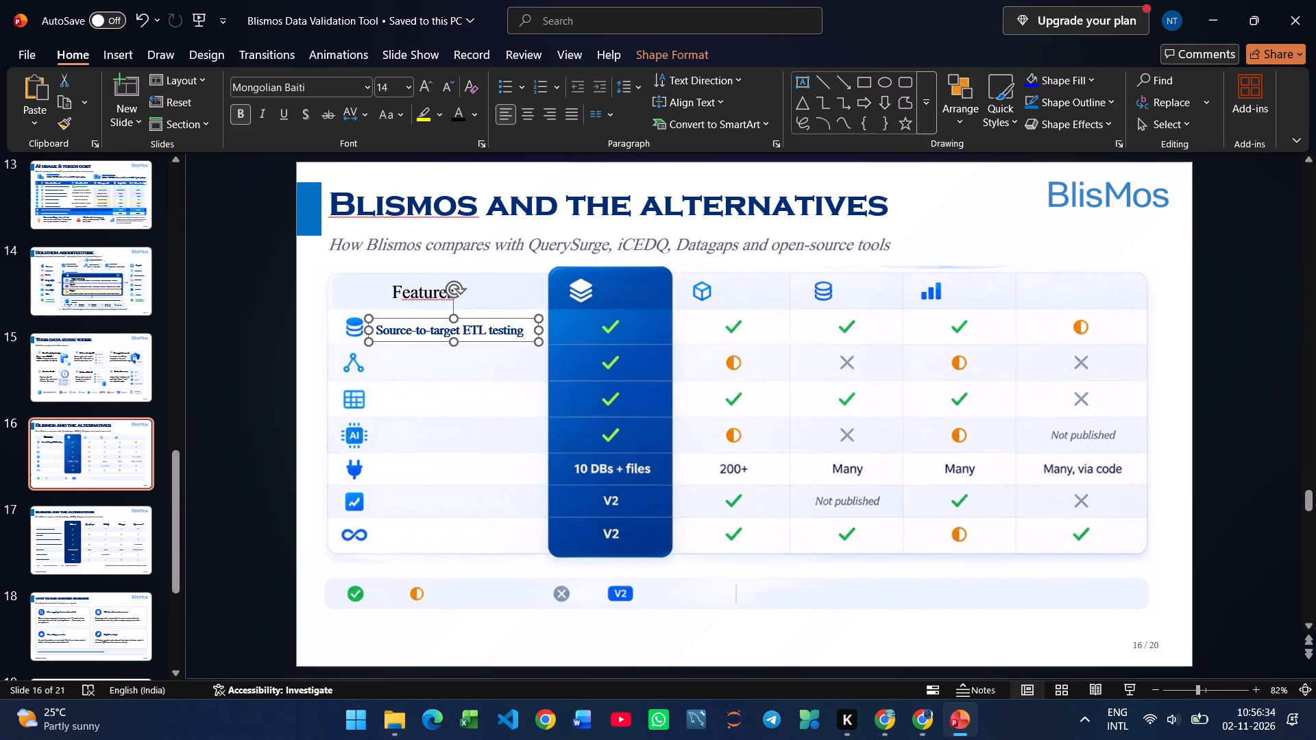
Copy the row label "Finds mapping logic without a mapping document" from the table on slide 17 and paste it onto slide 16.
{"action": "left_click", "coordinate": [99, 515]}
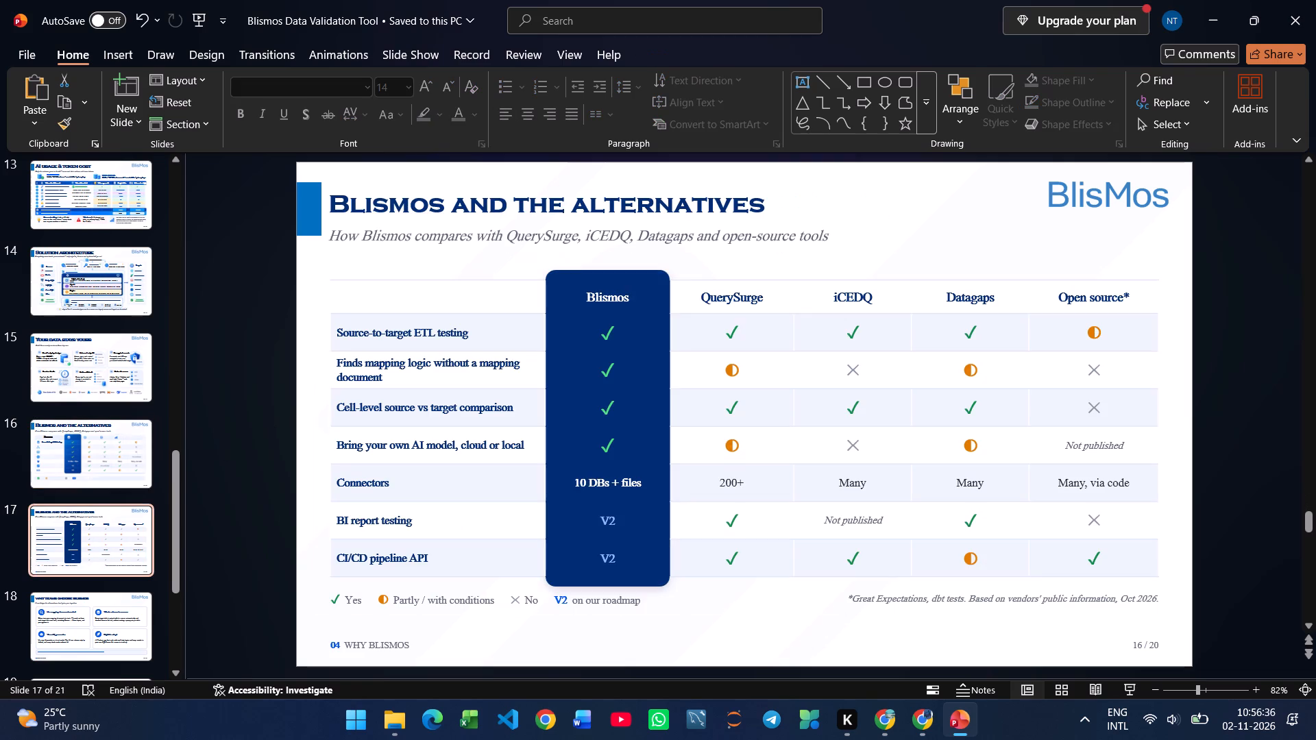
{"action": "left_click_drag", "start_coordinate": [385, 378], "coordinate": [346, 356]}
{"action": "key", "text": "ctrl+c"}
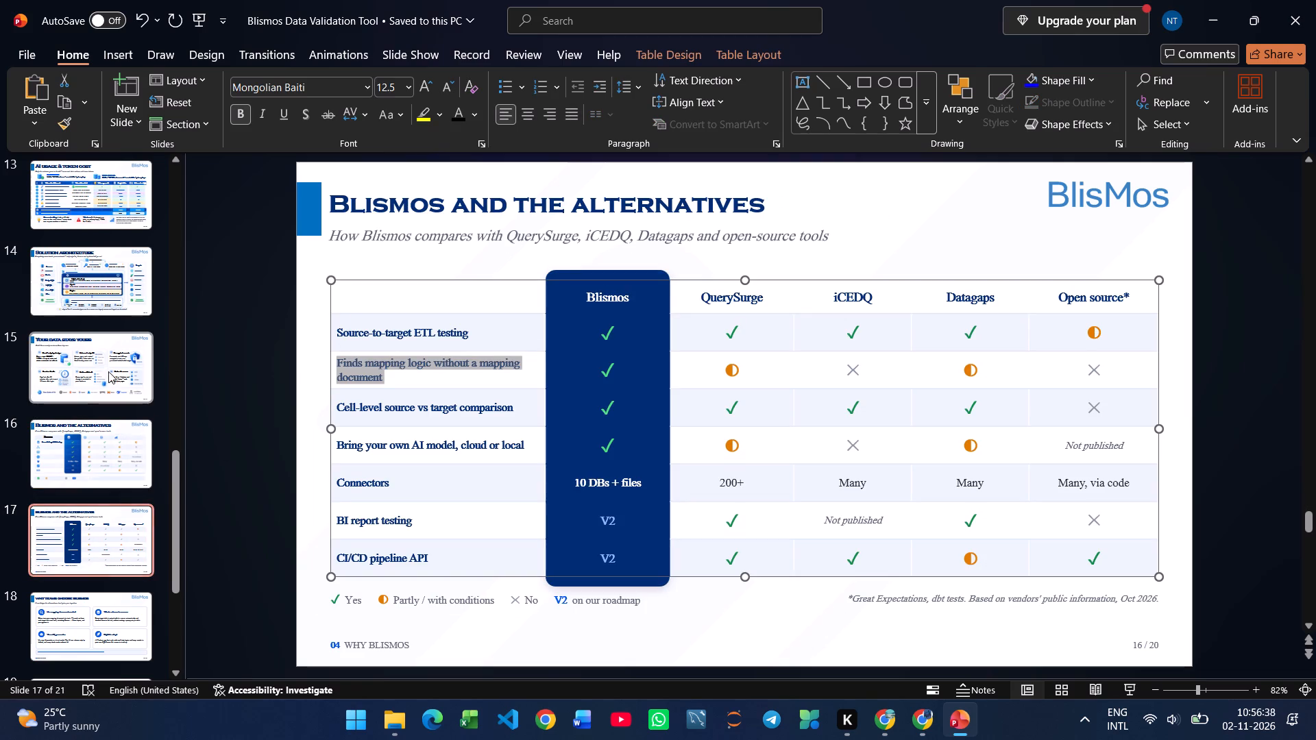
{"action": "left_click", "coordinate": [94, 425]}
{"action": "key", "text": "ctrl+v"}
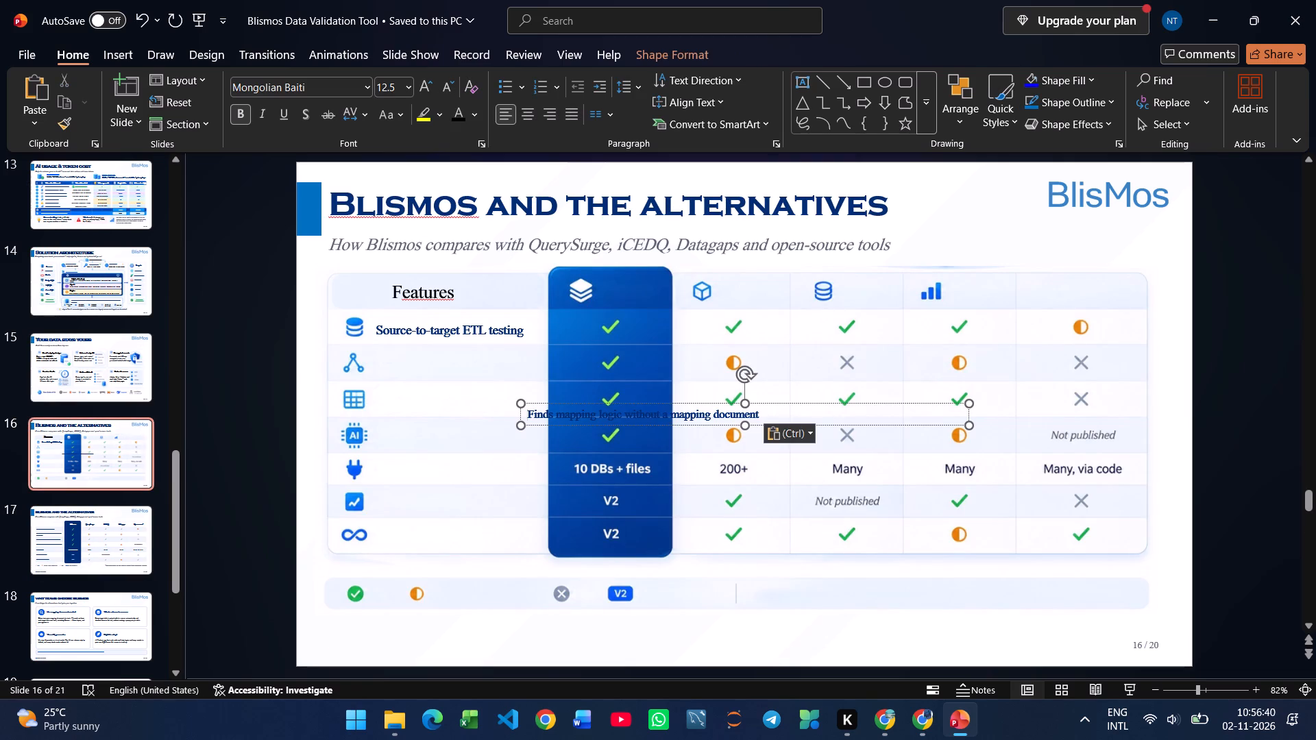
Place the "Finds mapping logic without a mapping document" label in the second row, at font size 14 and narrowed to fit the features column.
{"action": "left_click_drag", "start_coordinate": [966, 423], "coordinate": [733, 438]}
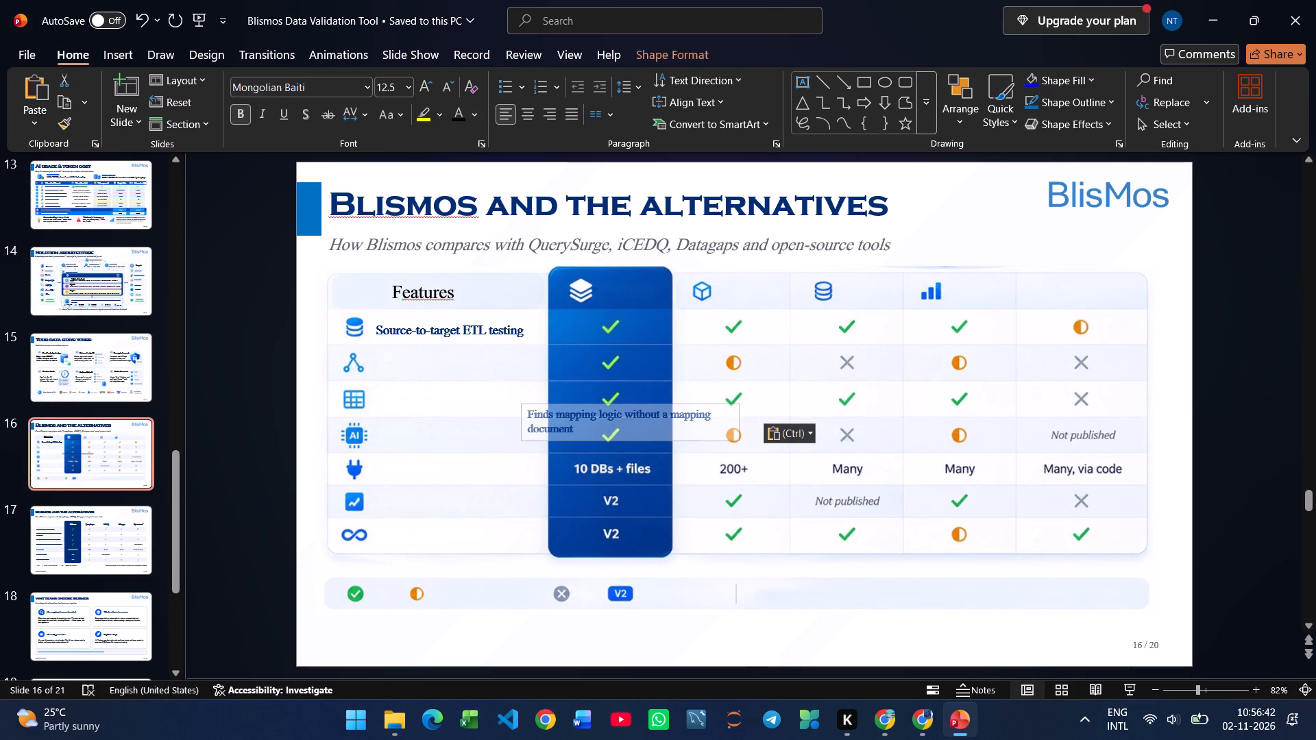
{"action": "left_click_drag", "start_coordinate": [733, 438], "coordinate": [714, 438]}
{"action": "left_click_drag", "start_coordinate": [670, 441], "coordinate": [569, 423]}
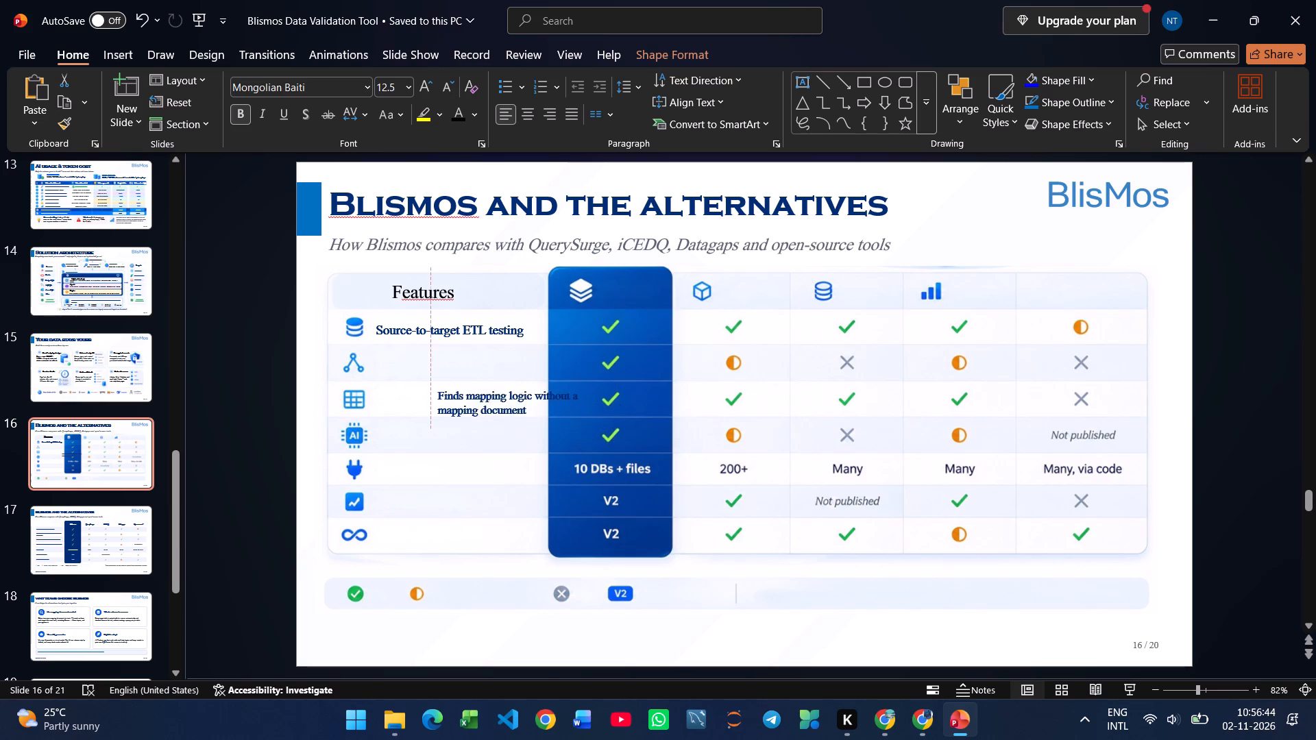
{"action": "left_click_drag", "start_coordinate": [569, 423], "coordinate": [515, 380]}
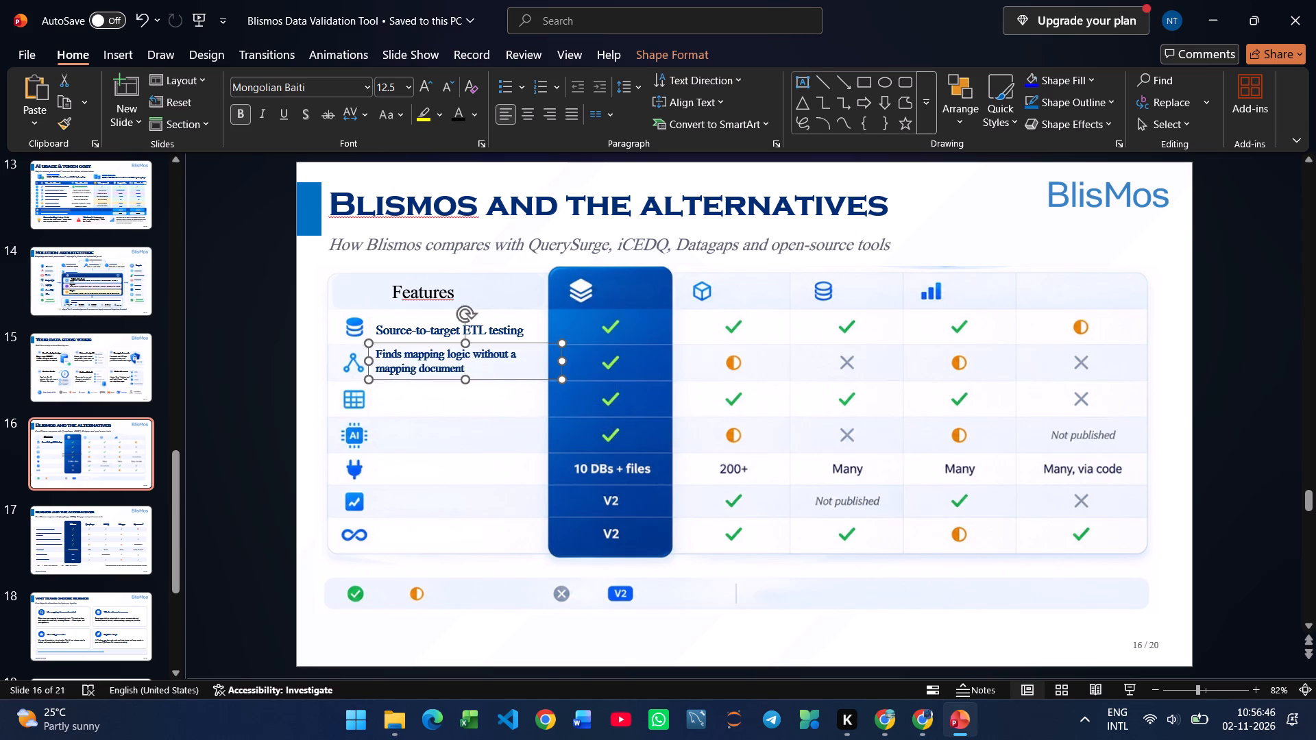
{"action": "left_click", "coordinate": [422, 84]}
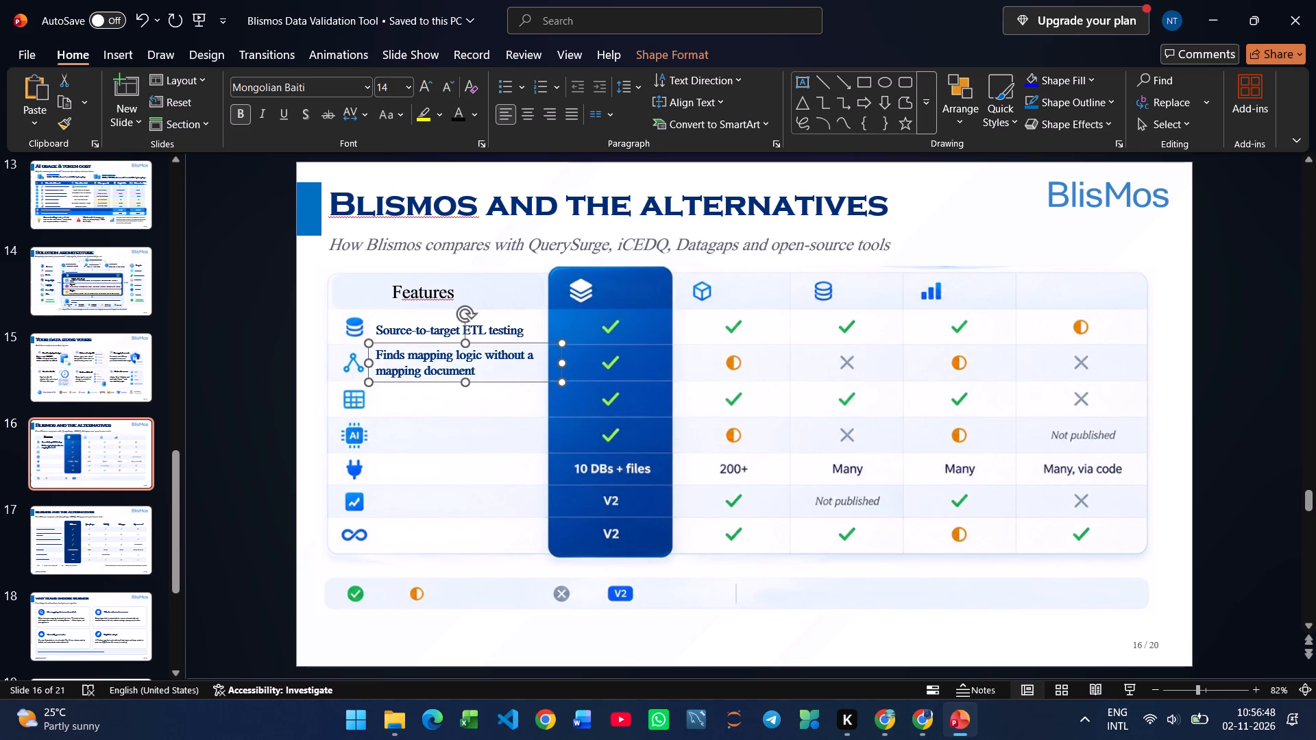
{"action": "left_click_drag", "start_coordinate": [563, 361], "coordinate": [541, 358]}
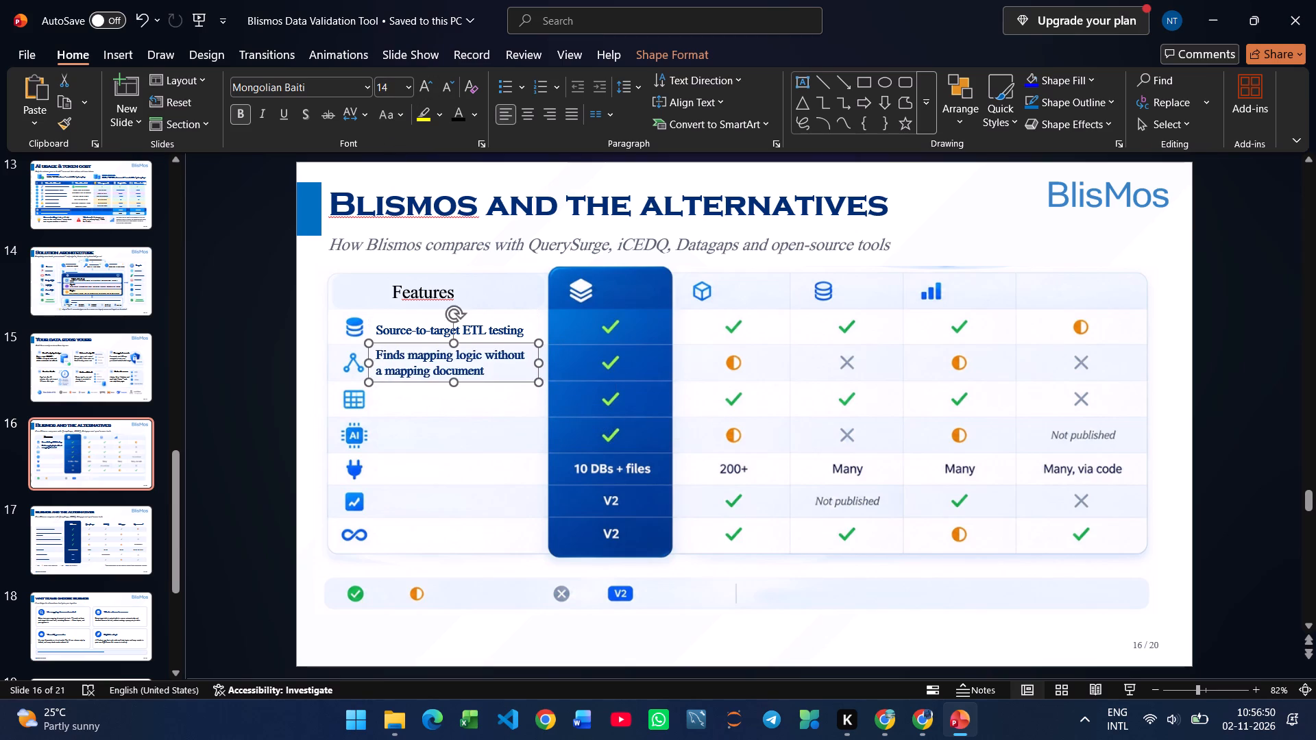
Copy the row label "Cell-level source vs target comparison" from the table on slide 17 and paste it onto slide 16.
{"action": "left_click", "coordinate": [101, 430]}
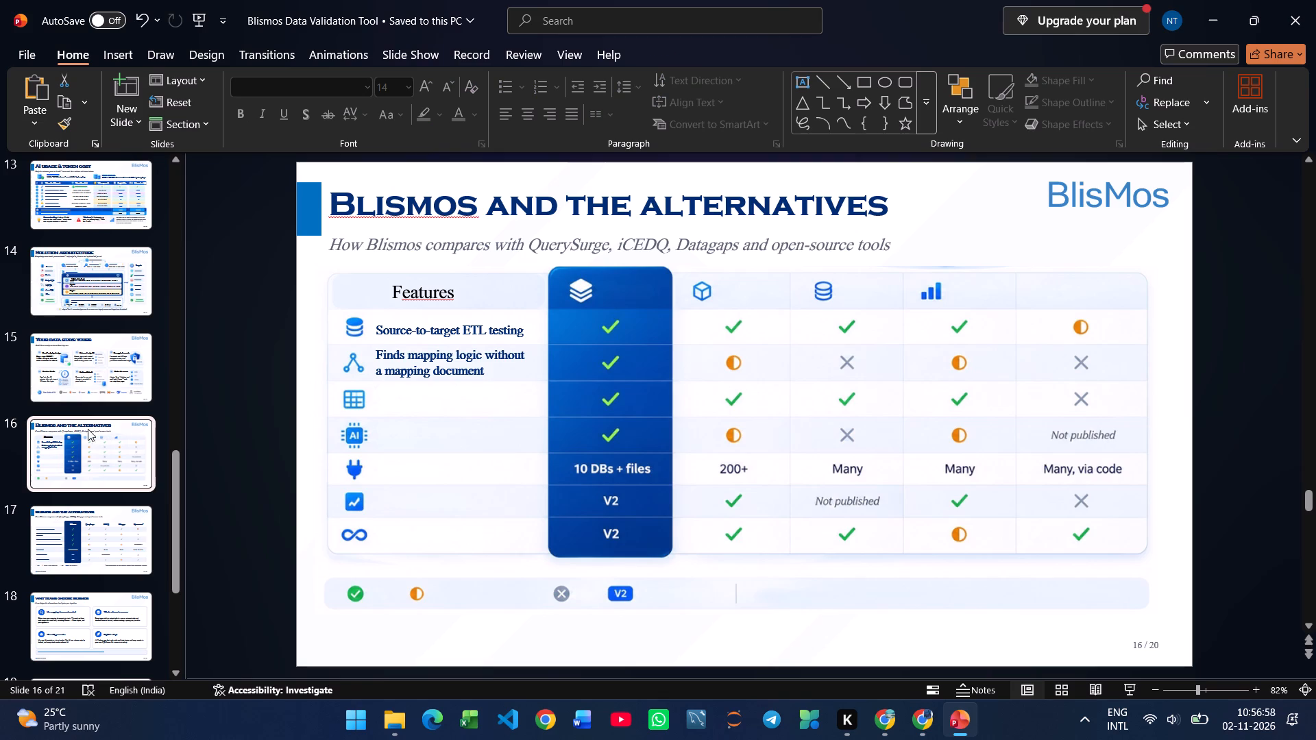
{"action": "left_click", "coordinate": [84, 529]}
{"action": "left_click_drag", "start_coordinate": [519, 411], "coordinate": [371, 409]}
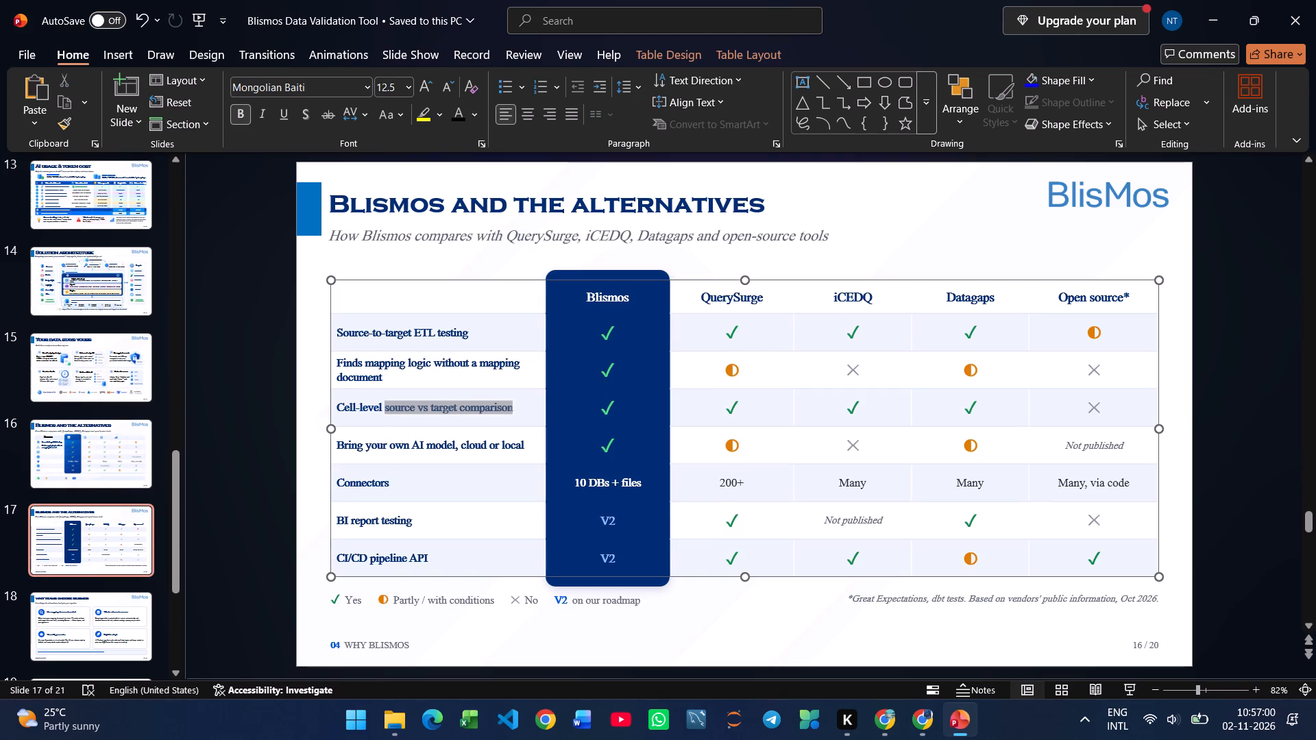
{"action": "left_click_drag", "start_coordinate": [371, 409], "coordinate": [348, 408]}
{"action": "key", "text": "ctrl+c"}
{"action": "left_click", "coordinate": [90, 482]}
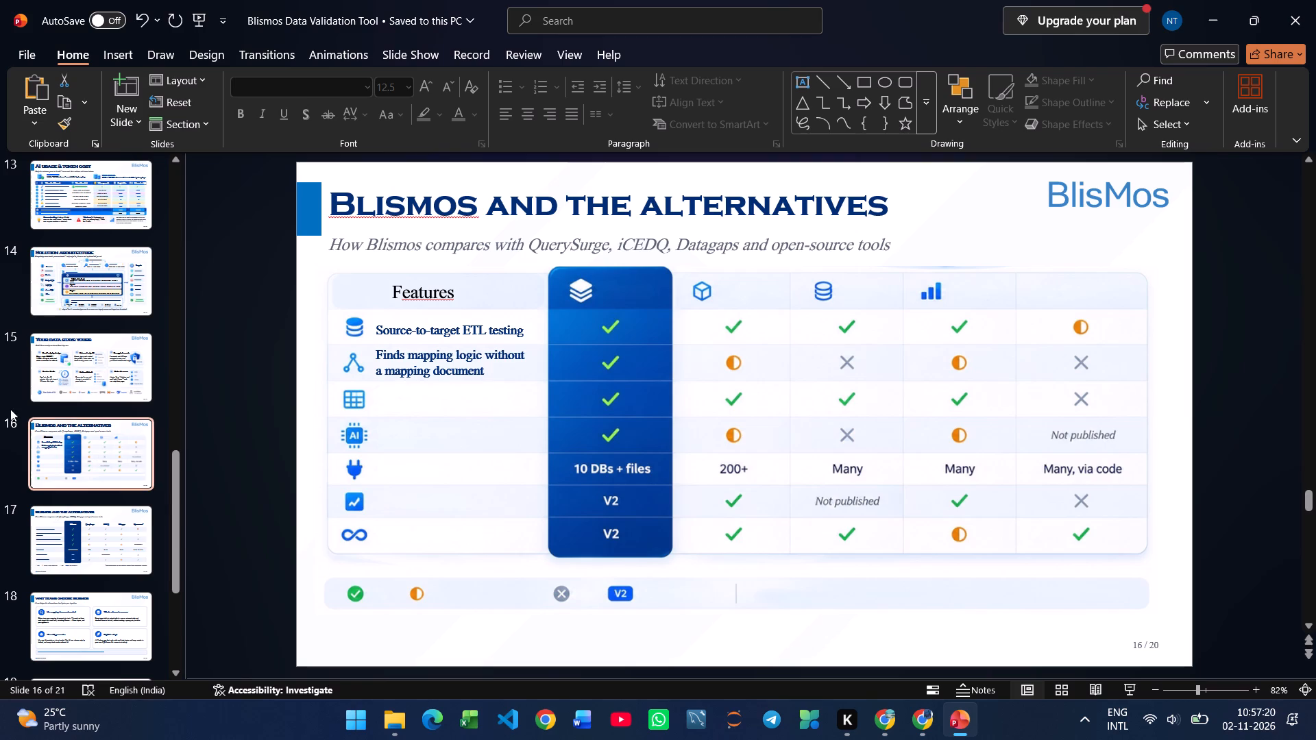
{"action": "key", "text": "ctrl+v"}
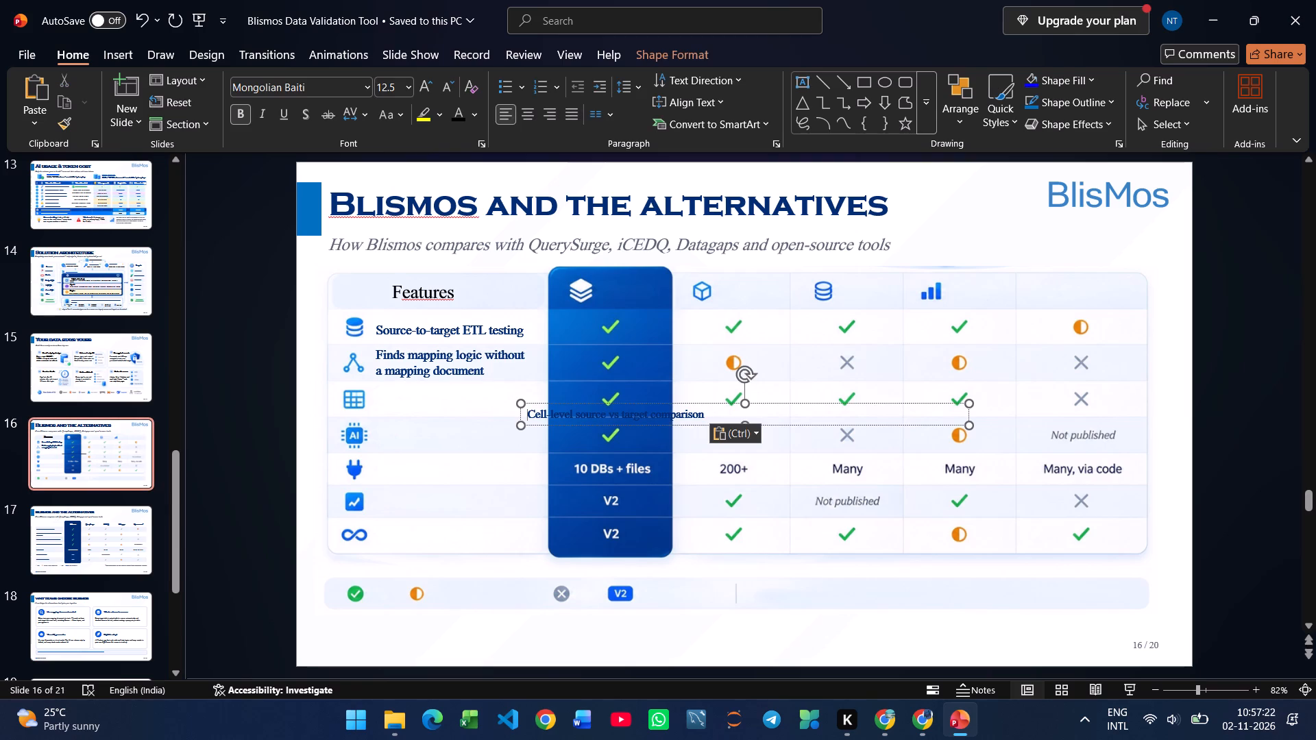
Place the "Cell-level source vs target comparison" label in the third row, at font size 14 and narrowed to wrap onto two lines.
{"action": "left_click_drag", "start_coordinate": [968, 426], "coordinate": [745, 434]}
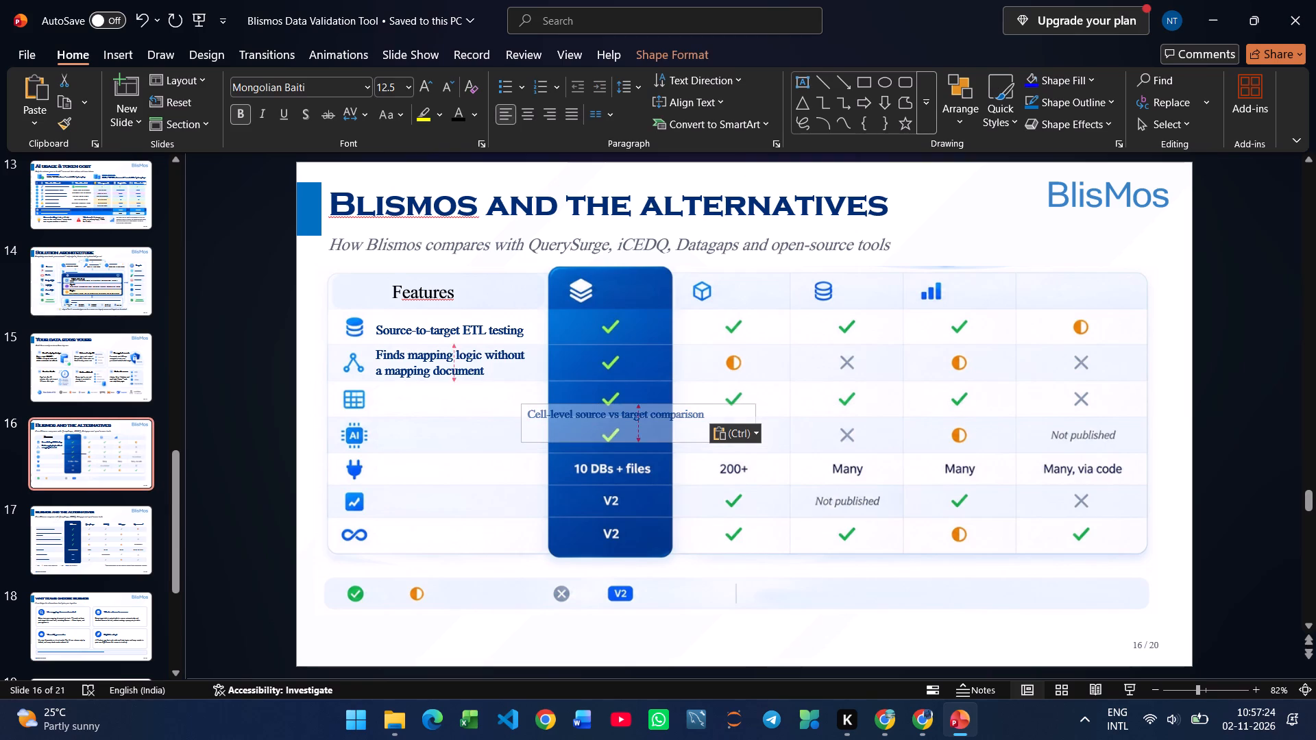
{"action": "left_click_drag", "start_coordinate": [745, 434], "coordinate": [732, 428]}
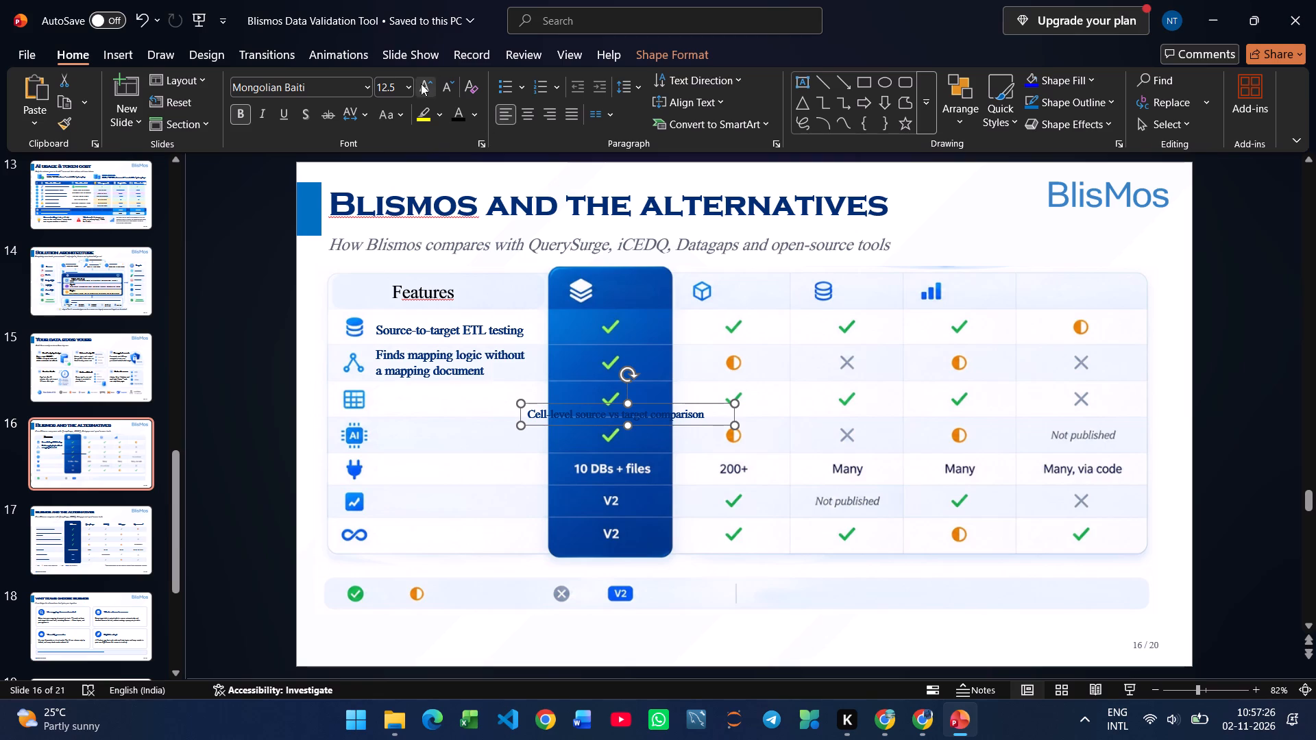
{"action": "left_click", "coordinate": [419, 86]}
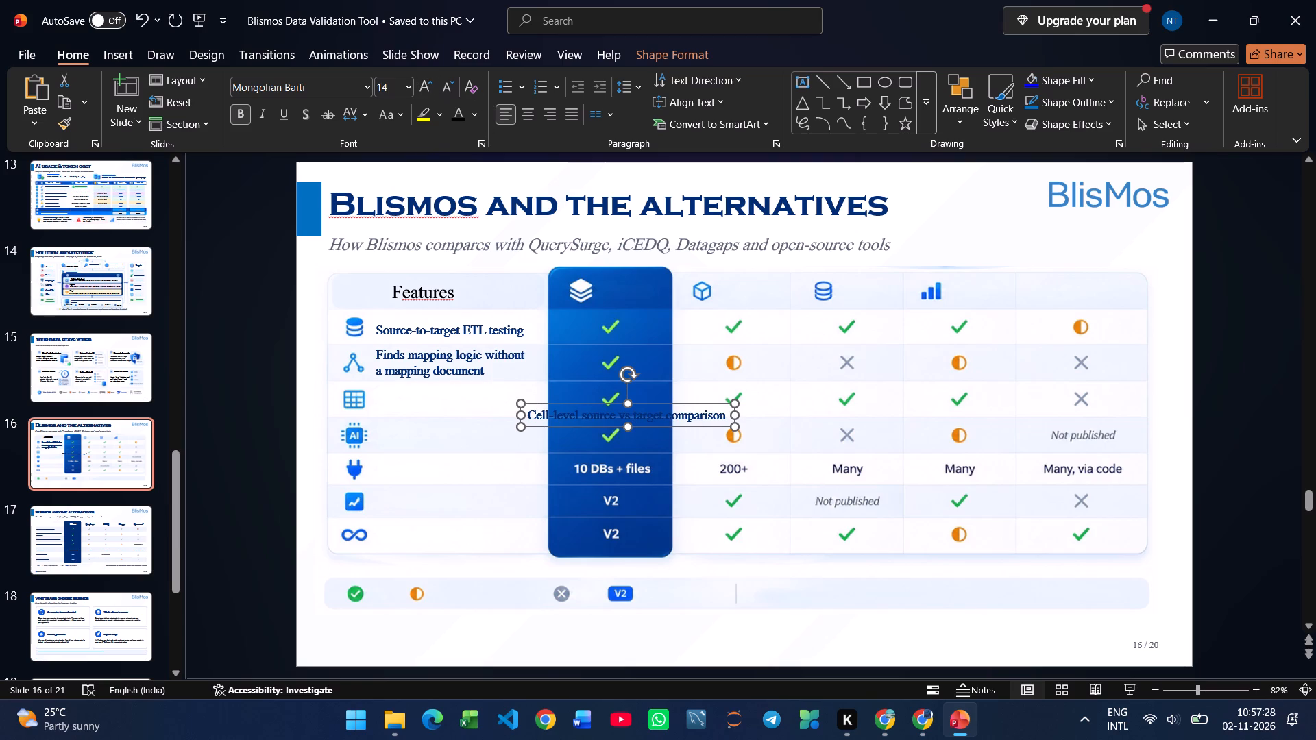
{"action": "left_click_drag", "start_coordinate": [698, 425], "coordinate": [546, 407]}
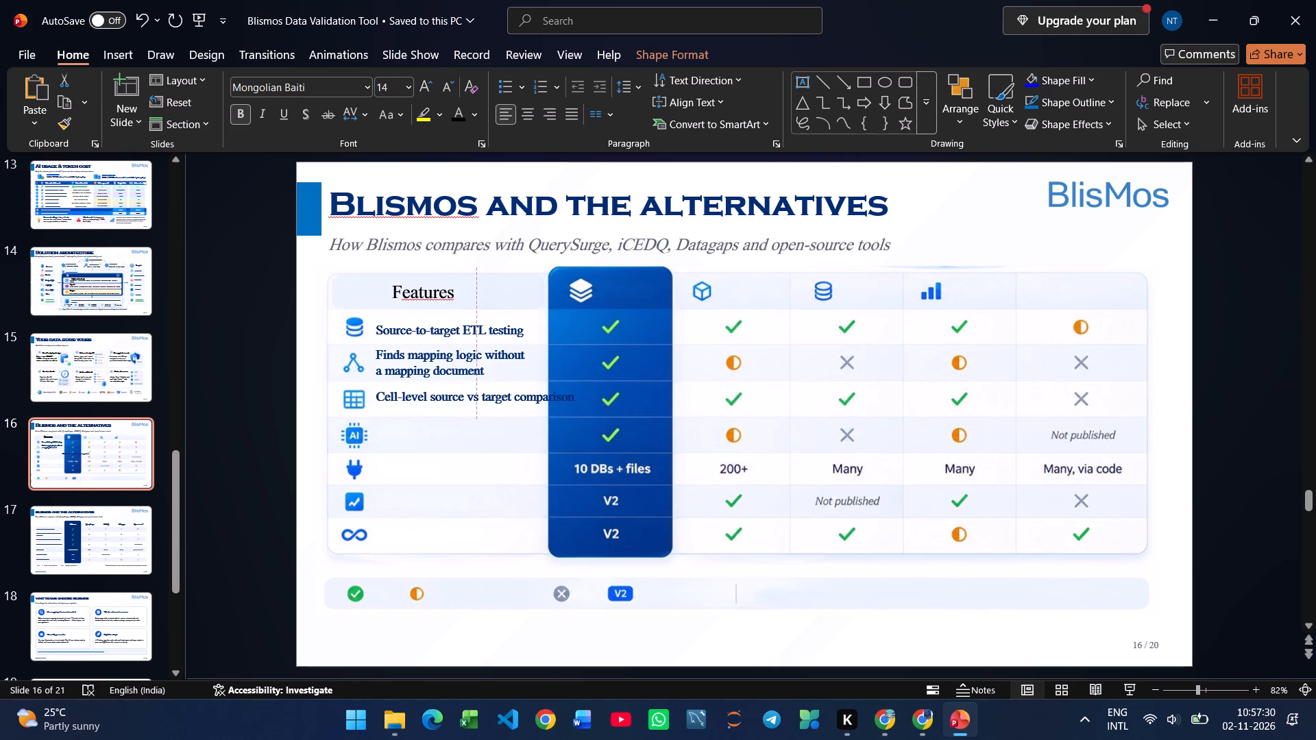
{"action": "left_click_drag", "start_coordinate": [546, 407], "coordinate": [544, 408]}
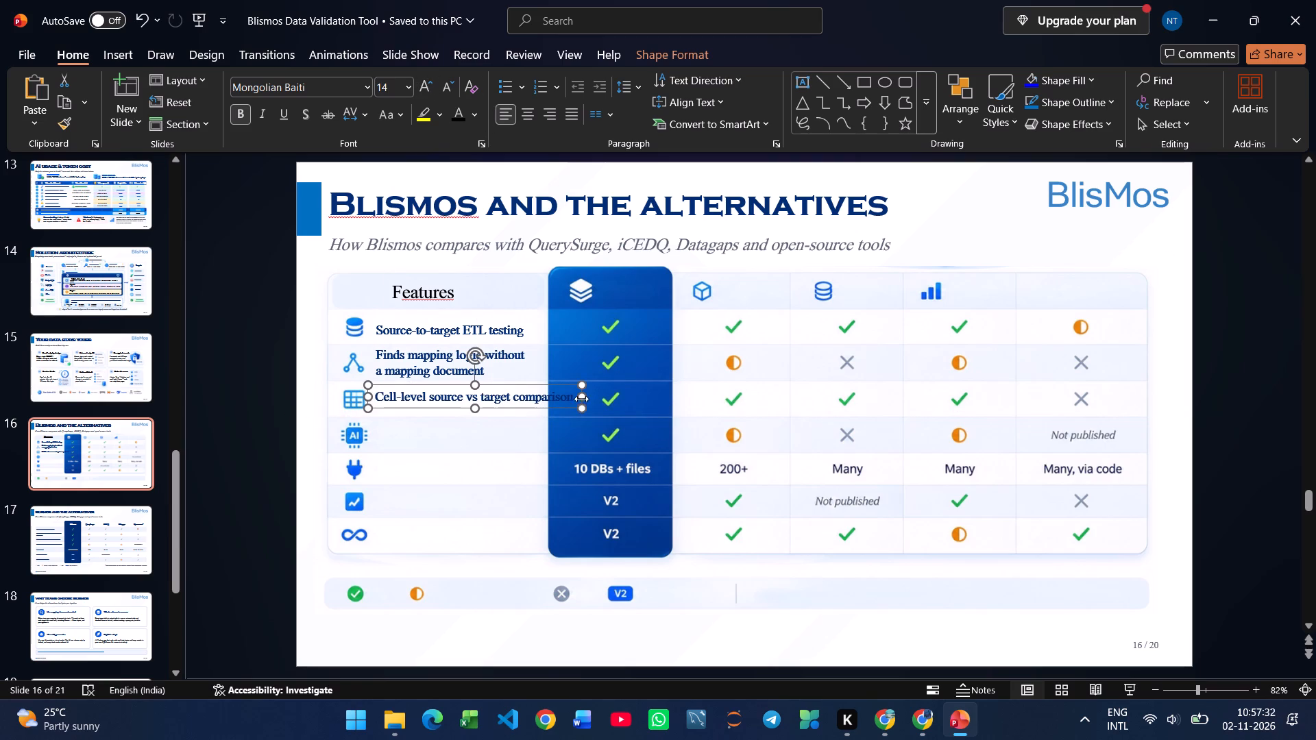
{"action": "left_click_drag", "start_coordinate": [581, 397], "coordinate": [572, 399]}
{"action": "left_click", "coordinate": [515, 421]}
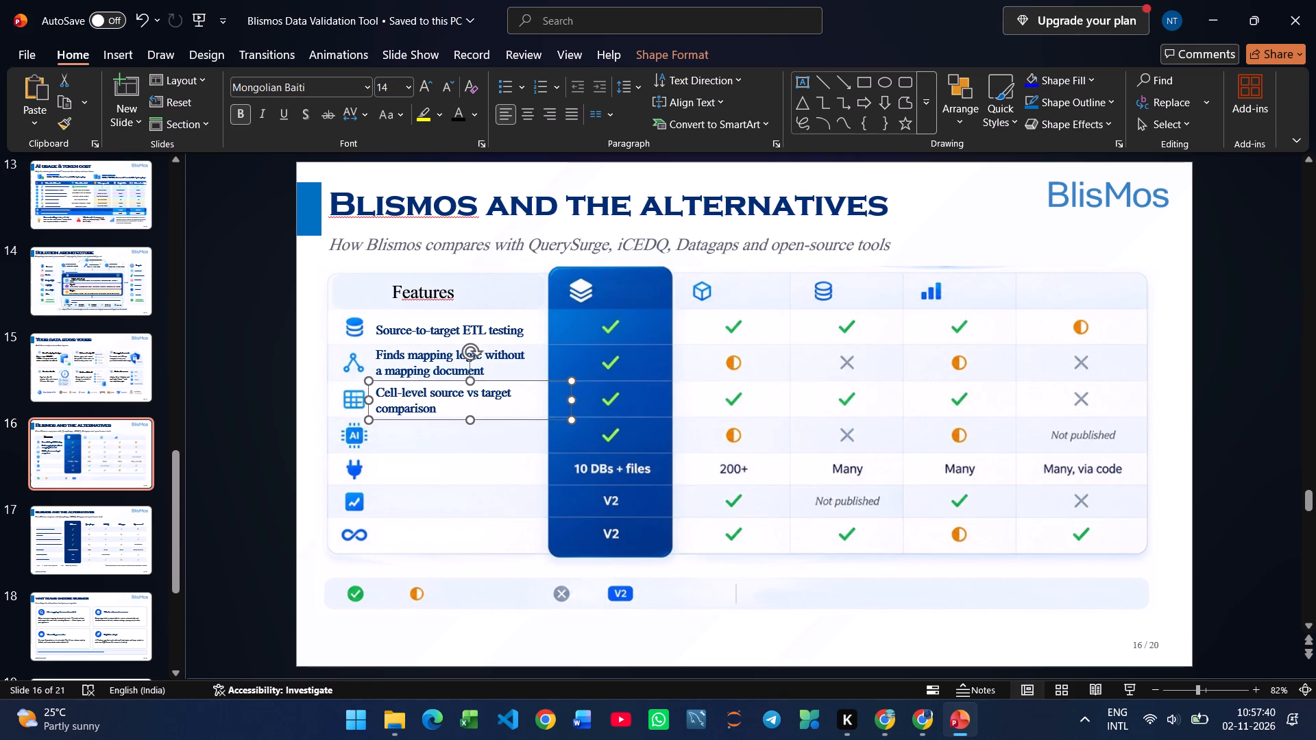
Set the font size of the "Source-to-target ETL testing" label to 13.
{"action": "left_click", "coordinate": [425, 329]}
{"action": "left_click", "coordinate": [427, 338]}
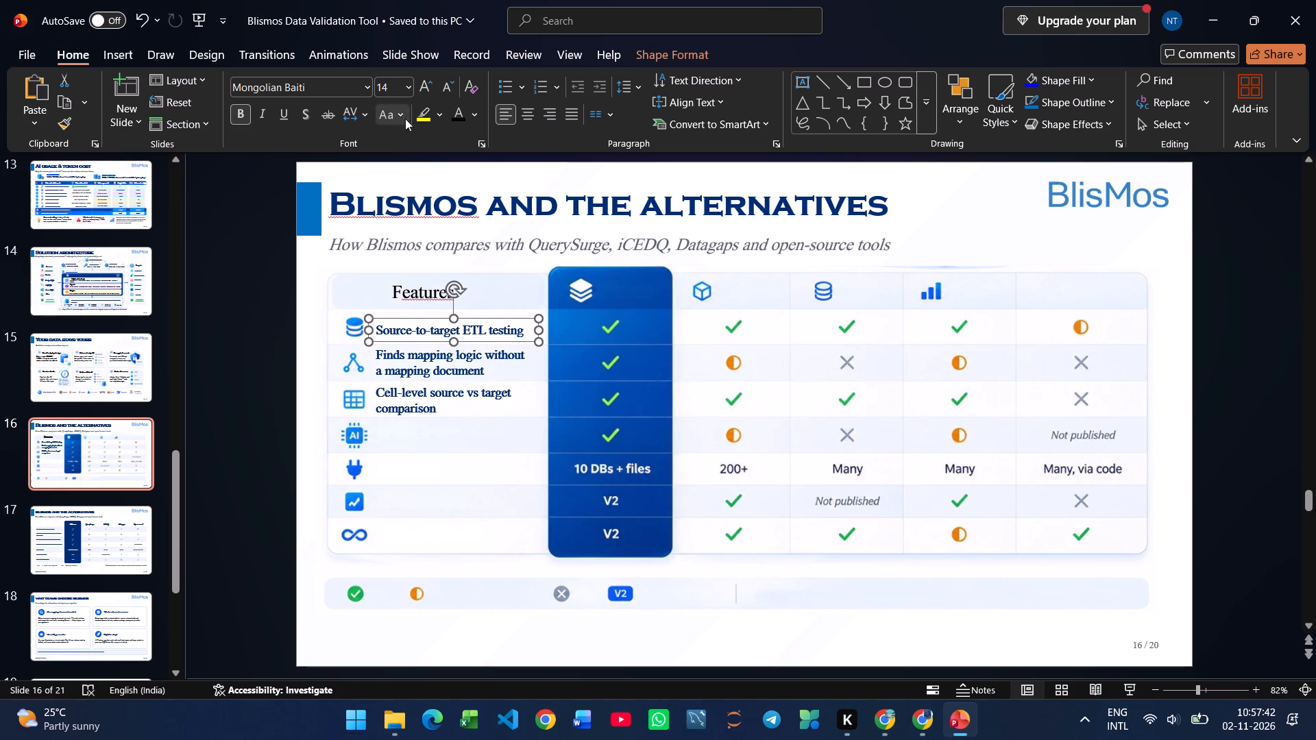
{"action": "left_click", "coordinate": [391, 87]}
{"action": "key", "text": "End"}
{"action": "key", "text": "Page_Down"}
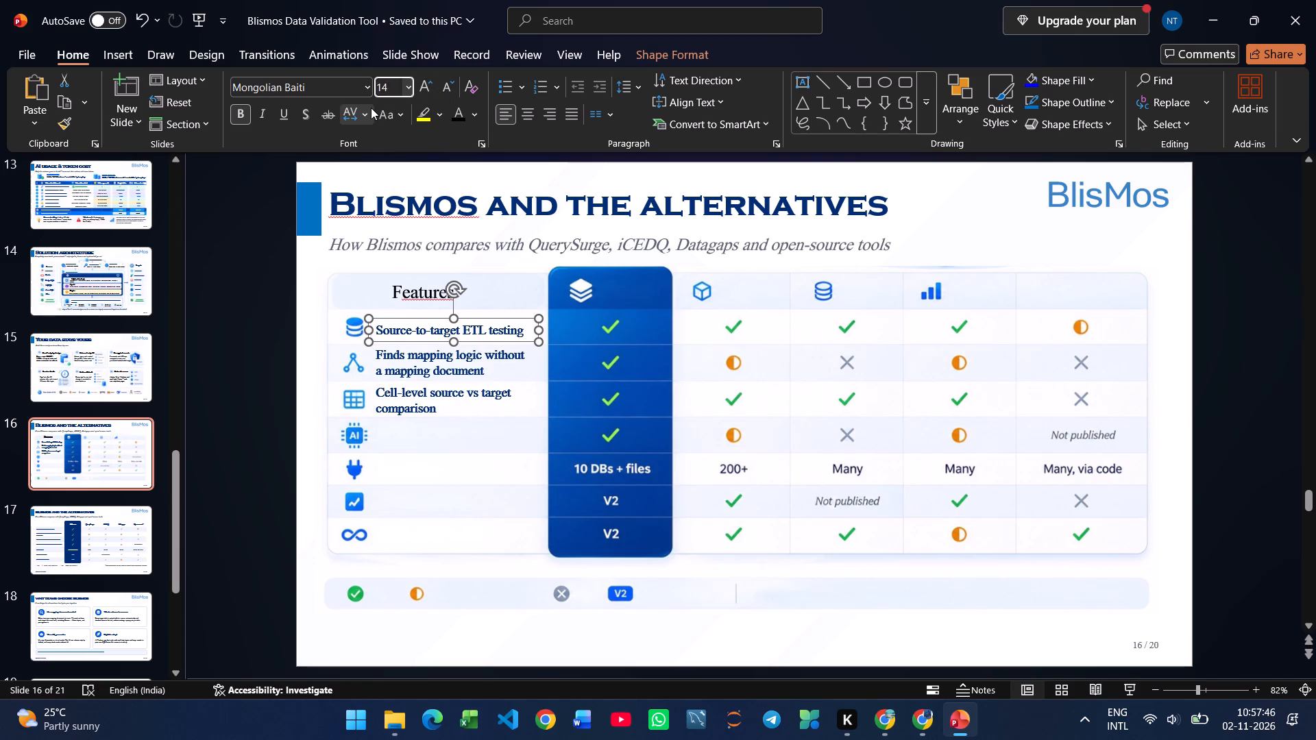
{"action": "key", "text": "End"}
{"action": "key", "text": "BackSpace"}
{"action": "key", "text": "Page_Down"}
{"action": "key", "text": "Return"}
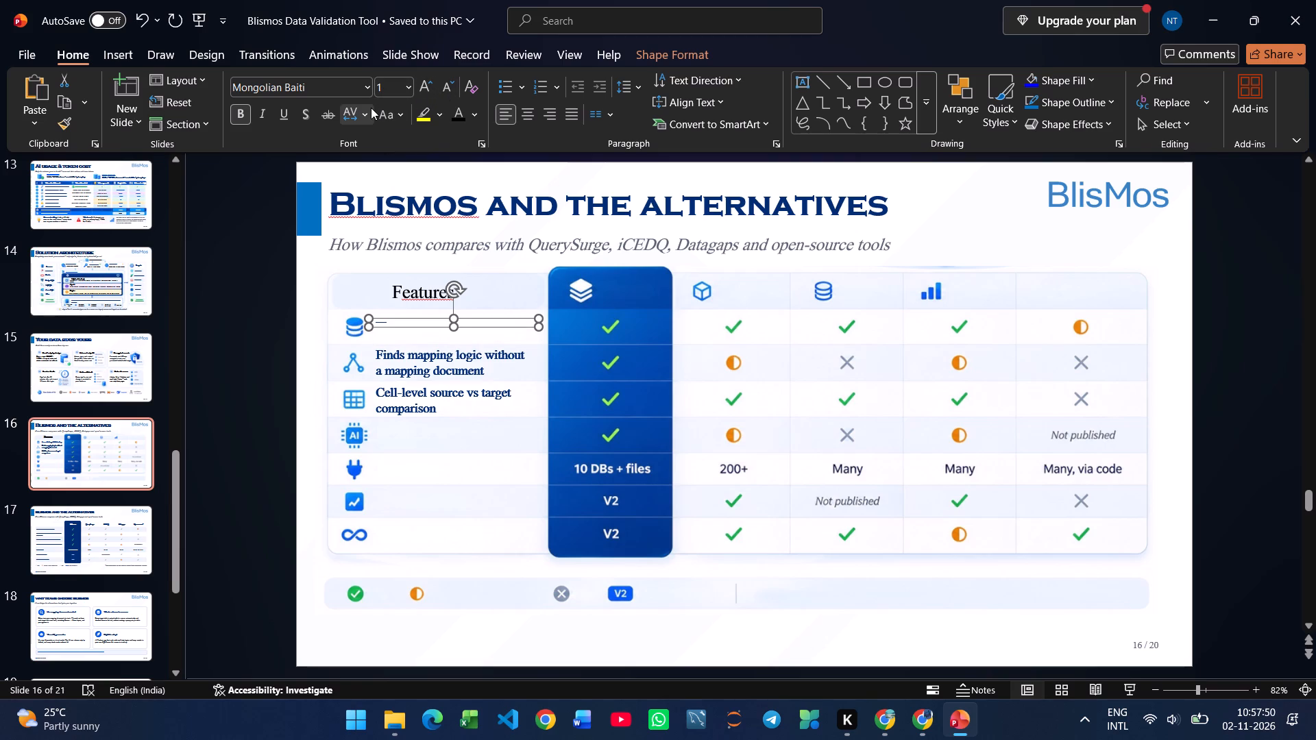
{"action": "left_click", "coordinate": [388, 88]}
{"action": "key", "text": "End"}
{"action": "key", "text": "Page_Down"}
{"action": "key", "text": "Page_Down"}
{"action": "key", "text": "Page_Down"}
{"action": "key", "text": "Page_Down"}
{"action": "key", "text": "Page_Down"}
{"action": "key", "text": "3"}
{"action": "key", "text": "Return"}
Set the font size of the "Finds mapping logic without a mapping document" label to 13.
{"action": "left_click", "coordinate": [484, 365]}
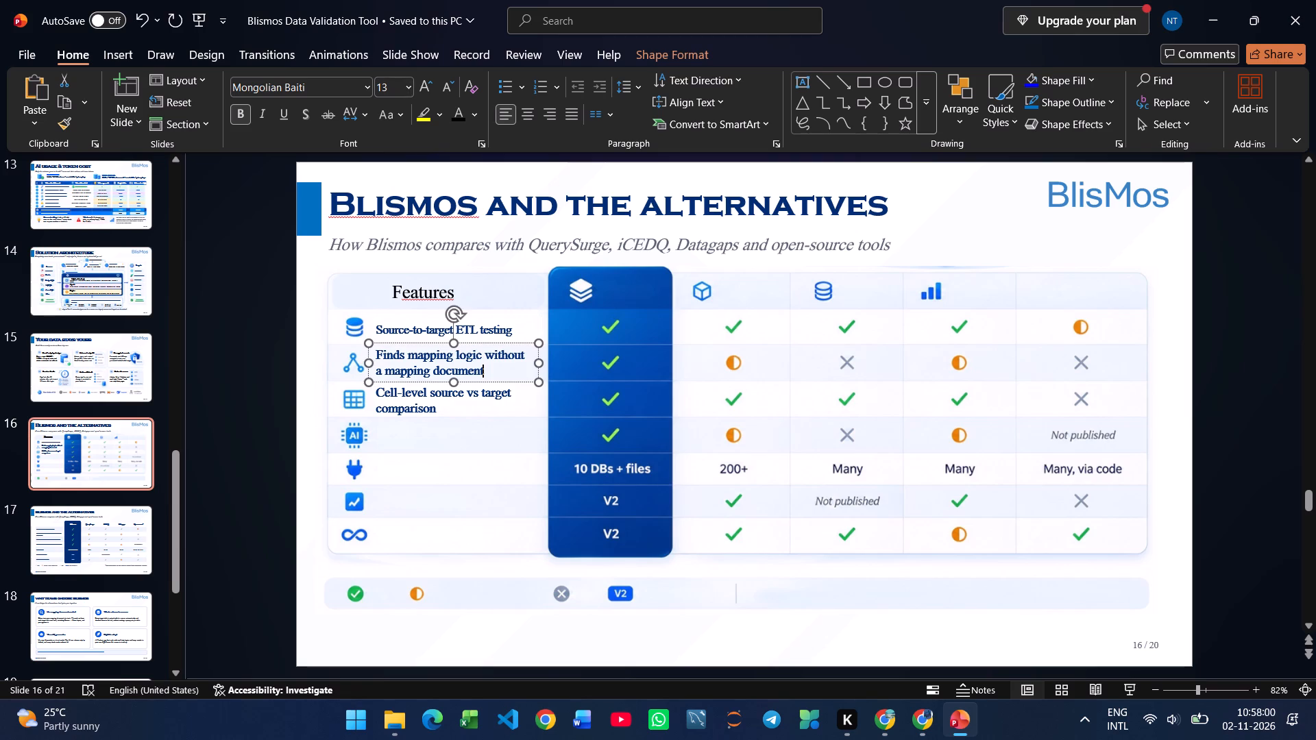
{"action": "left_click", "coordinate": [489, 382]}
{"action": "left_click", "coordinate": [390, 86]}
{"action": "type", "text": "13"}
{"action": "key", "text": "Return"}
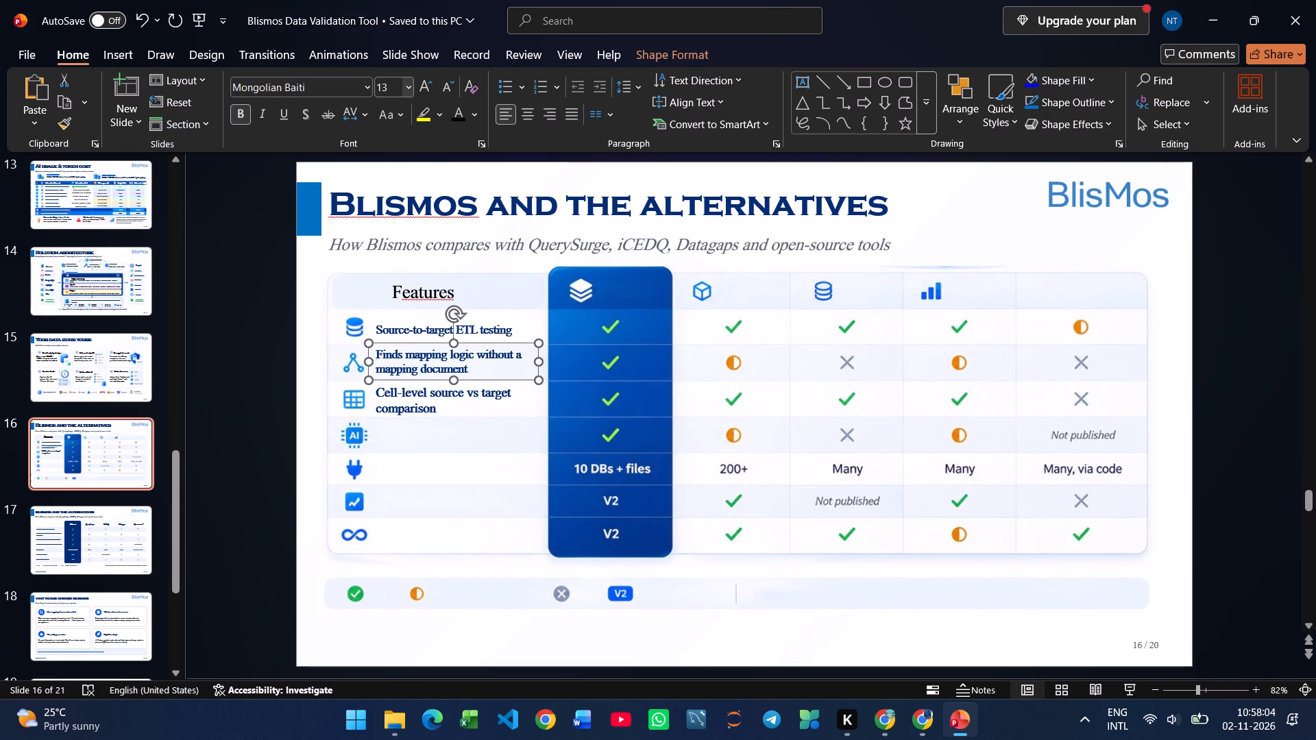
Set the font size of the "Cell-level source vs target comparison" label on slide 16 to 13.5.
{"action": "left_click", "coordinate": [446, 410]}
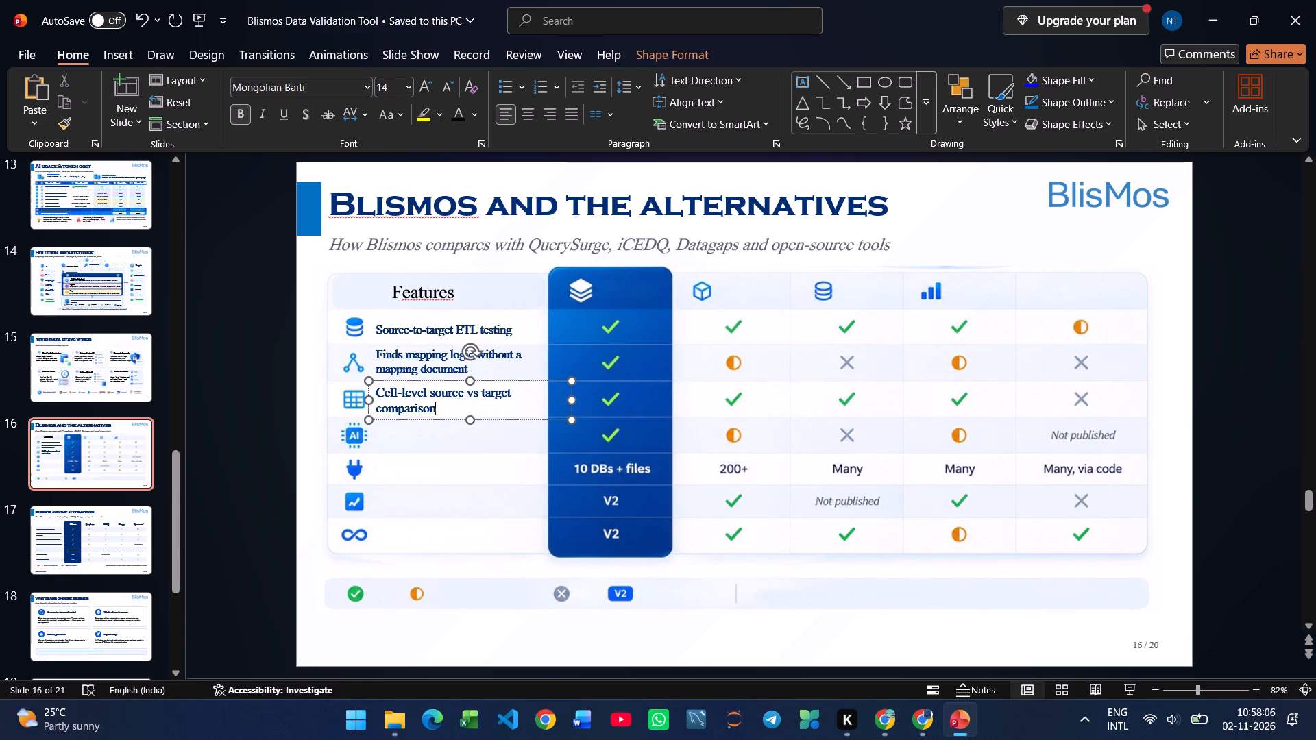
{"action": "left_click", "coordinate": [438, 419]}
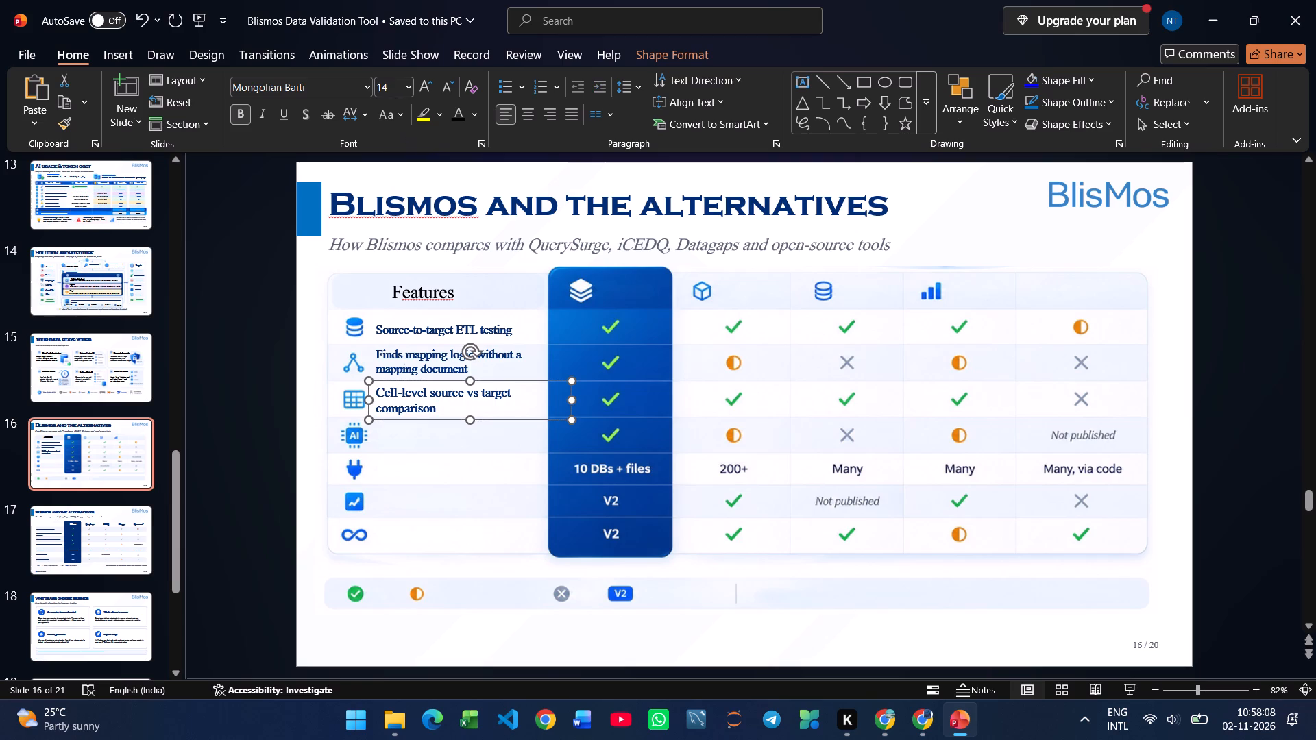
{"action": "left_click", "coordinate": [389, 86]}
{"action": "type", "text": "13"}
{"action": "type", "text": ".5"}
{"action": "key", "text": "Return"}
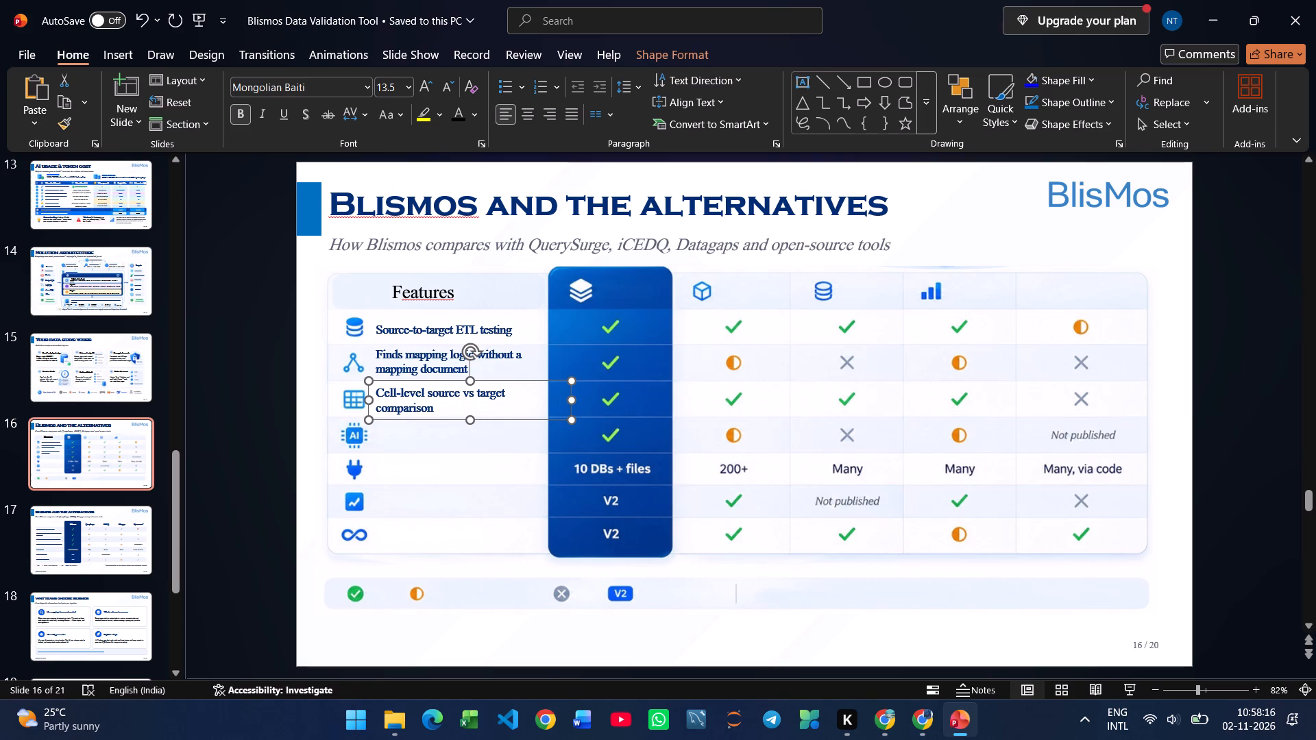
Set the font size of the "Finds mapping logic without a mapping document" label to 13.5.
{"action": "left_click", "coordinate": [446, 374]}
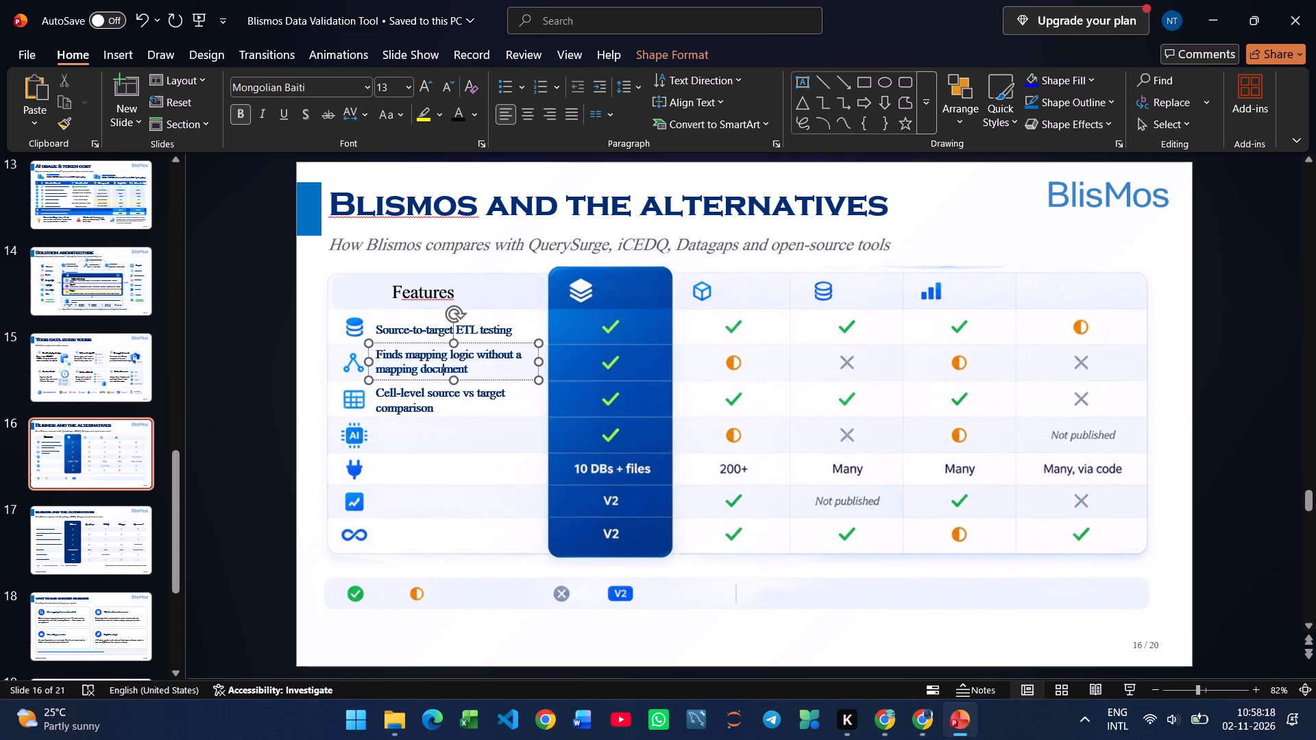
{"action": "left_click", "coordinate": [439, 380]}
{"action": "left_click", "coordinate": [398, 89]}
{"action": "type", "text": "13.5"}
{"action": "key", "text": "Return"}
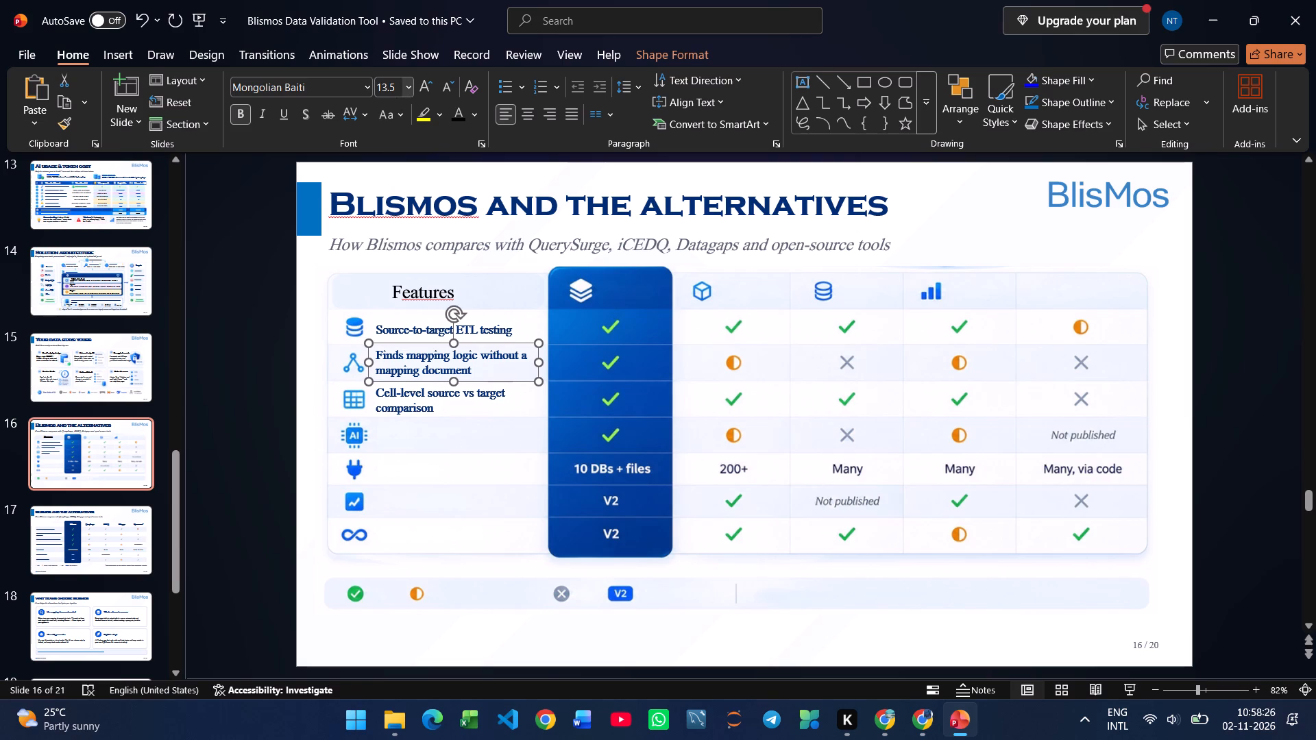
Set the font size of the "Source-to-target ETL testing" label to 13.5.
{"action": "left_click", "coordinate": [427, 335]}
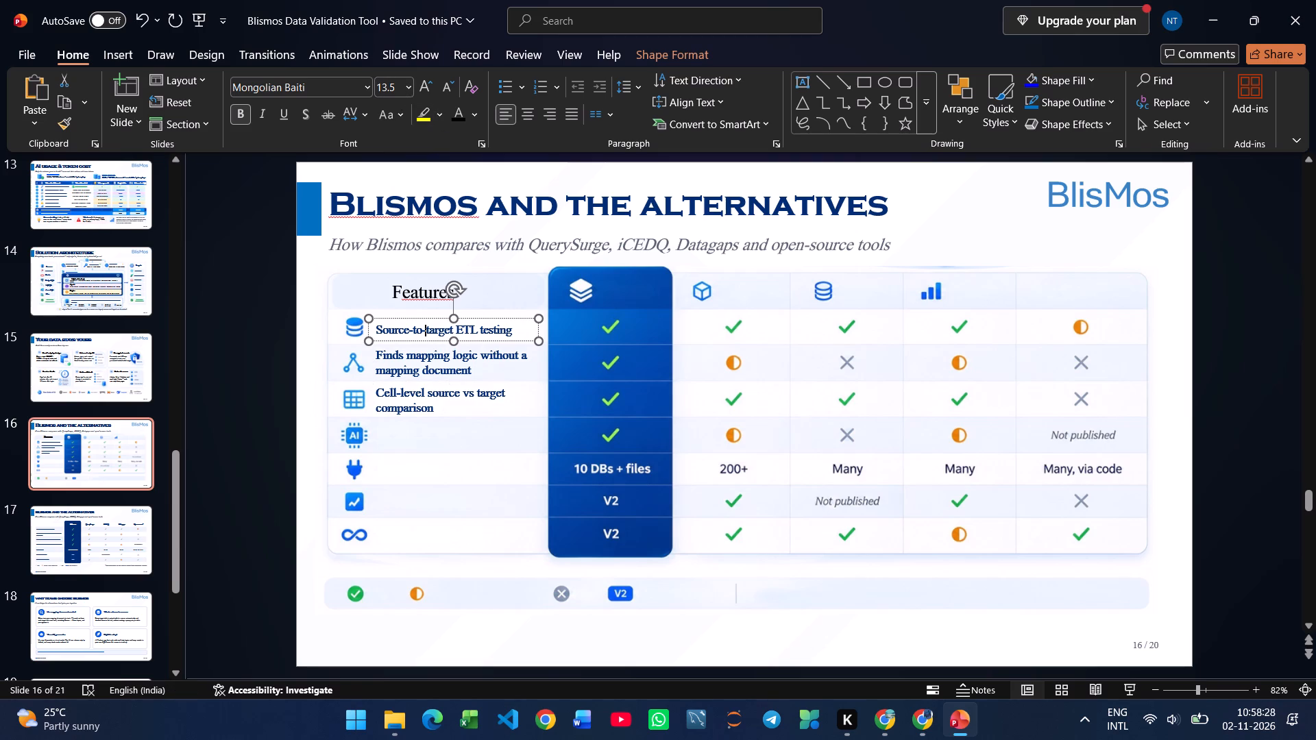
{"action": "left_click", "coordinate": [418, 340]}
{"action": "left_click", "coordinate": [386, 86]}
{"action": "type", "text": "13.5"}
{"action": "key", "text": "Return"}
Copy the row label "Bring your own AI model, cloud or local" from the table on slide 17 and paste it onto slide 16.
{"action": "left_click", "coordinate": [97, 454]}
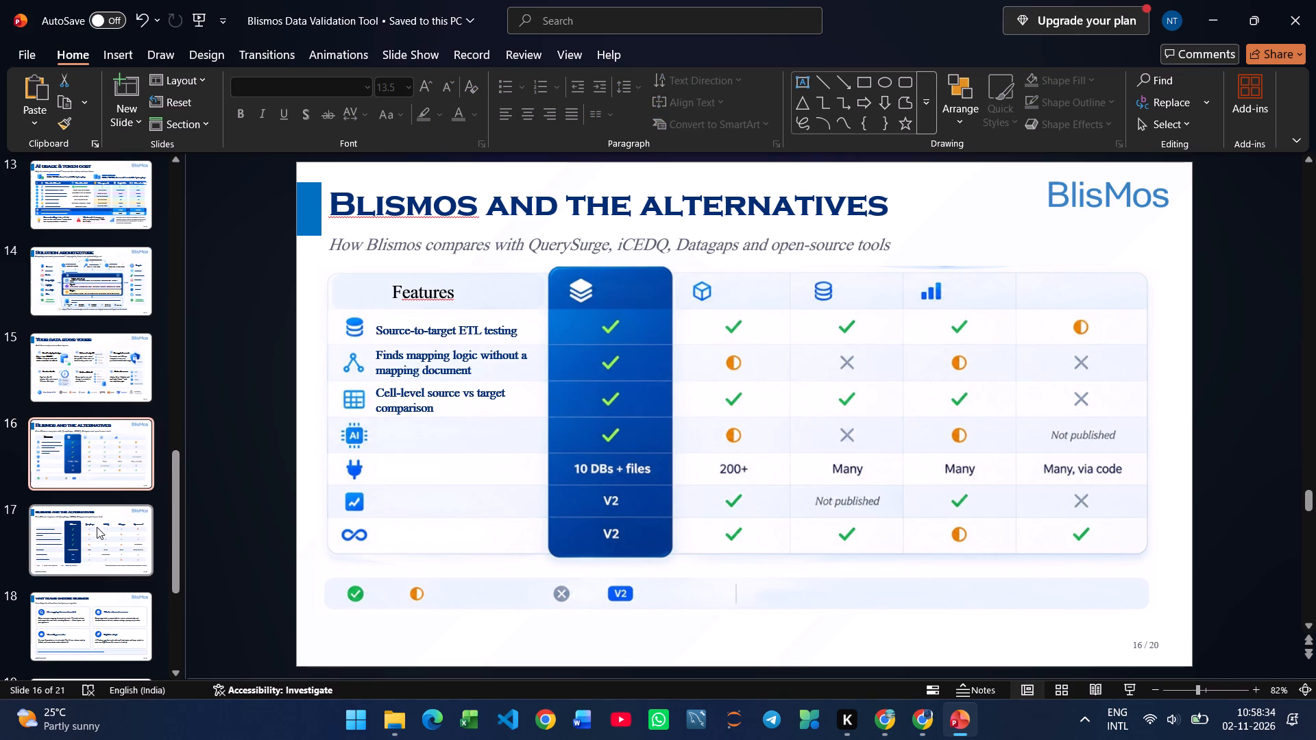
{"action": "left_click", "coordinate": [88, 541]}
{"action": "left_click_drag", "start_coordinate": [533, 447], "coordinate": [528, 446]}
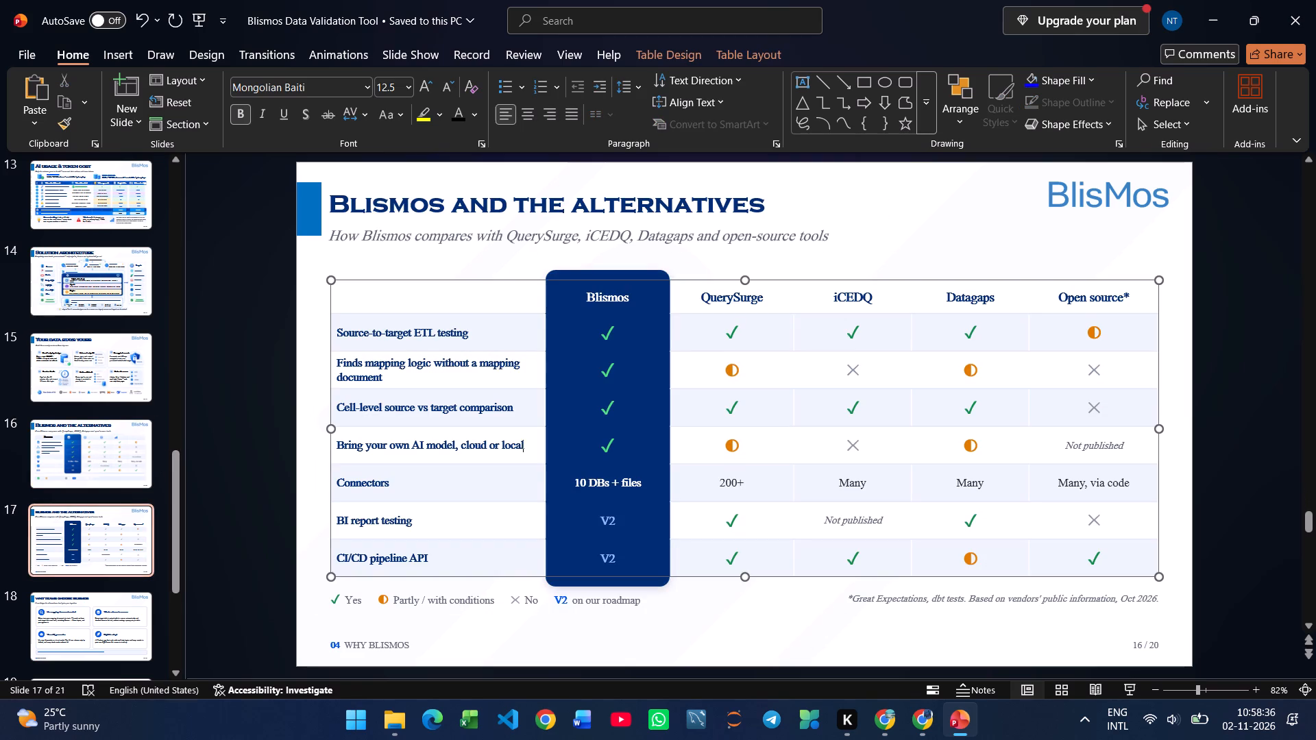
{"action": "left_click_drag", "start_coordinate": [528, 446], "coordinate": [333, 432]}
{"action": "key", "text": "ctrl+c"}
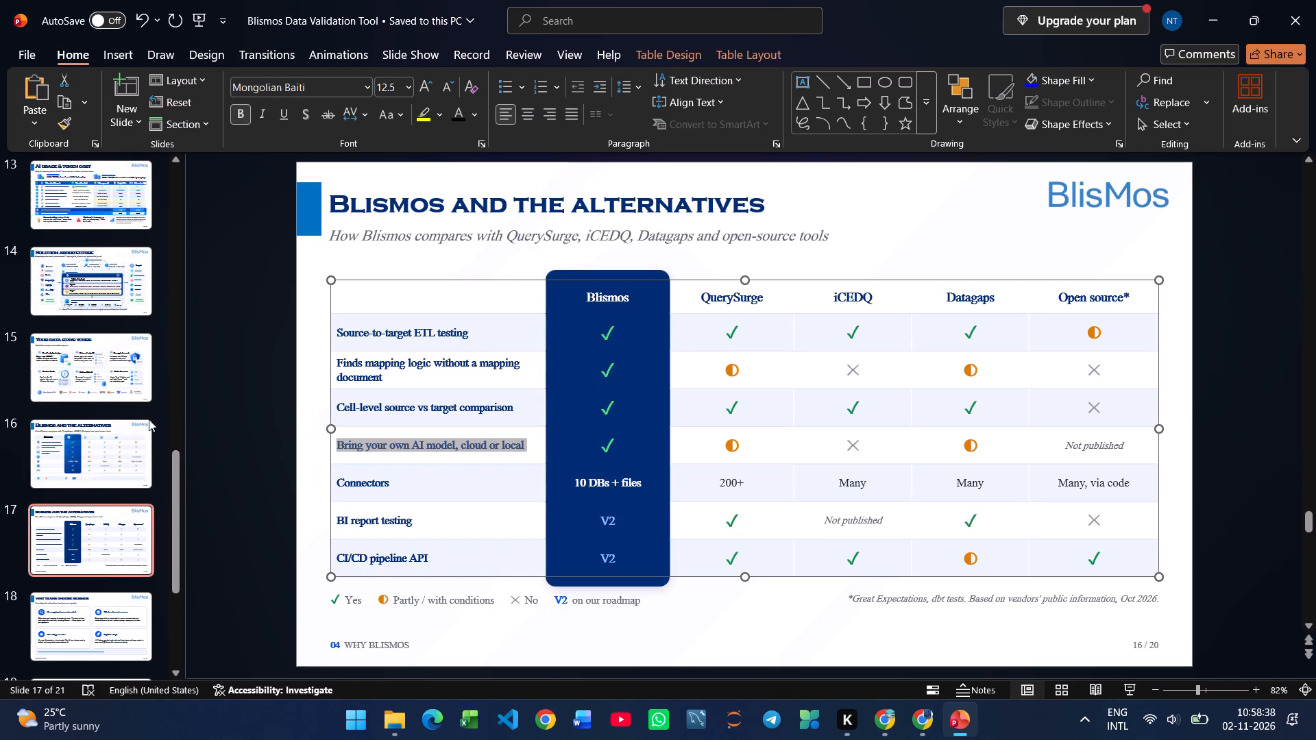
{"action": "left_click", "coordinate": [88, 452]}
{"action": "key", "text": "ctrl+v"}
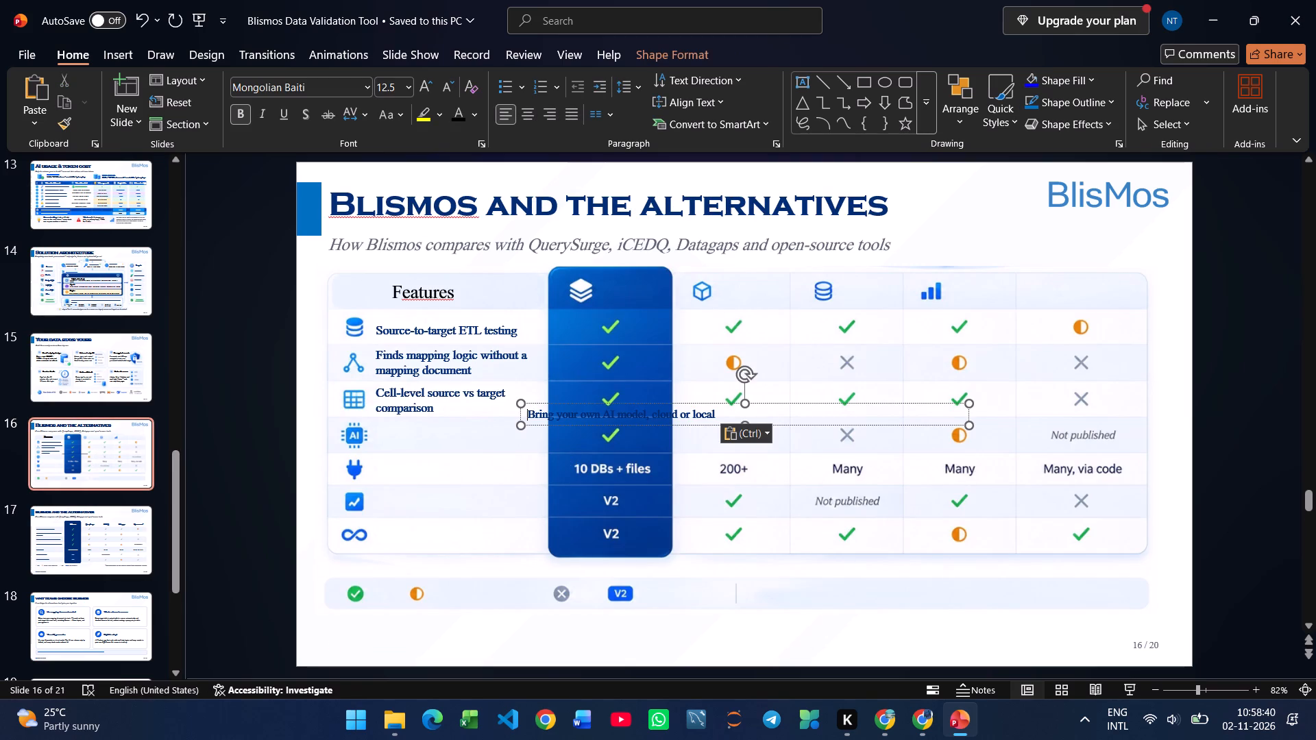
Place the "Bring your own AI model, cloud or local" label in the fourth row, narrowed to wrap onto two lines, at font size 13.5.
{"action": "left_click_drag", "start_coordinate": [970, 428], "coordinate": [740, 431]}
{"action": "left_click_drag", "start_coordinate": [685, 425], "coordinate": [612, 460]}
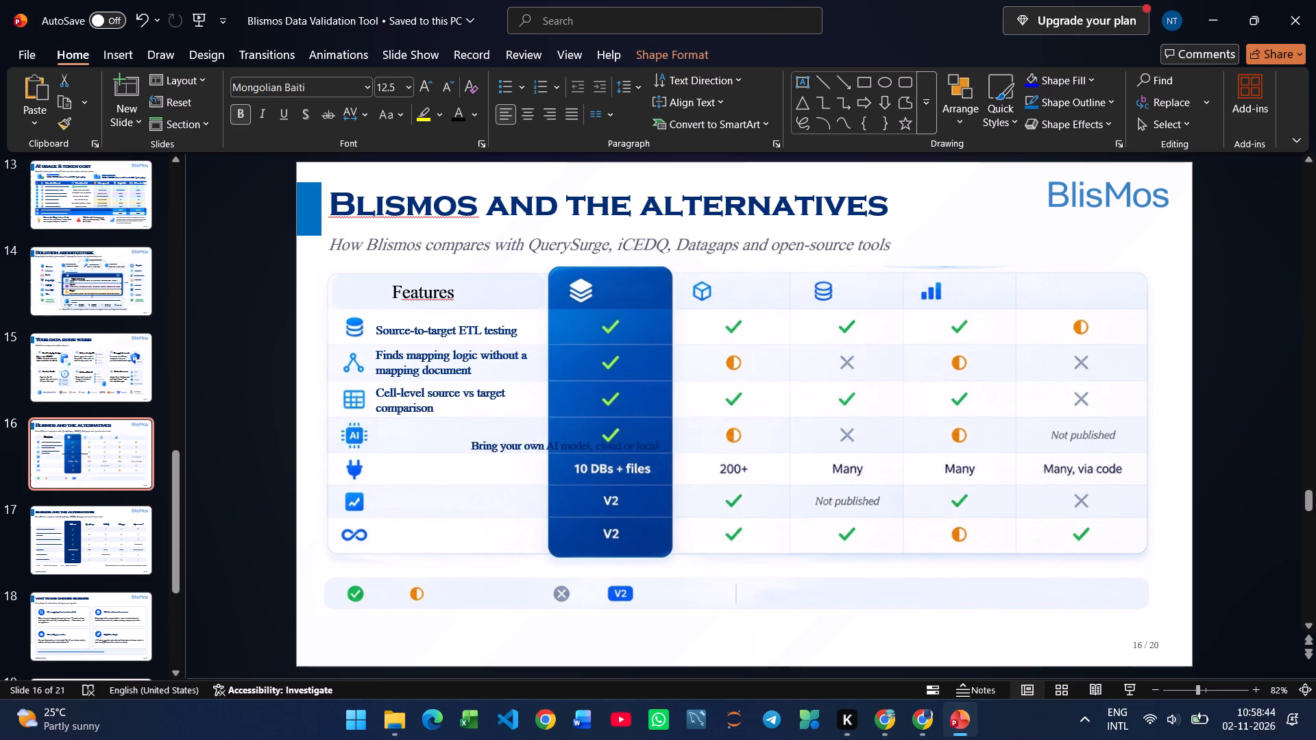
{"action": "left_click_drag", "start_coordinate": [612, 460], "coordinate": [533, 443]}
{"action": "left_click_drag", "start_coordinate": [592, 442], "coordinate": [546, 445]}
{"action": "left_click", "coordinate": [496, 454]}
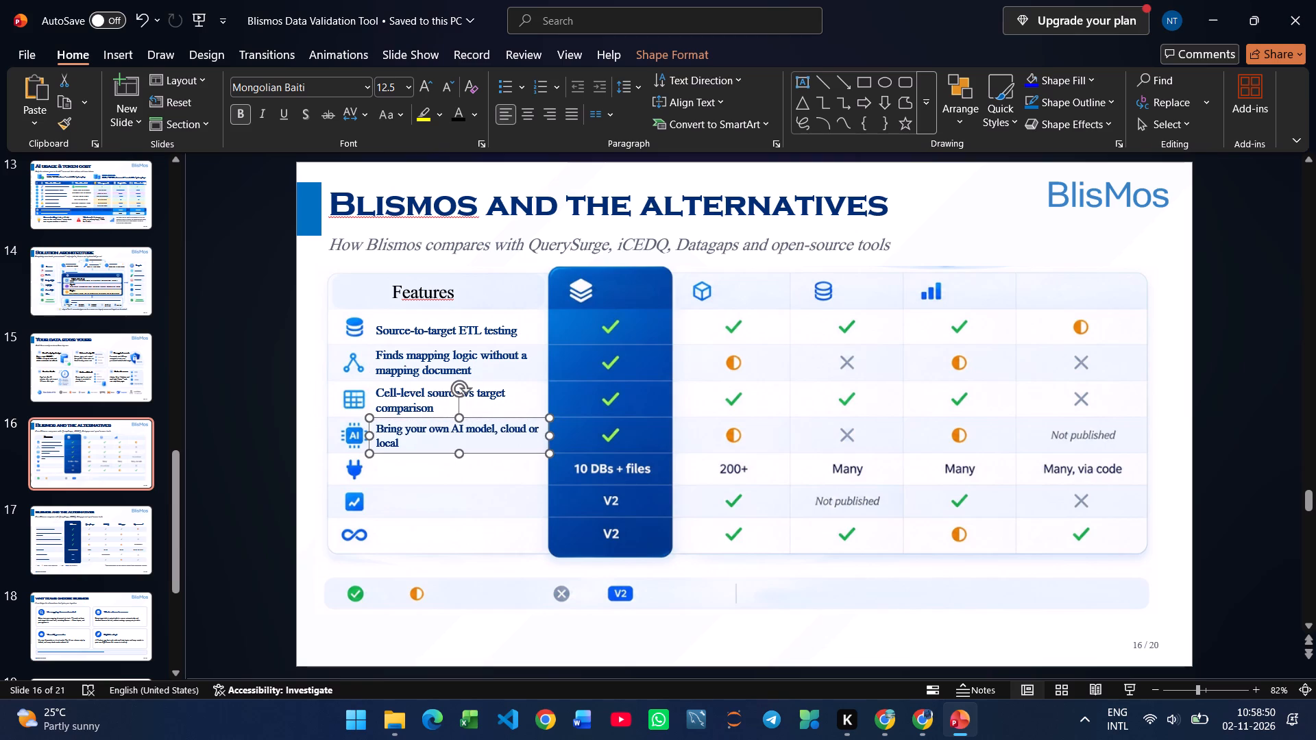
{"action": "left_click", "coordinate": [398, 82]}
{"action": "key", "text": "1"}
{"action": "key", "text": "3"}
{"action": "type", "text": ".5"}
{"action": "key", "text": "Return"}
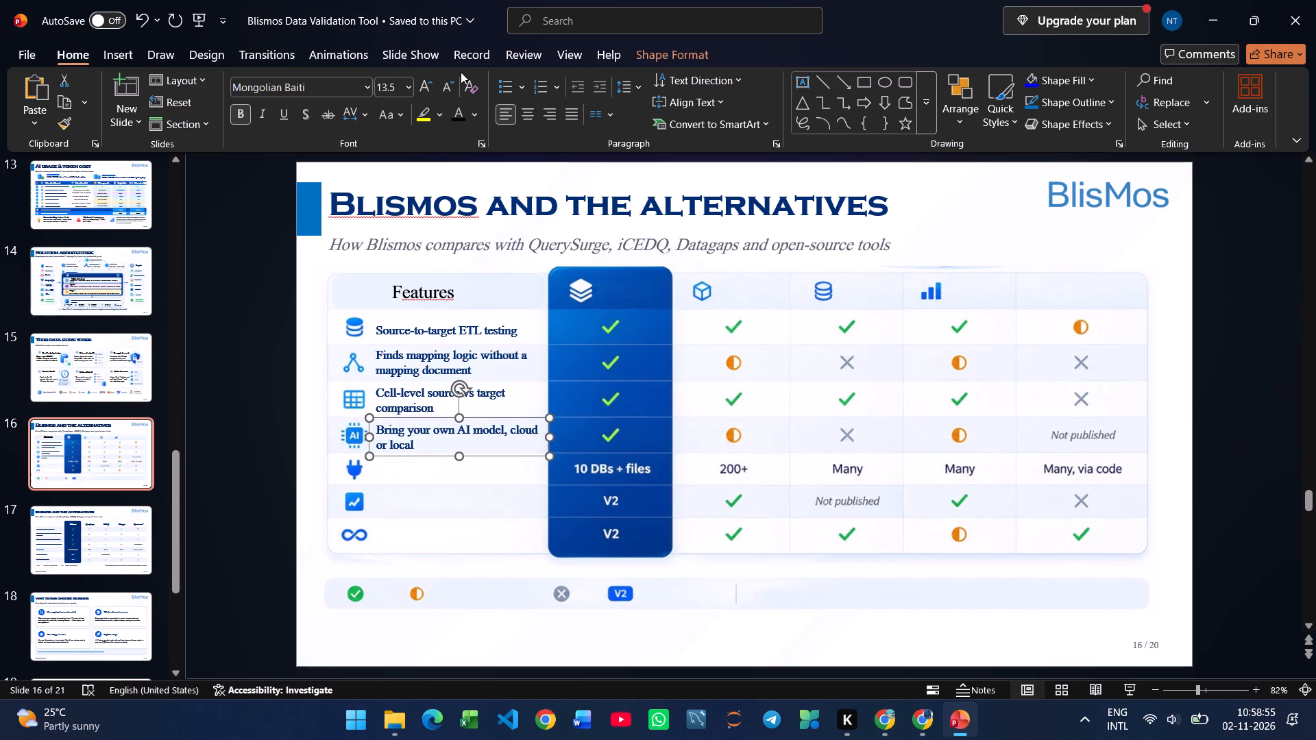
Copy the row label "Connectors" from the table on slide 17 and paste it onto slide 16.
{"action": "left_click", "coordinate": [96, 559]}
{"action": "left_click_drag", "start_coordinate": [400, 484], "coordinate": [324, 491]}
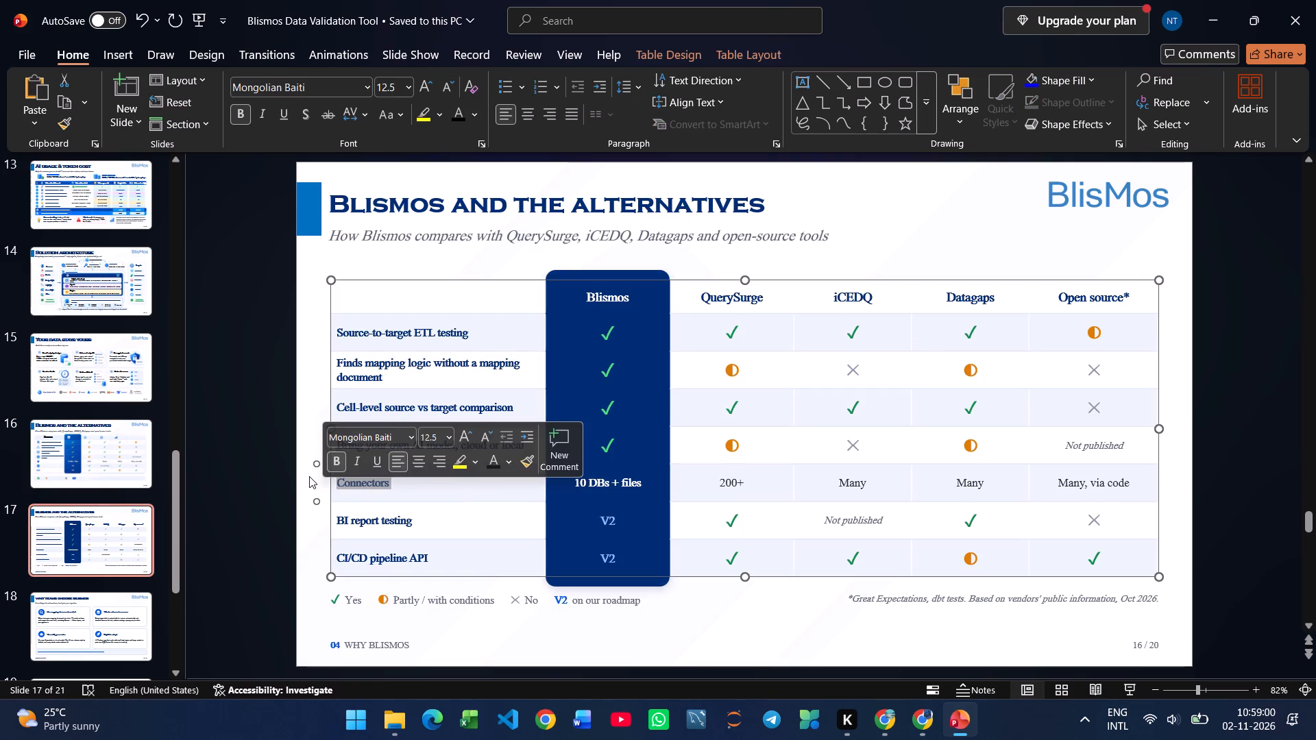
{"action": "key", "text": "ctrl+c"}
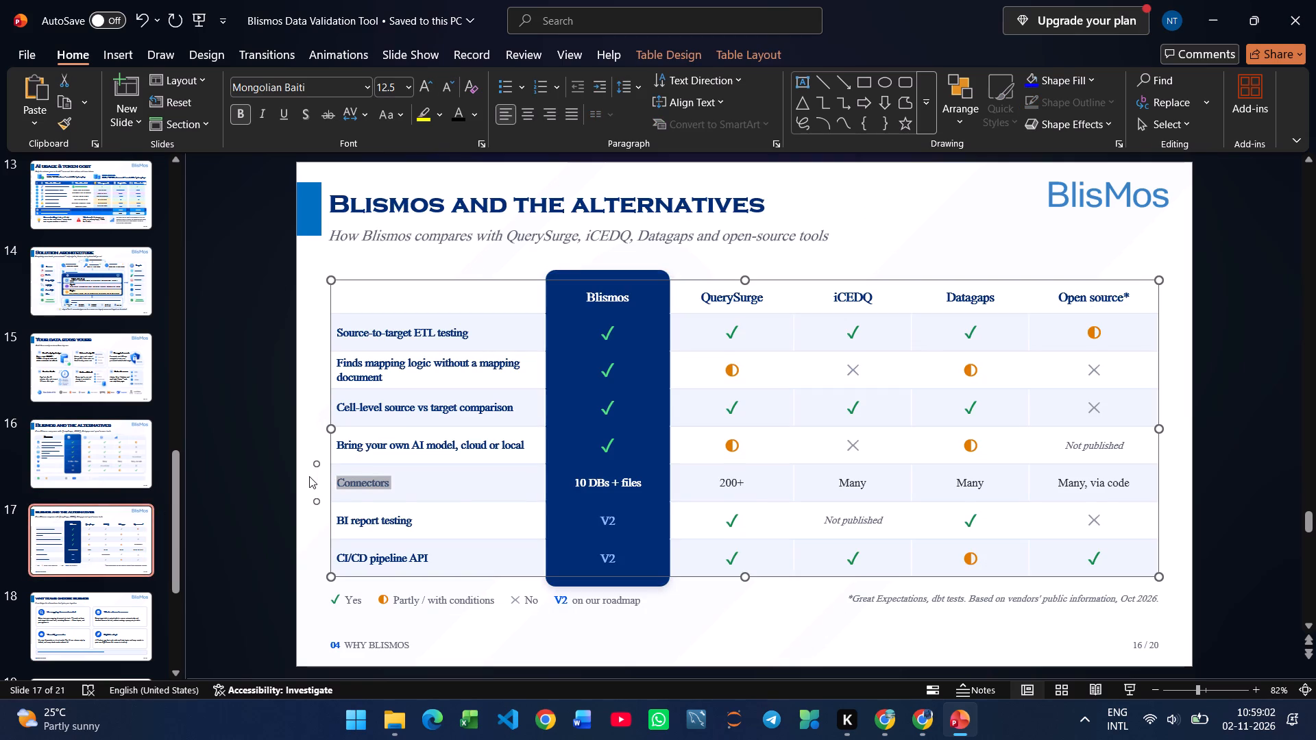
{"action": "left_click", "coordinate": [91, 446]}
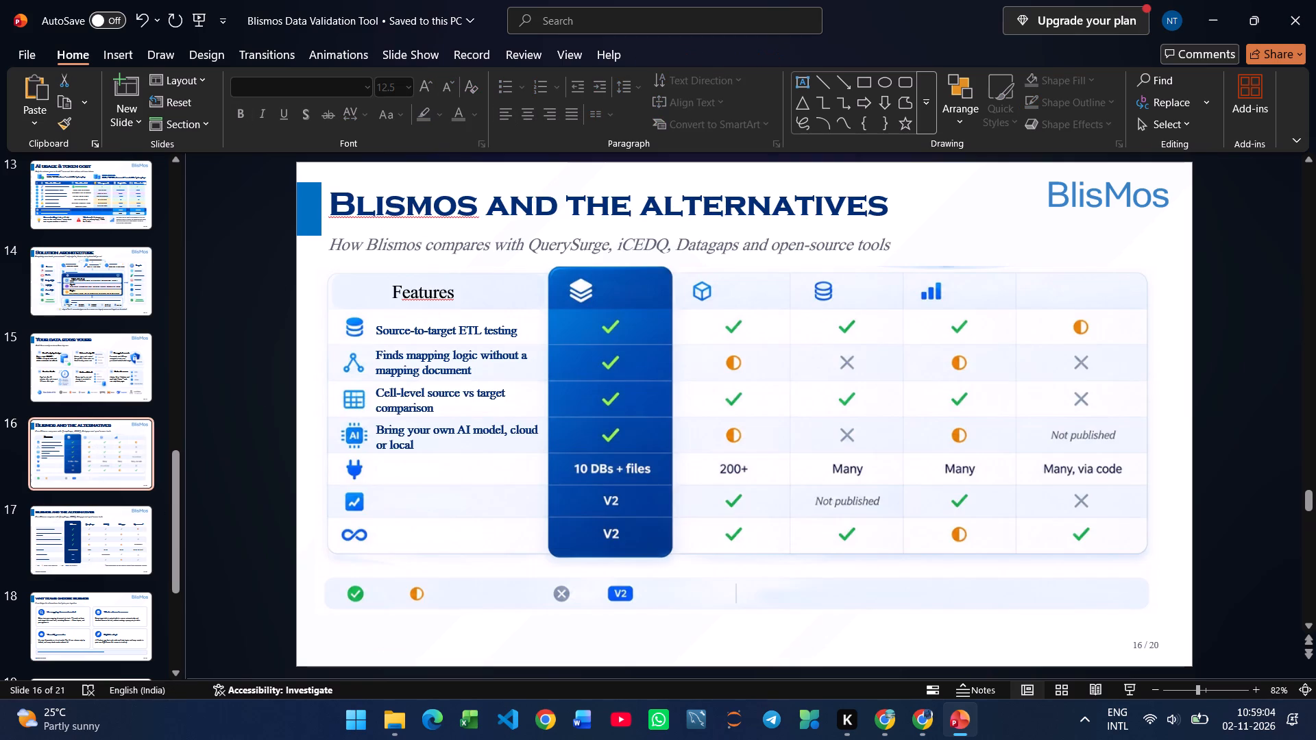
{"action": "key", "text": "ctrl+v"}
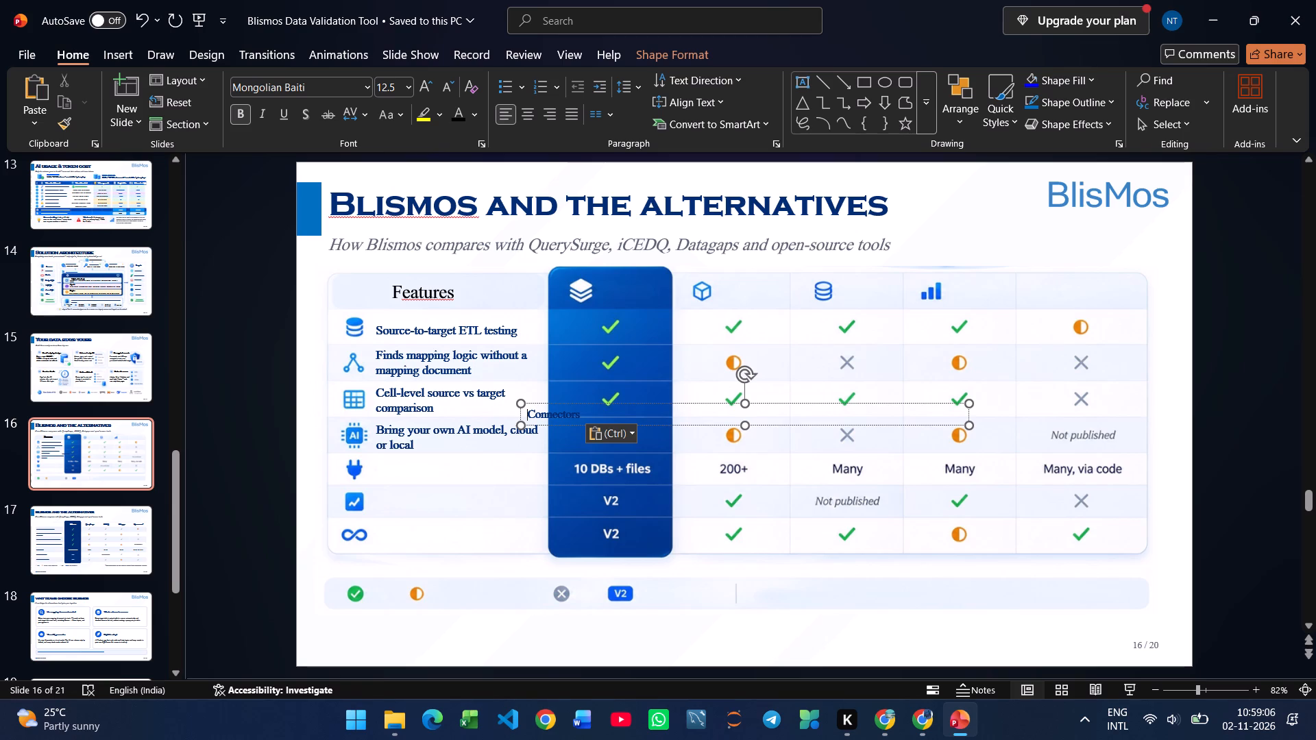
Narrow the "Connectors" label's text box, enlarge its font to 14 and place it beside the plug icon in the fifth row.
{"action": "left_click_drag", "start_coordinate": [967, 424], "coordinate": [700, 420]}
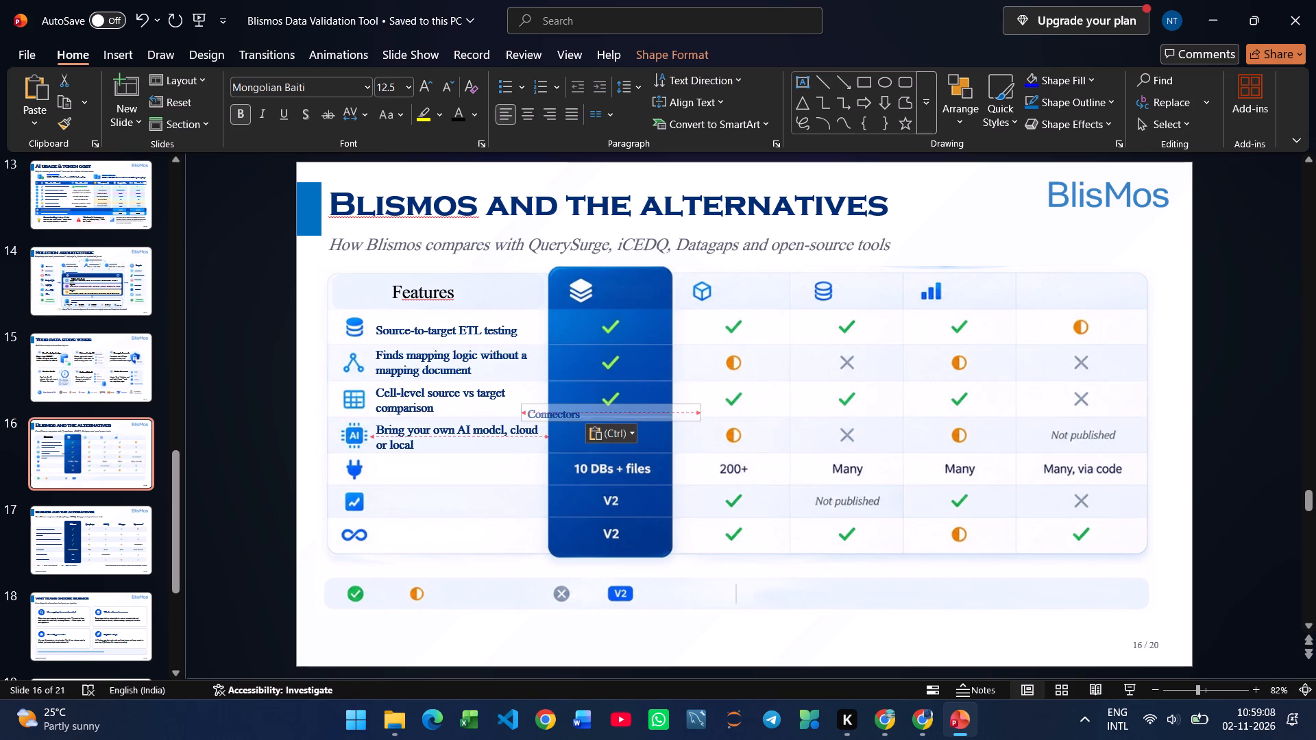
{"action": "left_click_drag", "start_coordinate": [700, 420], "coordinate": [631, 425]}
{"action": "left_click", "coordinate": [422, 79]}
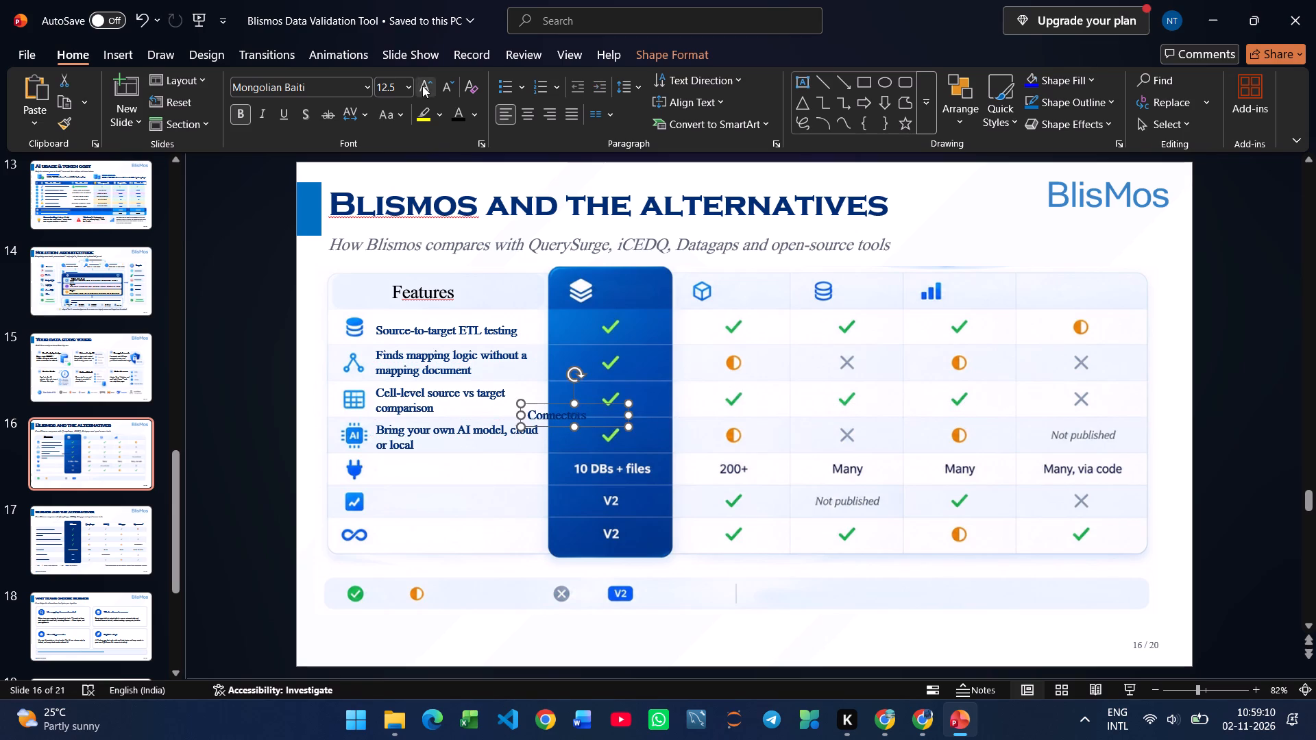
{"action": "left_click_drag", "start_coordinate": [555, 425], "coordinate": [395, 482]}
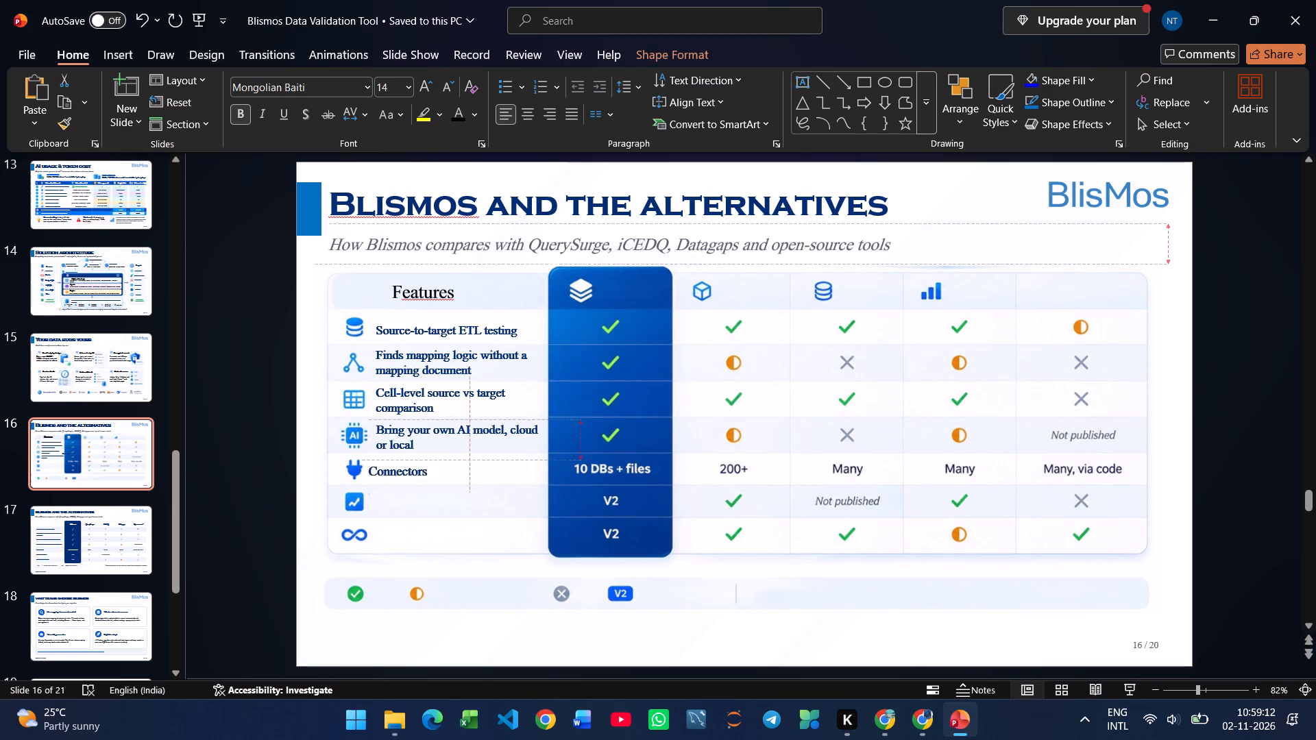
{"action": "left_click_drag", "start_coordinate": [395, 482], "coordinate": [402, 478]}
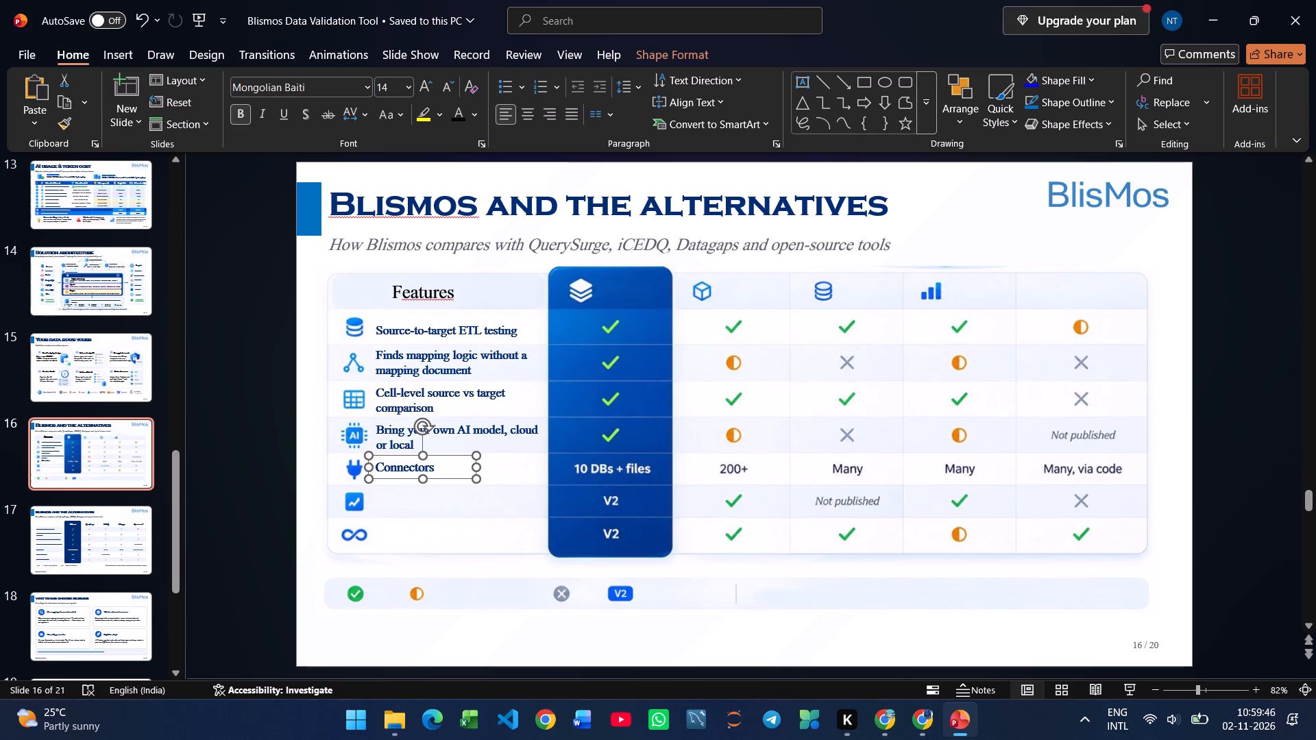
Copy the row label "BI report testing" from the table on slide 17 and paste it onto slide 16.
{"action": "left_click", "coordinate": [90, 532]}
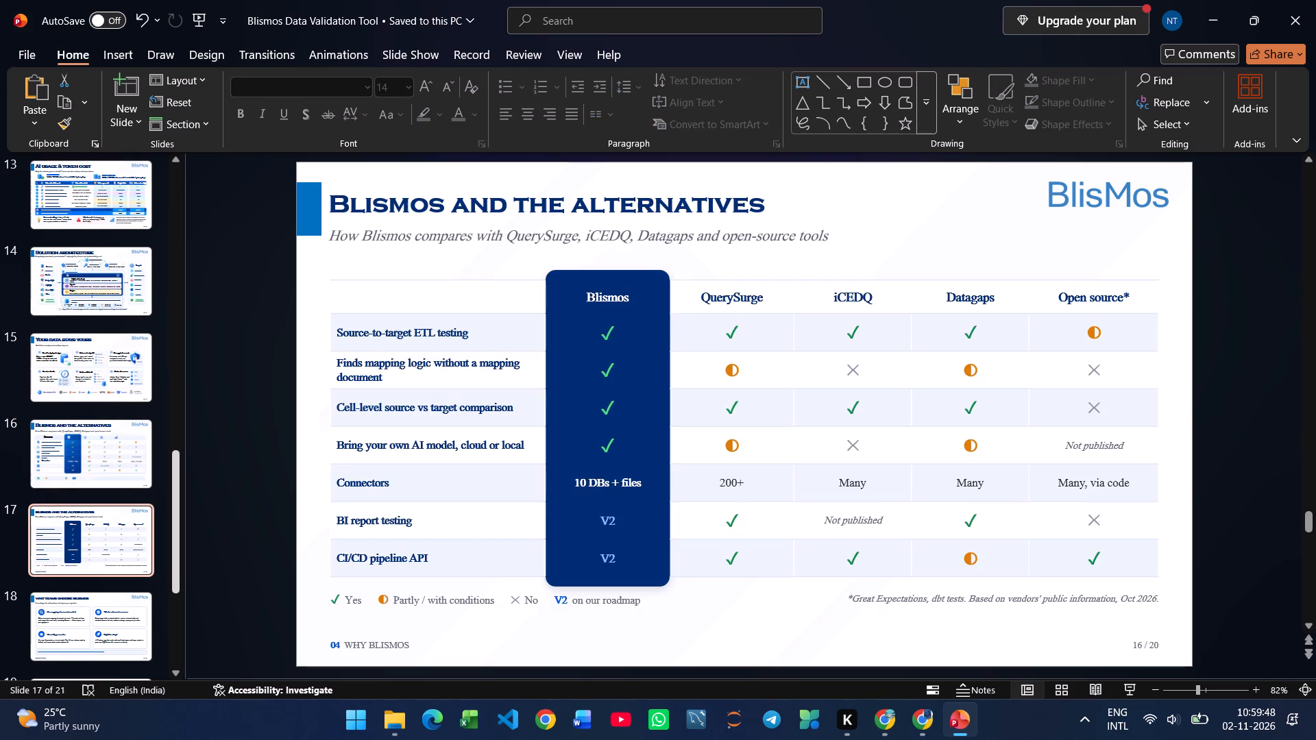
{"action": "left_click_drag", "start_coordinate": [427, 516], "coordinate": [295, 519]}
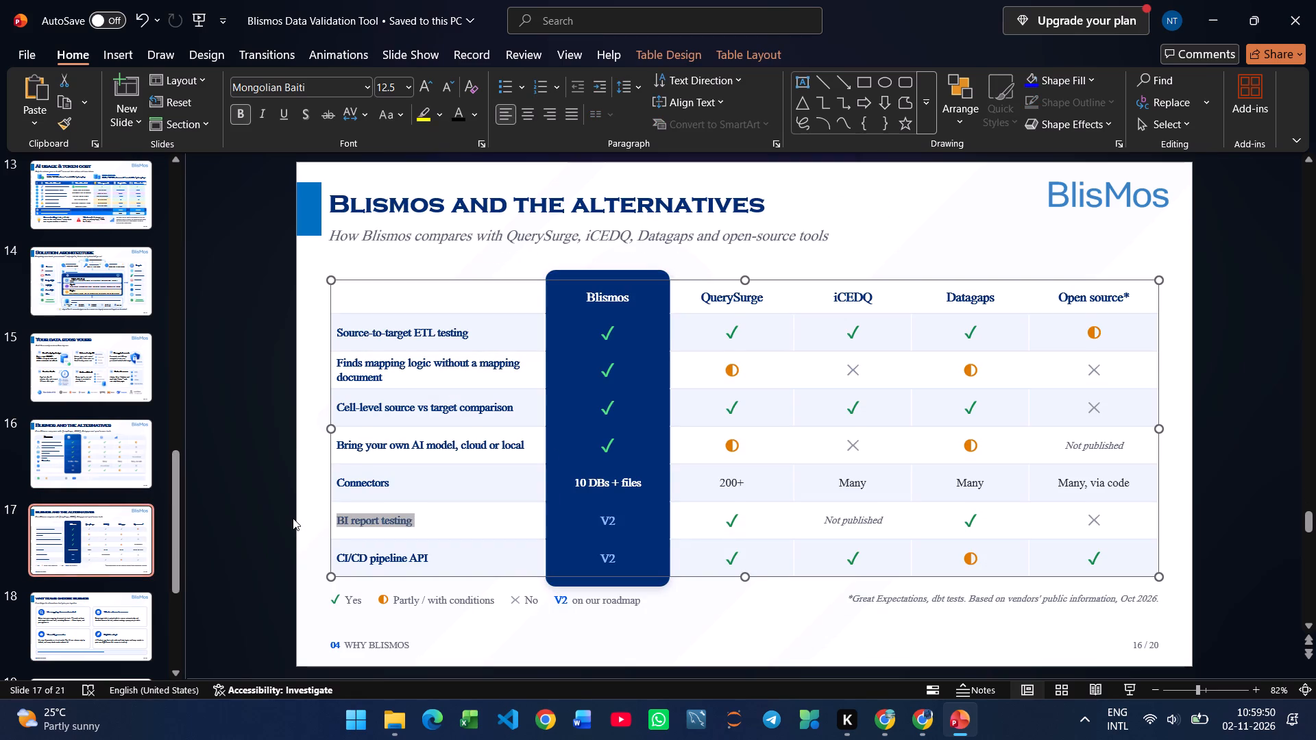
{"action": "key", "text": "ctrl+c"}
{"action": "left_click", "coordinate": [64, 449]}
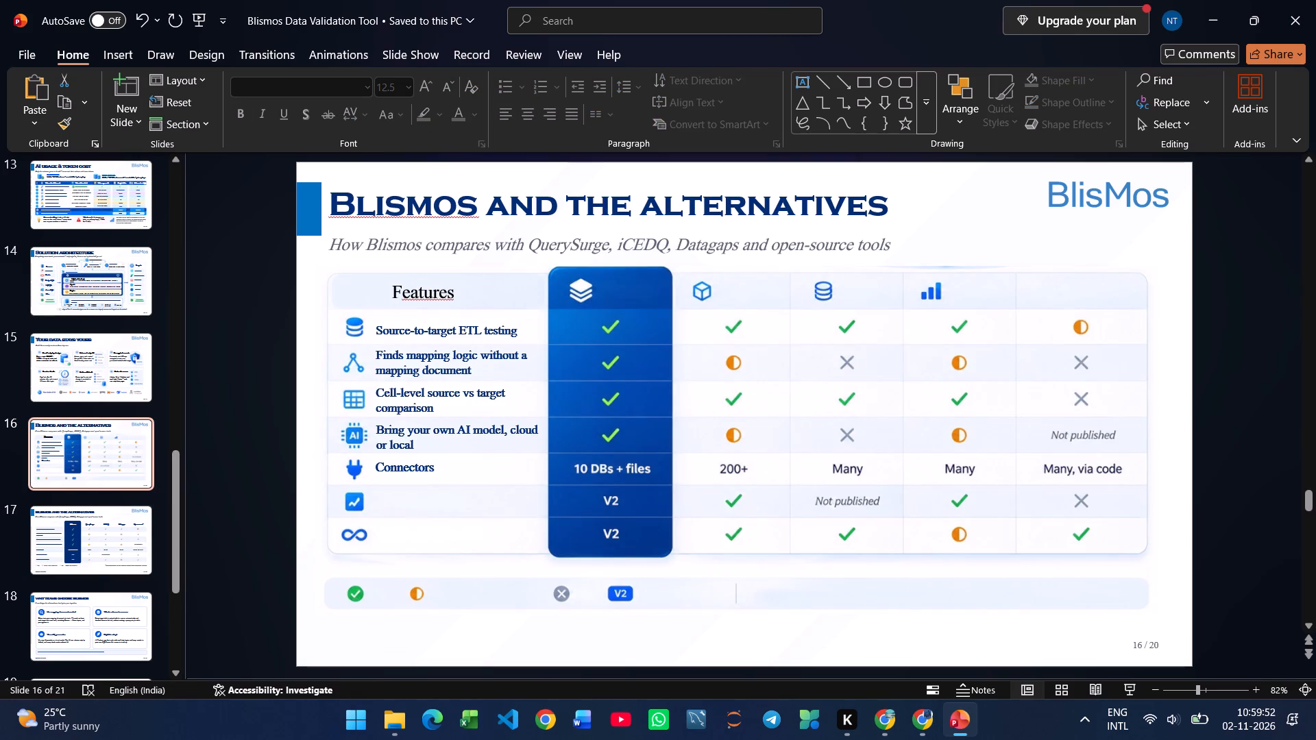
{"action": "key", "text": "ctrl+v"}
Narrow the "BI report testing" label's text box, set its font size to 13.5 and place it beside the chart icon in the sixth row.
{"action": "left_click_drag", "start_coordinate": [967, 426], "coordinate": [640, 429]}
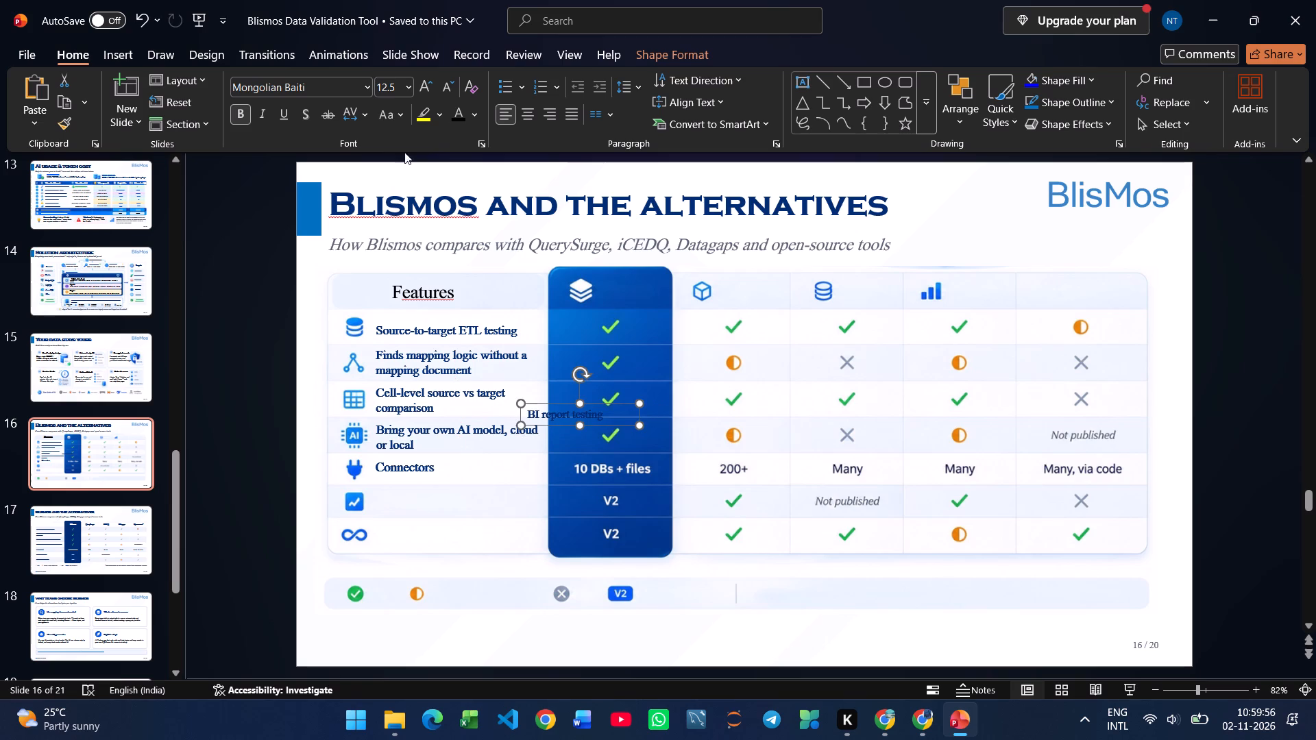
{"action": "left_click", "coordinate": [391, 90]}
{"action": "type", "text": "13.5"}
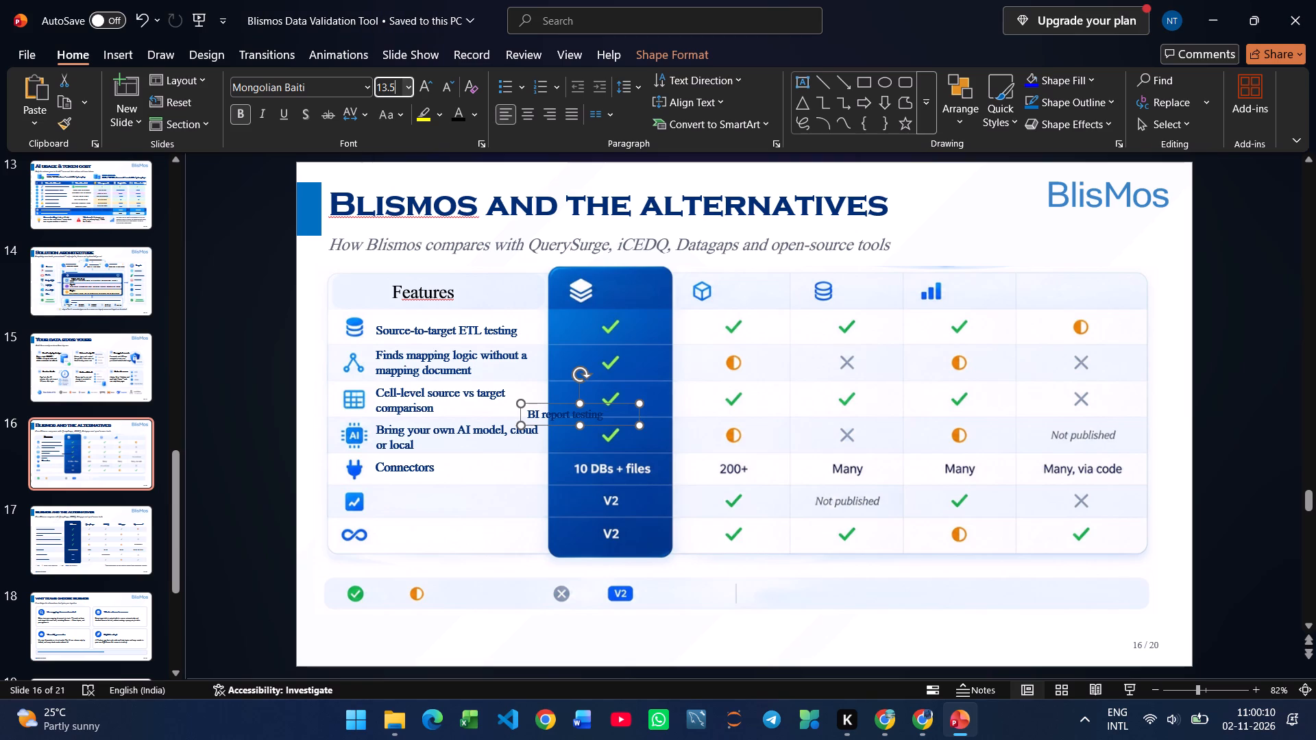
{"action": "left_click_drag", "start_coordinate": [599, 425], "coordinate": [452, 509]}
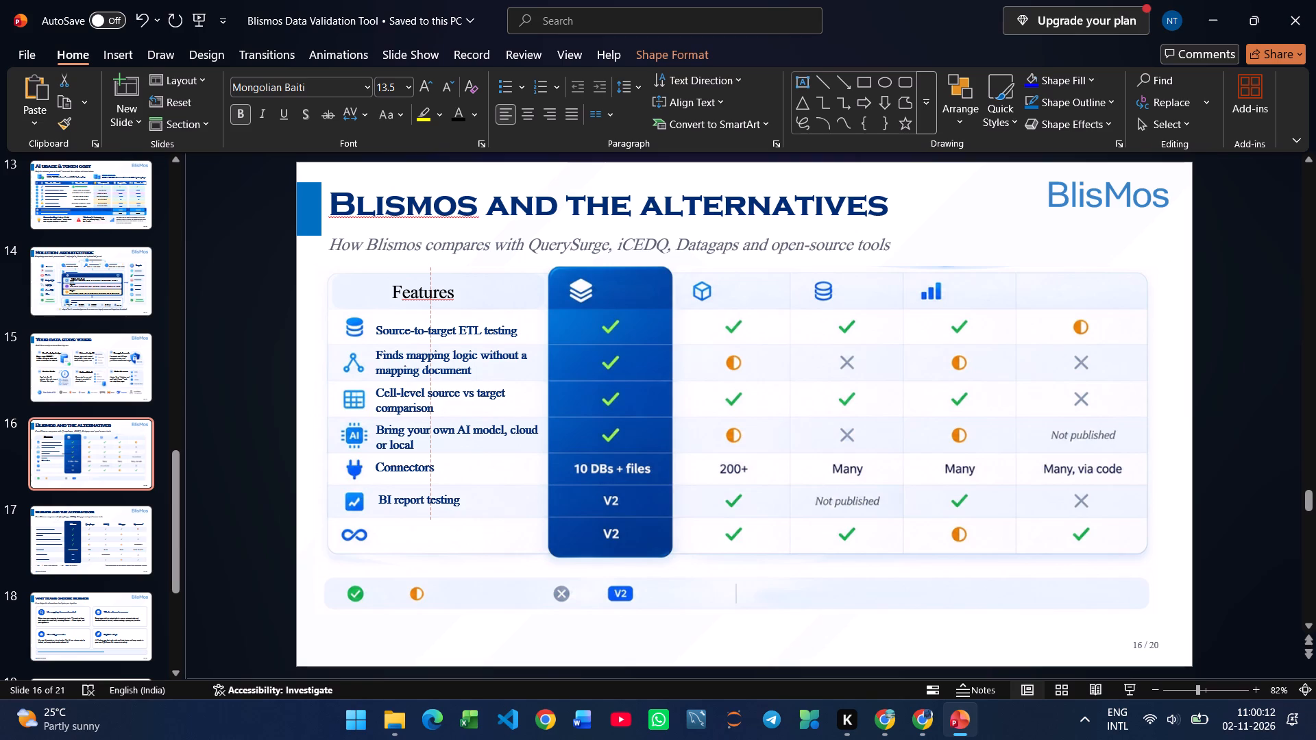
{"action": "left_click_drag", "start_coordinate": [452, 509], "coordinate": [450, 510]}
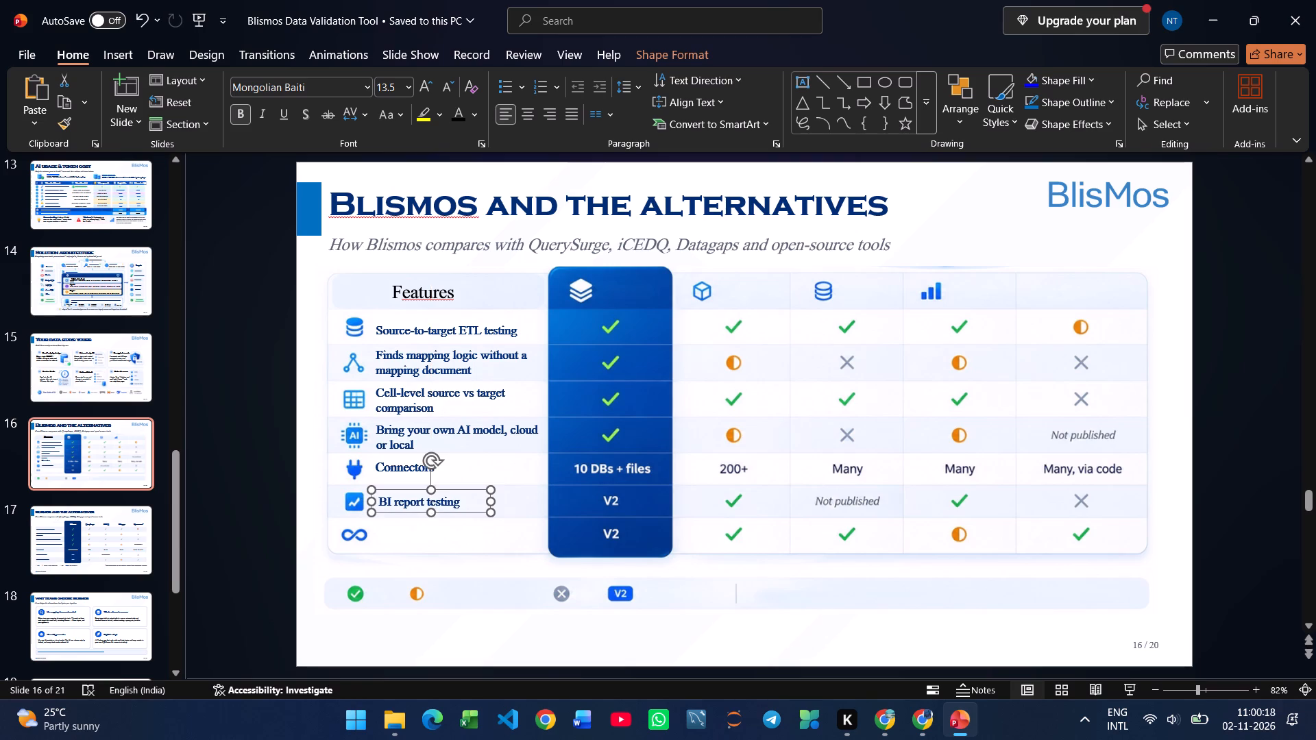
Copy the row label "CI/CD pipeline API" from the table on slide 17 and paste it onto slide 16.
{"action": "left_click", "coordinate": [78, 521]}
{"action": "left_click_drag", "start_coordinate": [437, 565], "coordinate": [338, 561]}
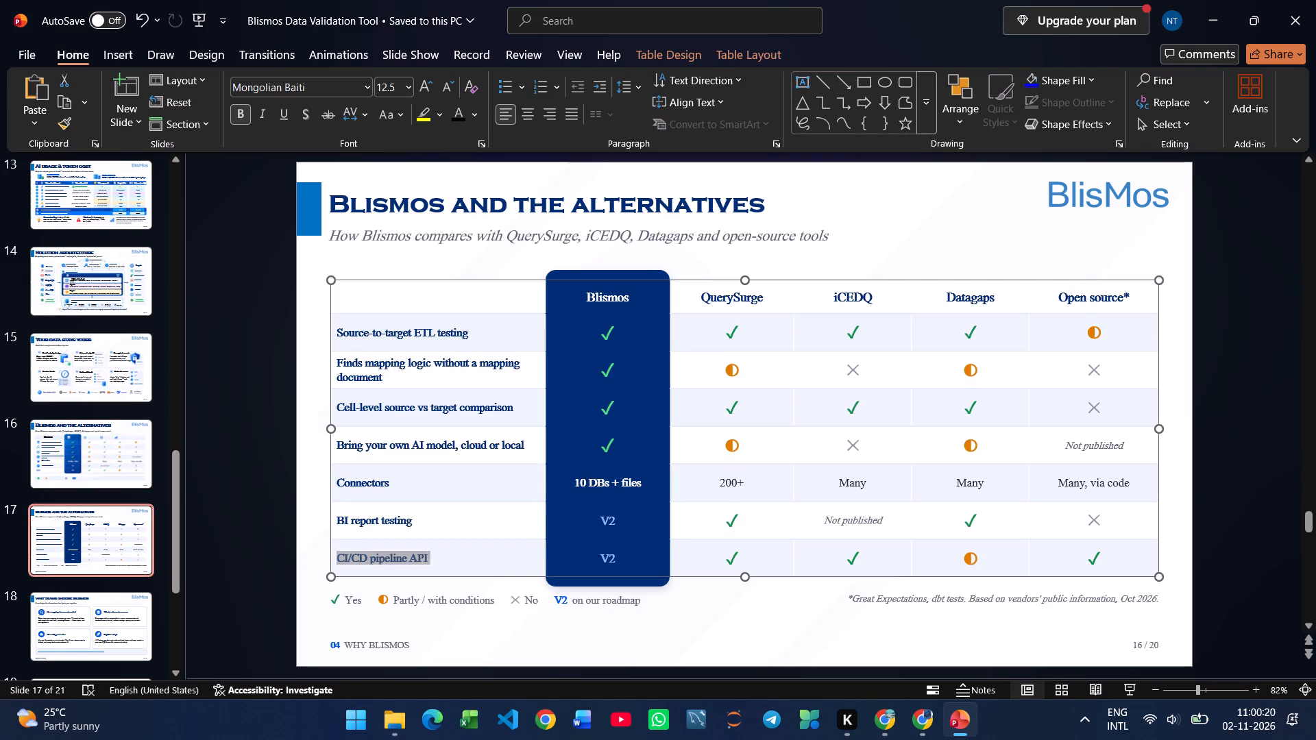
{"action": "left_click_drag", "start_coordinate": [338, 561], "coordinate": [337, 562]}
{"action": "key", "text": "ctrl+c"}
{"action": "left_click", "coordinate": [54, 423]}
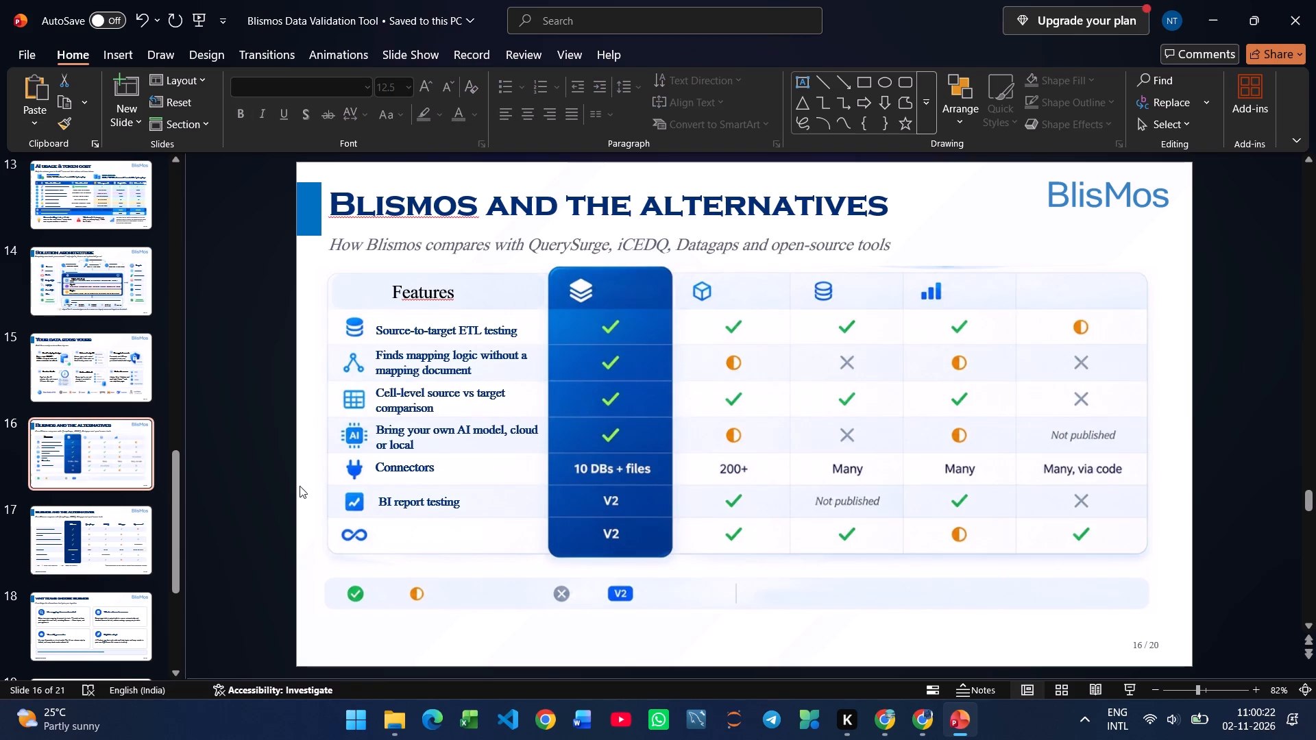
{"action": "key", "text": "ctrl+v"}
Narrow the "CI/CD pipeline API" label's text box, set its font size to 13.5 and place it beside the infinity icon in the seventh row.
{"action": "left_click_drag", "start_coordinate": [963, 423], "coordinate": [836, 439]}
{"action": "left_click_drag", "start_coordinate": [837, 443], "coordinate": [620, 447]}
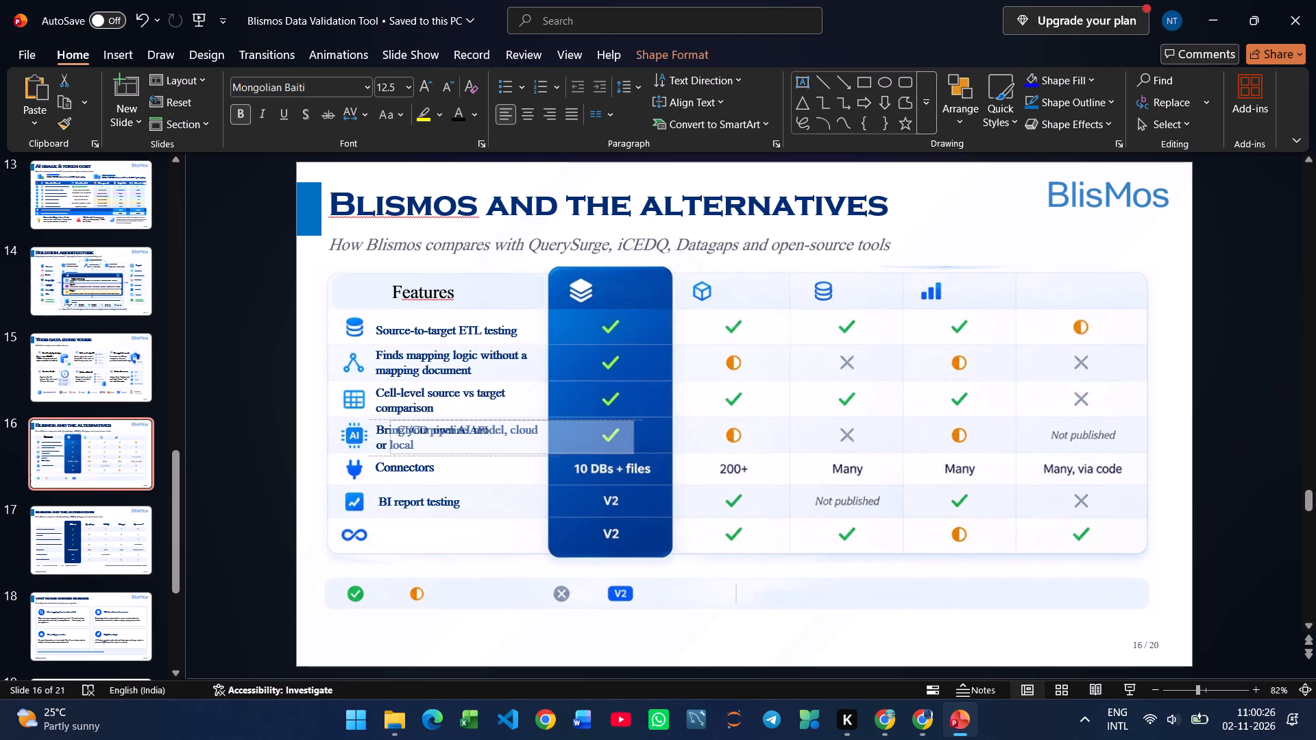
{"action": "left_click_drag", "start_coordinate": [620, 447], "coordinate": [561, 447]}
{"action": "left_click", "coordinate": [402, 89]}
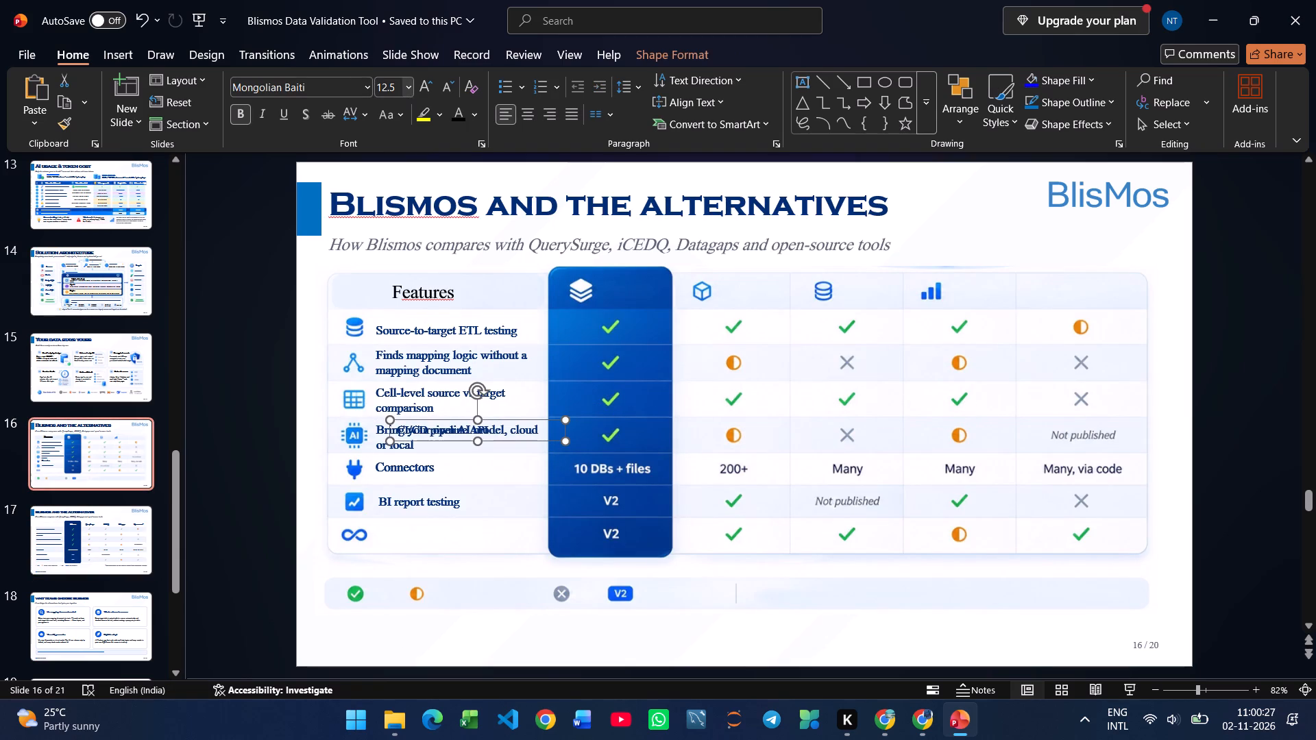
{"action": "left_click", "coordinate": [396, 88]}
{"action": "type", "text": "13.5"}
{"action": "key", "text": "Return"}
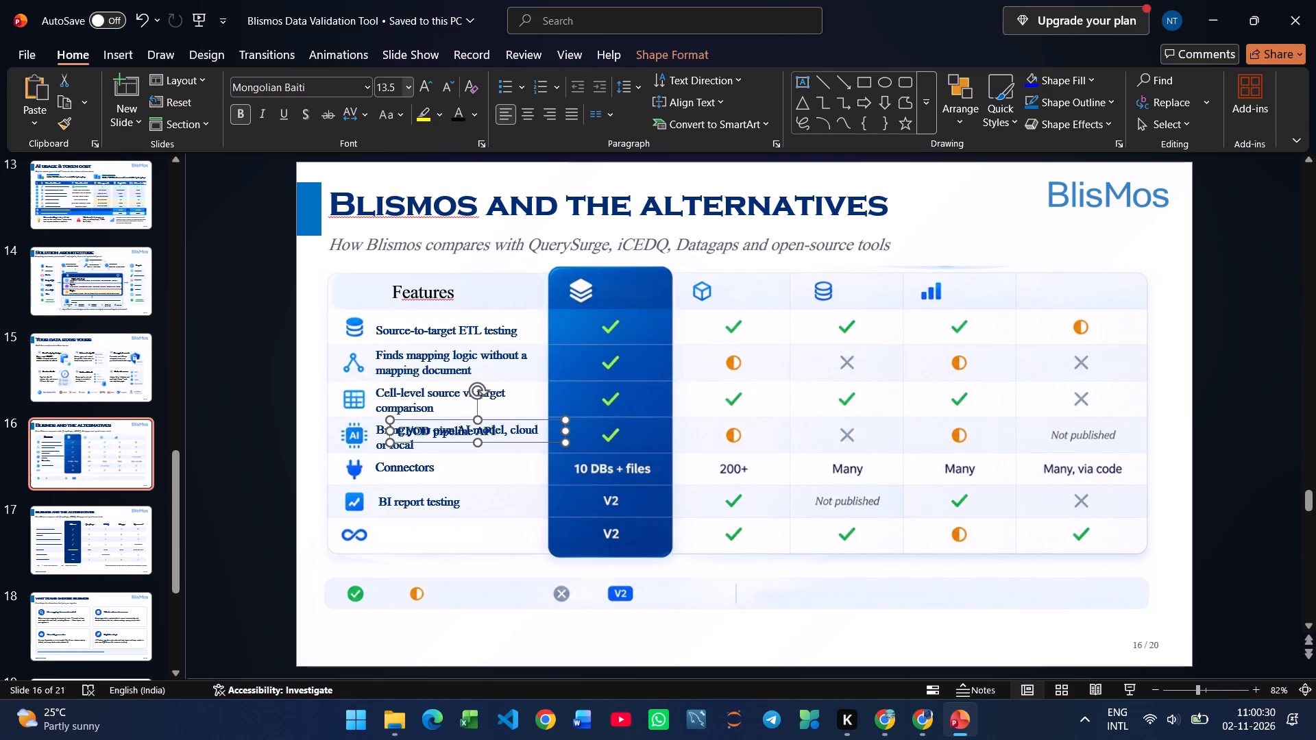
{"action": "left_click_drag", "start_coordinate": [504, 443], "coordinate": [507, 530]}
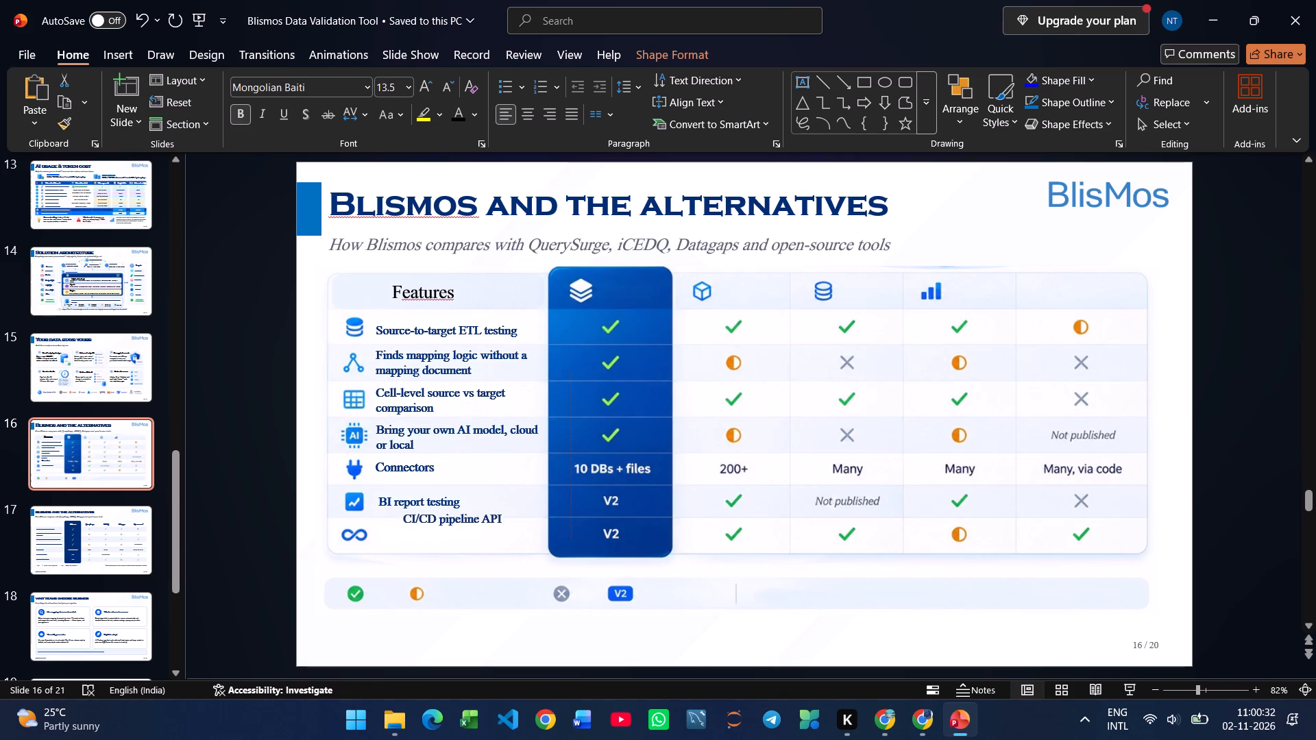
{"action": "left_click_drag", "start_coordinate": [507, 530], "coordinate": [484, 547]}
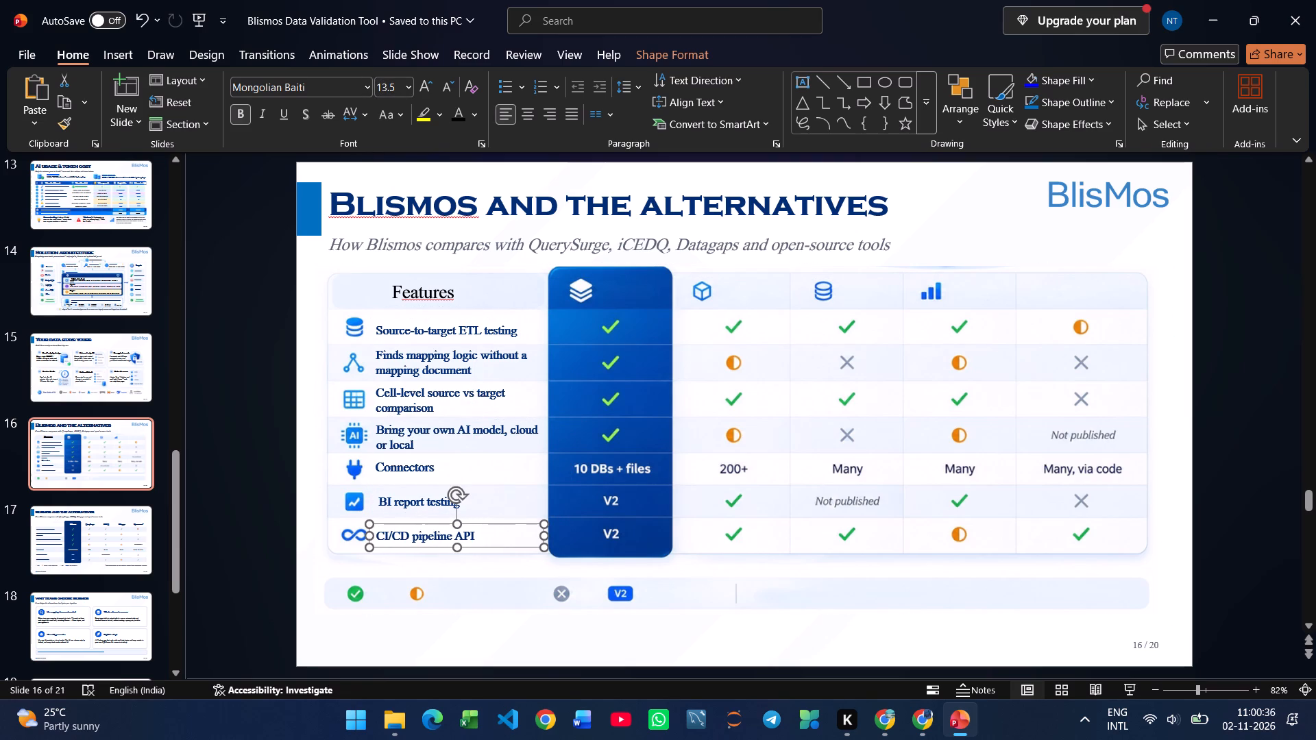
Copy the legend text "Yes" from below the table on slide 17 and paste it onto slide 16.
{"action": "left_click", "coordinate": [119, 534]}
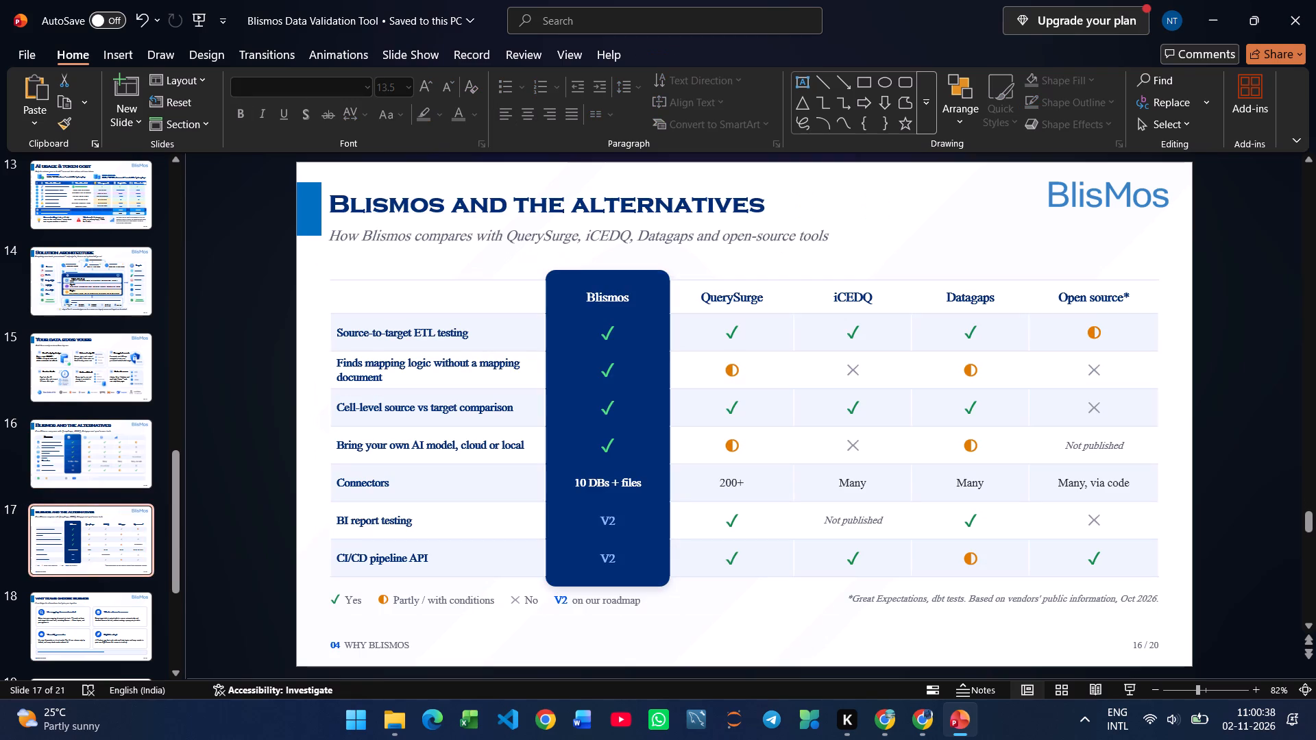
{"action": "left_click_drag", "start_coordinate": [365, 597], "coordinate": [347, 600]}
{"action": "key", "text": "ctrl+c"}
{"action": "left_click", "coordinate": [111, 526]}
{"action": "left_click", "coordinate": [141, 467]}
{"action": "key", "text": "ctrl+v"}
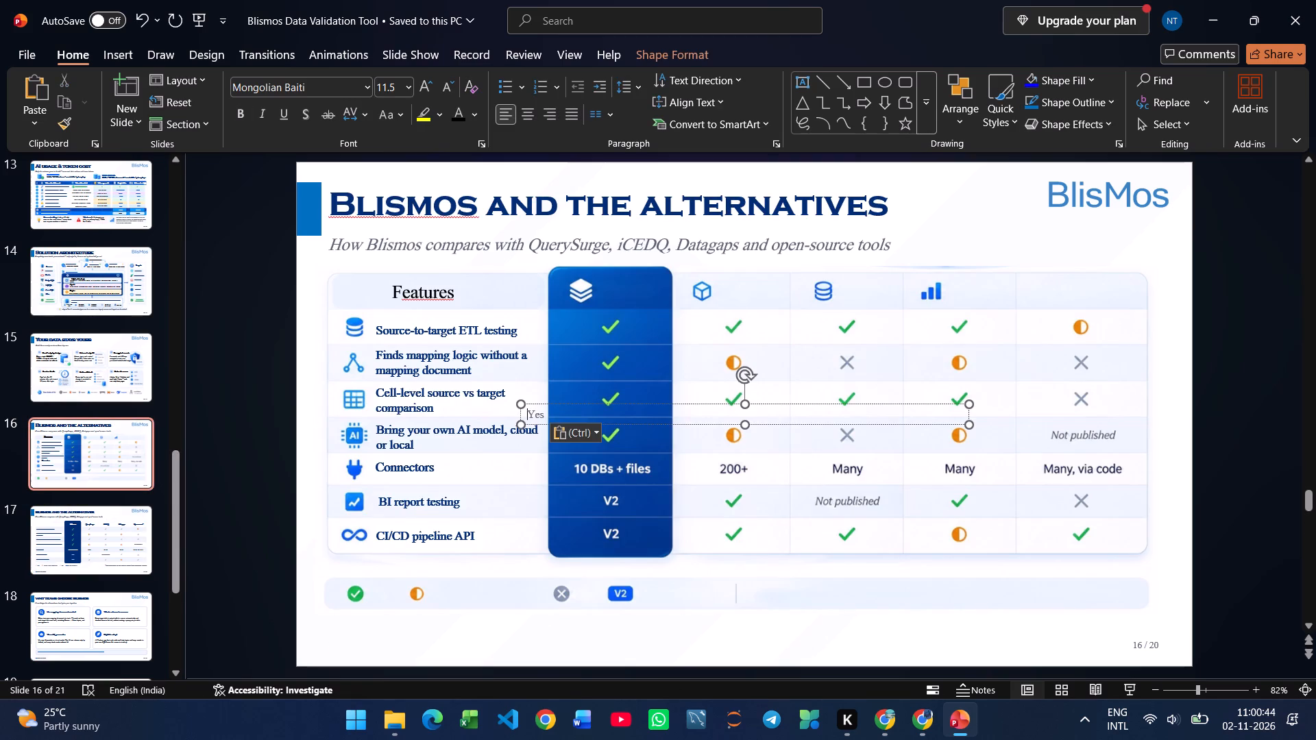
Narrow the "Yes" text box, make its text black and bold, and place it beside the green check mark in the legend strip.
{"action": "left_click_drag", "start_coordinate": [970, 426], "coordinate": [581, 425]}
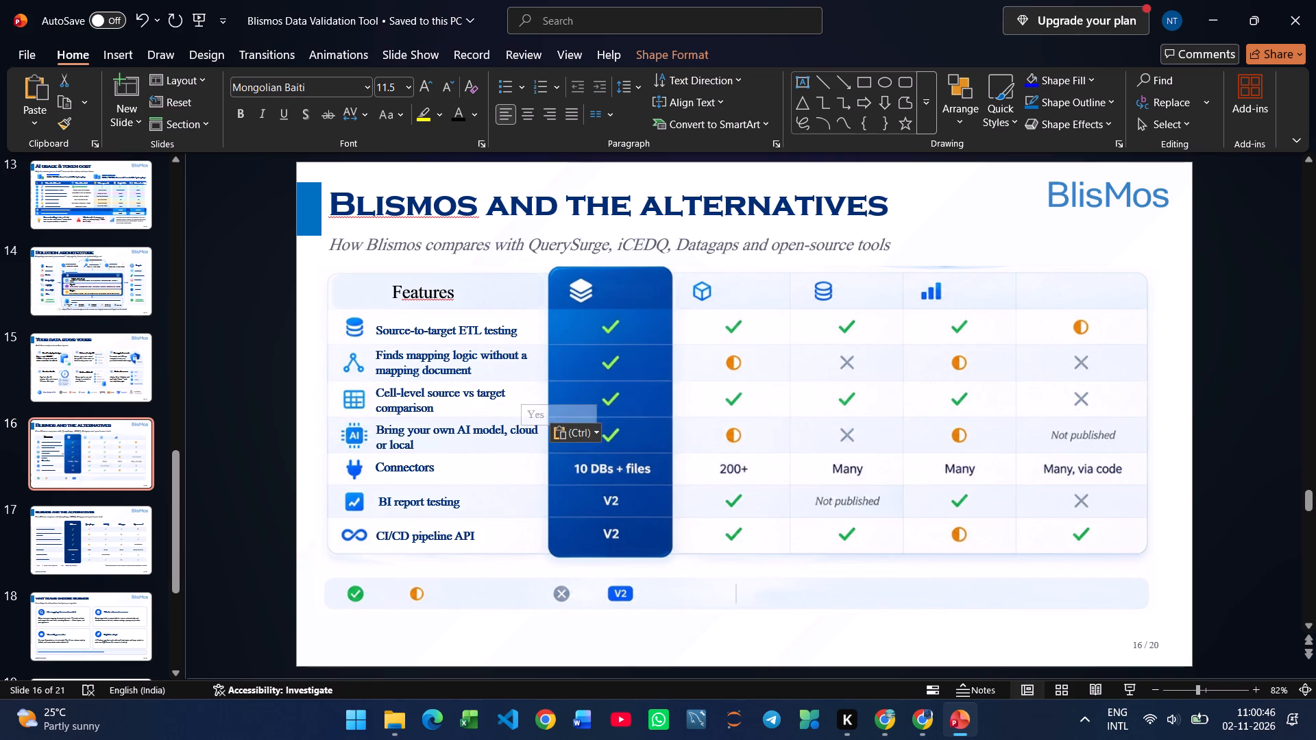
{"action": "left_click_drag", "start_coordinate": [581, 425], "coordinate": [564, 424]}
{"action": "left_click", "coordinate": [452, 114]}
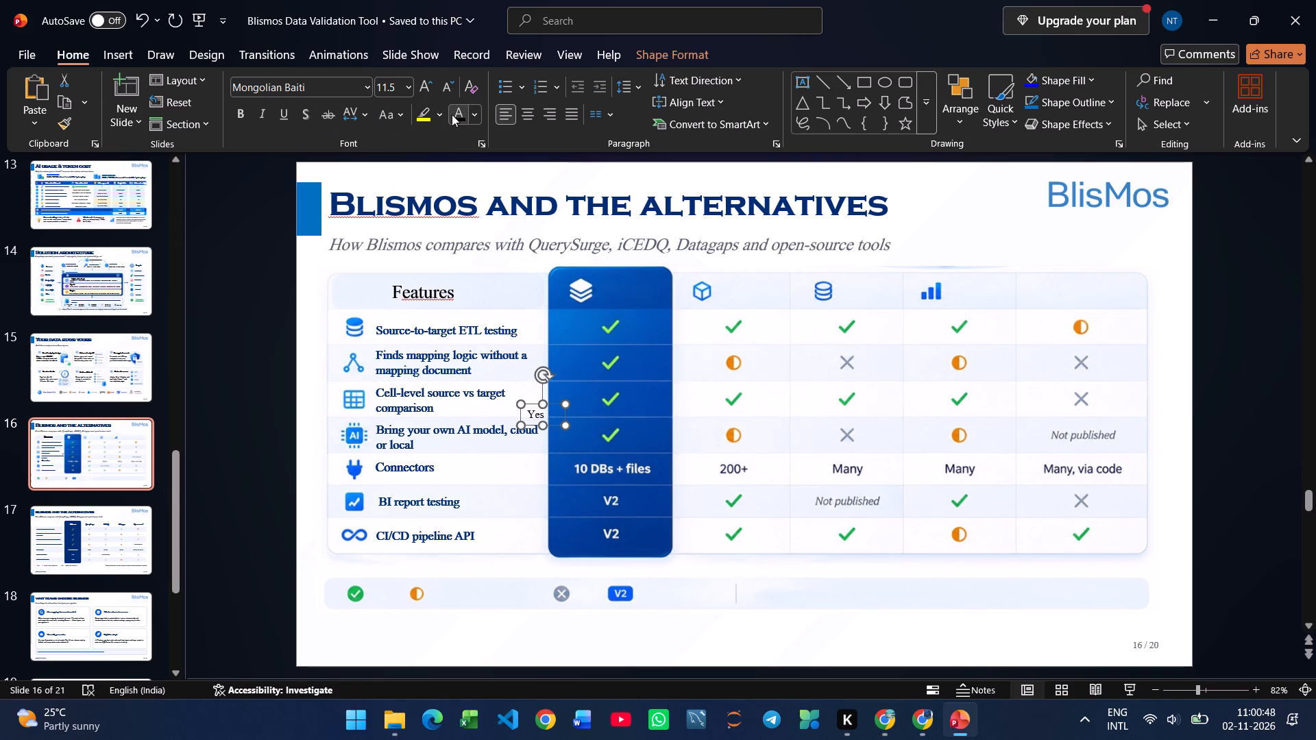
{"action": "left_click", "coordinate": [245, 120]}
{"action": "left_click_drag", "start_coordinate": [555, 425], "coordinate": [550, 445]}
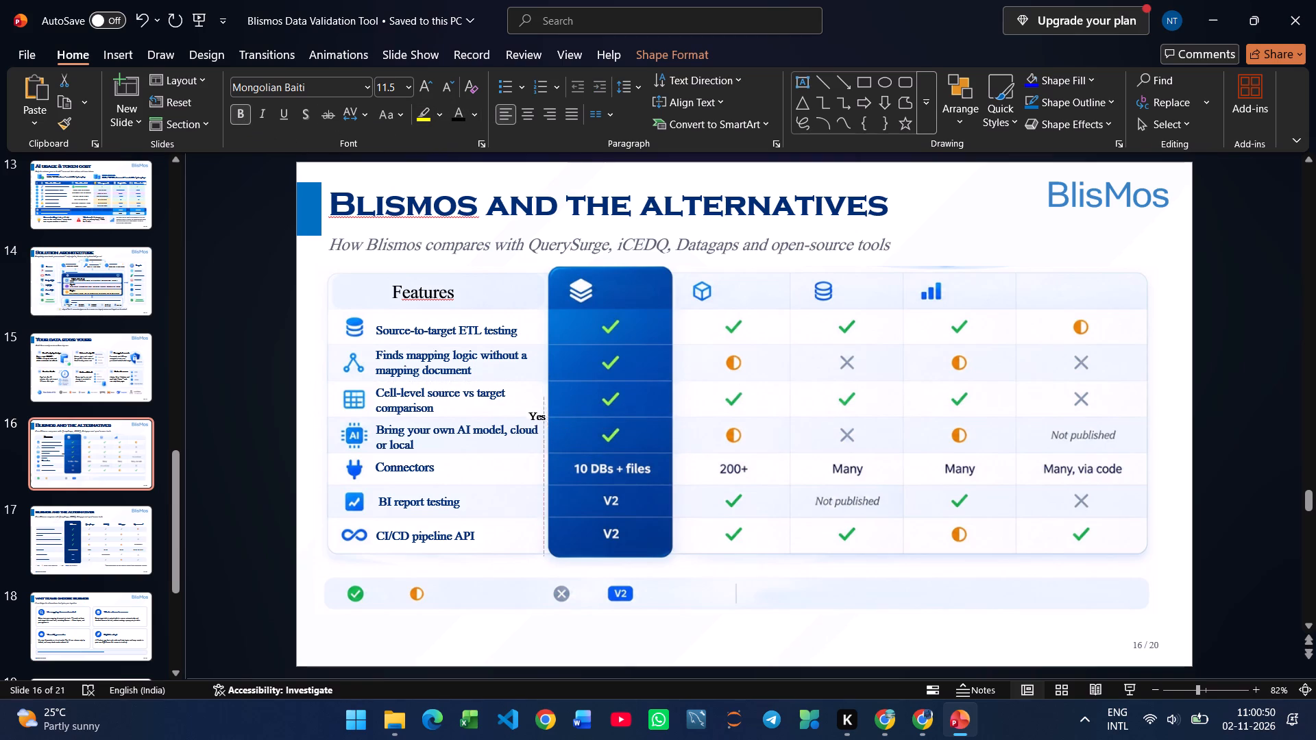
{"action": "left_click_drag", "start_coordinate": [550, 445], "coordinate": [396, 604]}
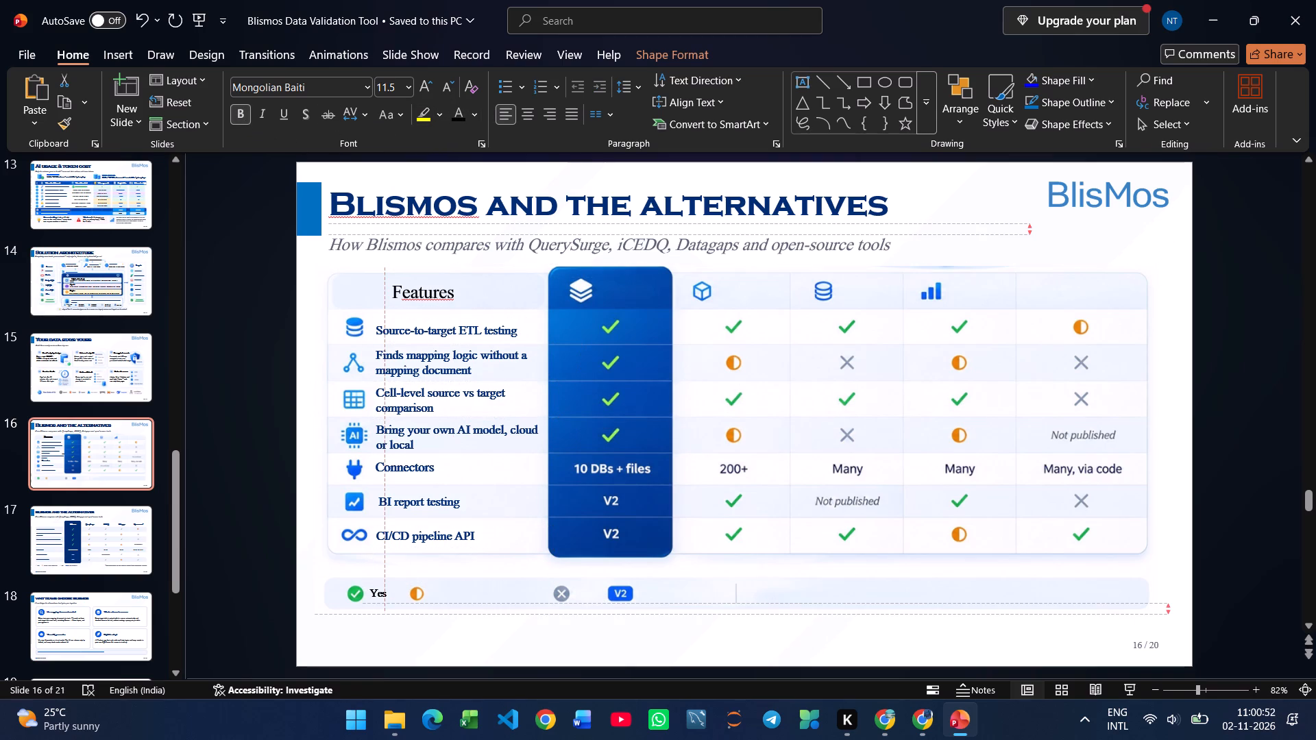
{"action": "left_click_drag", "start_coordinate": [396, 604], "coordinate": [396, 605]}
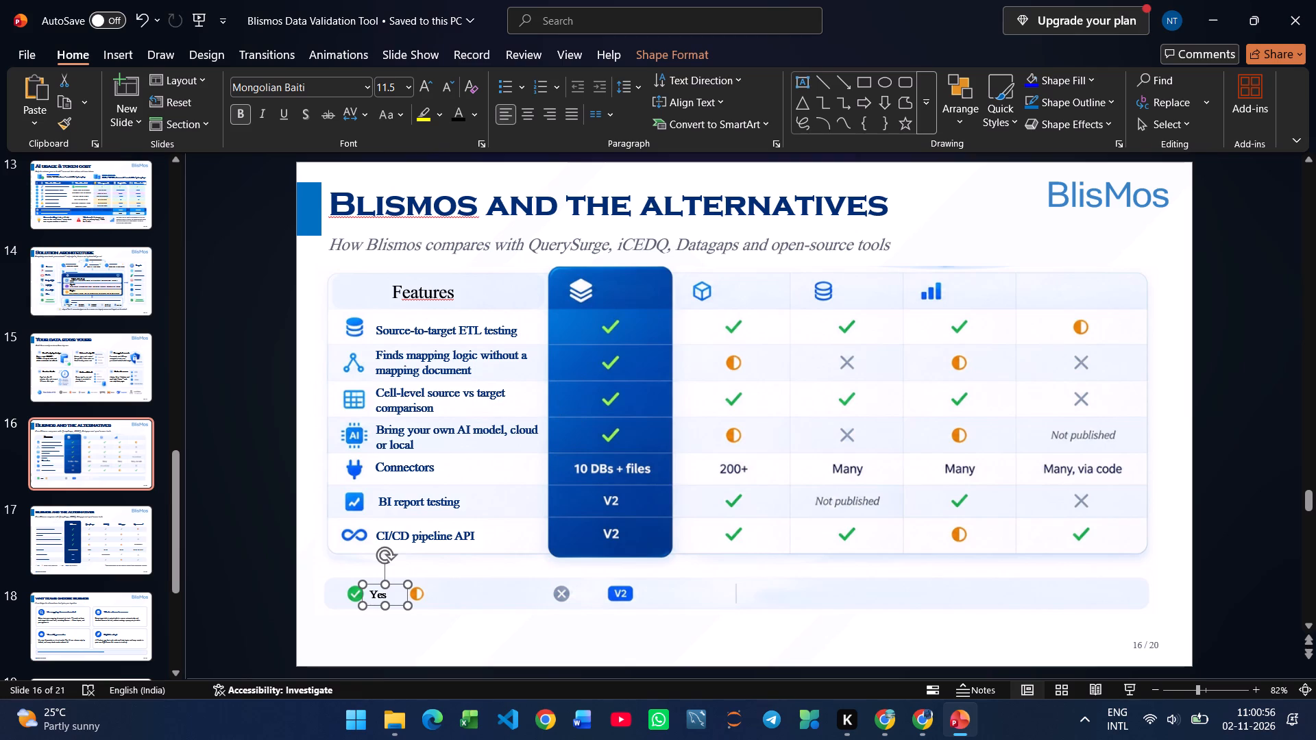
Copy the legend text "Partly / with conditions" from slide 17 and paste it onto slide 16.
{"action": "left_click", "coordinate": [91, 553]}
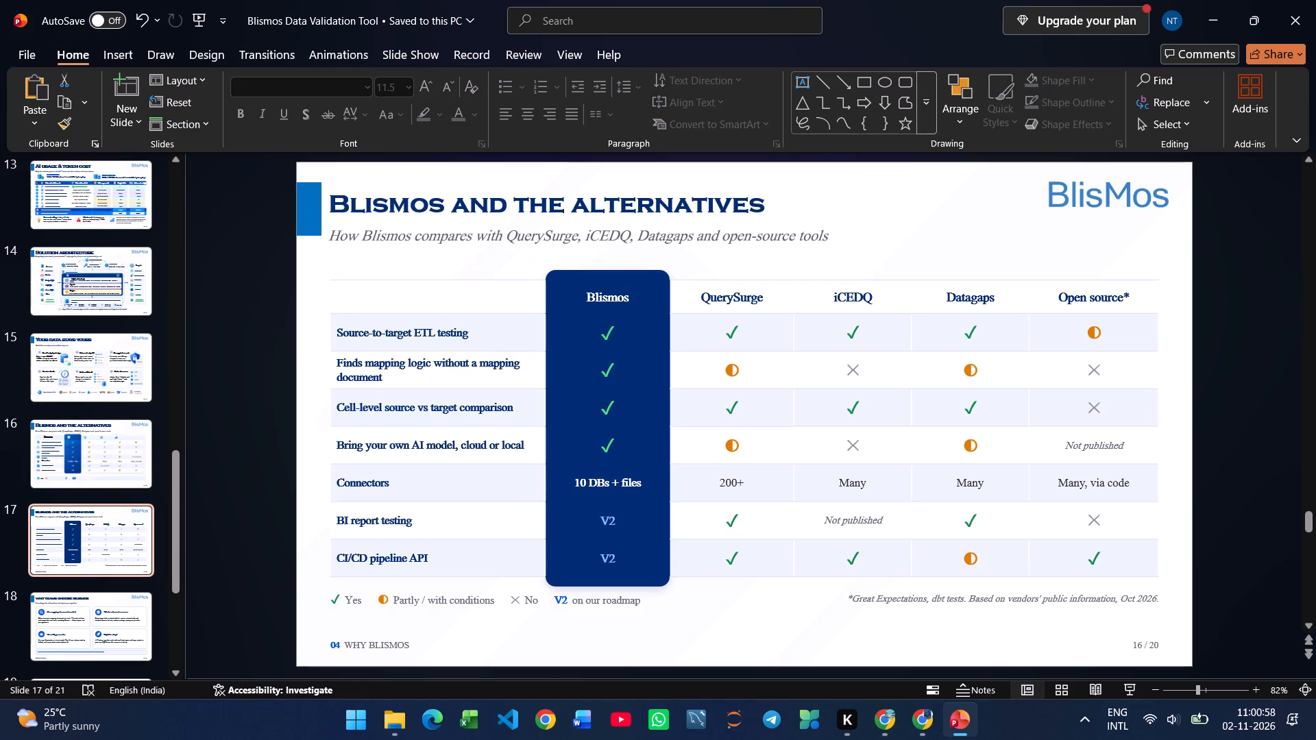
{"action": "left_click_drag", "start_coordinate": [496, 602], "coordinate": [395, 607]}
{"action": "key", "text": "ctrl+c"}
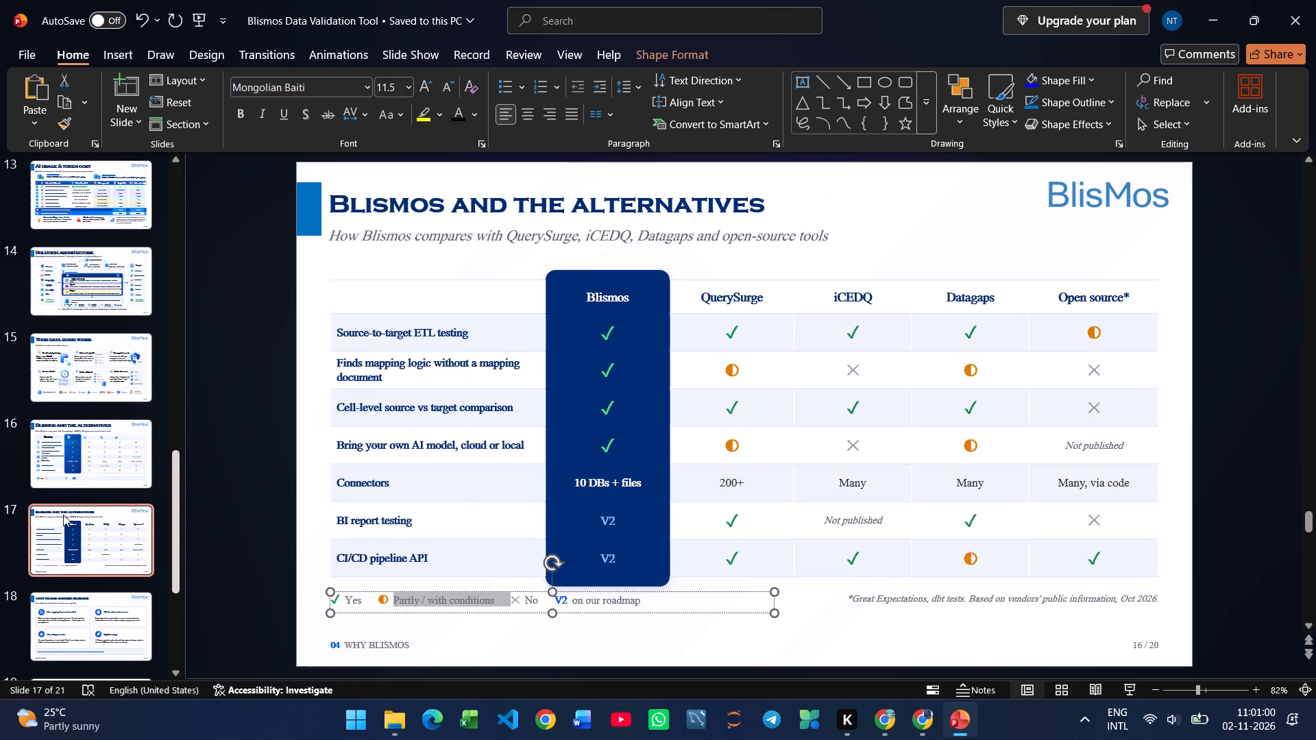
{"action": "left_click", "coordinate": [77, 465]}
{"action": "key", "text": "ctrl+v"}
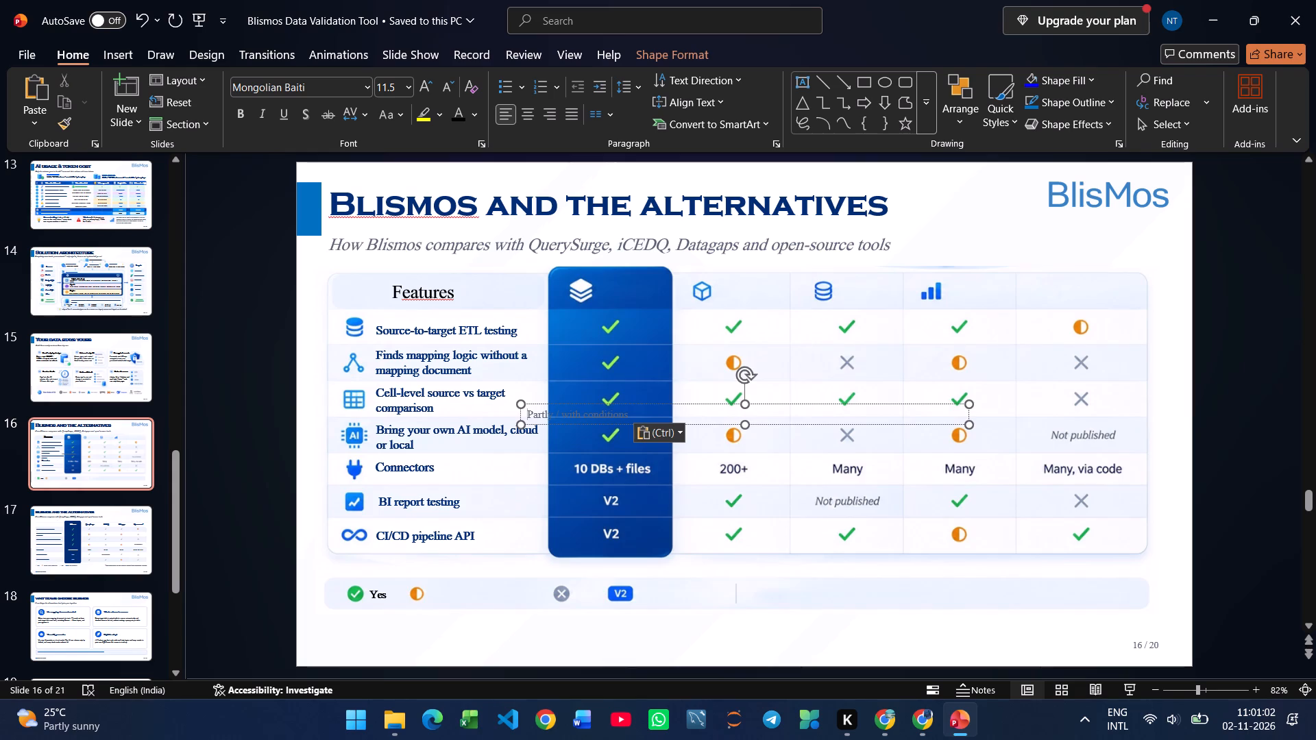
Narrow the "Partly / with conditions" text box, make its text black and bold, and place it beside the orange half-circle in the legend strip.
{"action": "left_click_drag", "start_coordinate": [971, 423], "coordinate": [646, 432]}
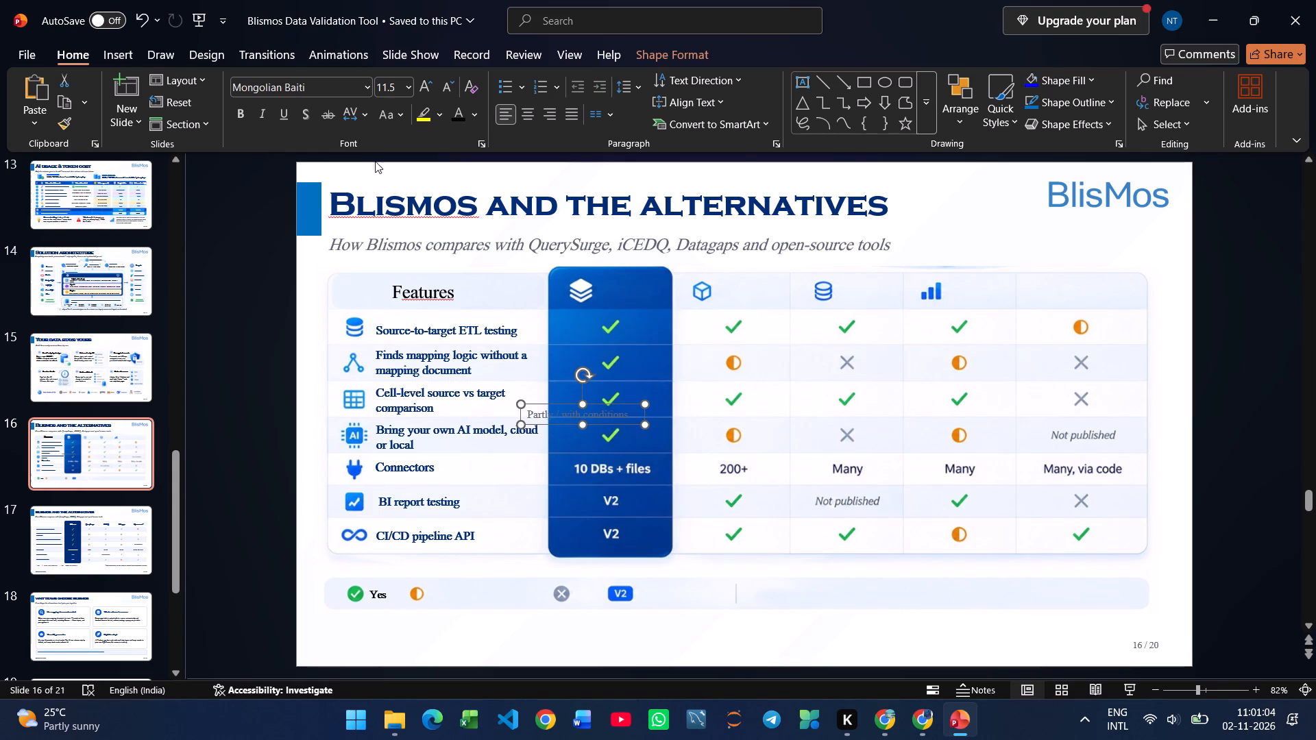
{"action": "left_click", "coordinate": [459, 117]}
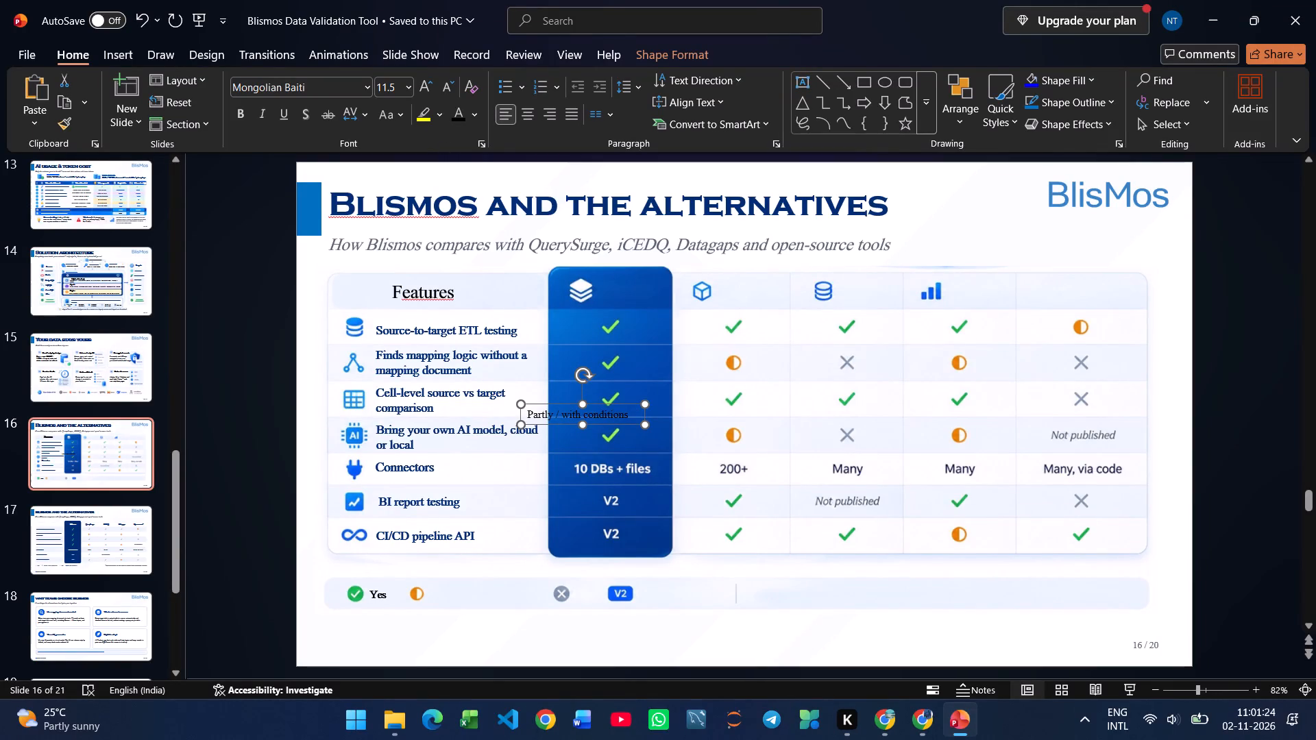
{"action": "left_click_drag", "start_coordinate": [619, 422], "coordinate": [523, 603]}
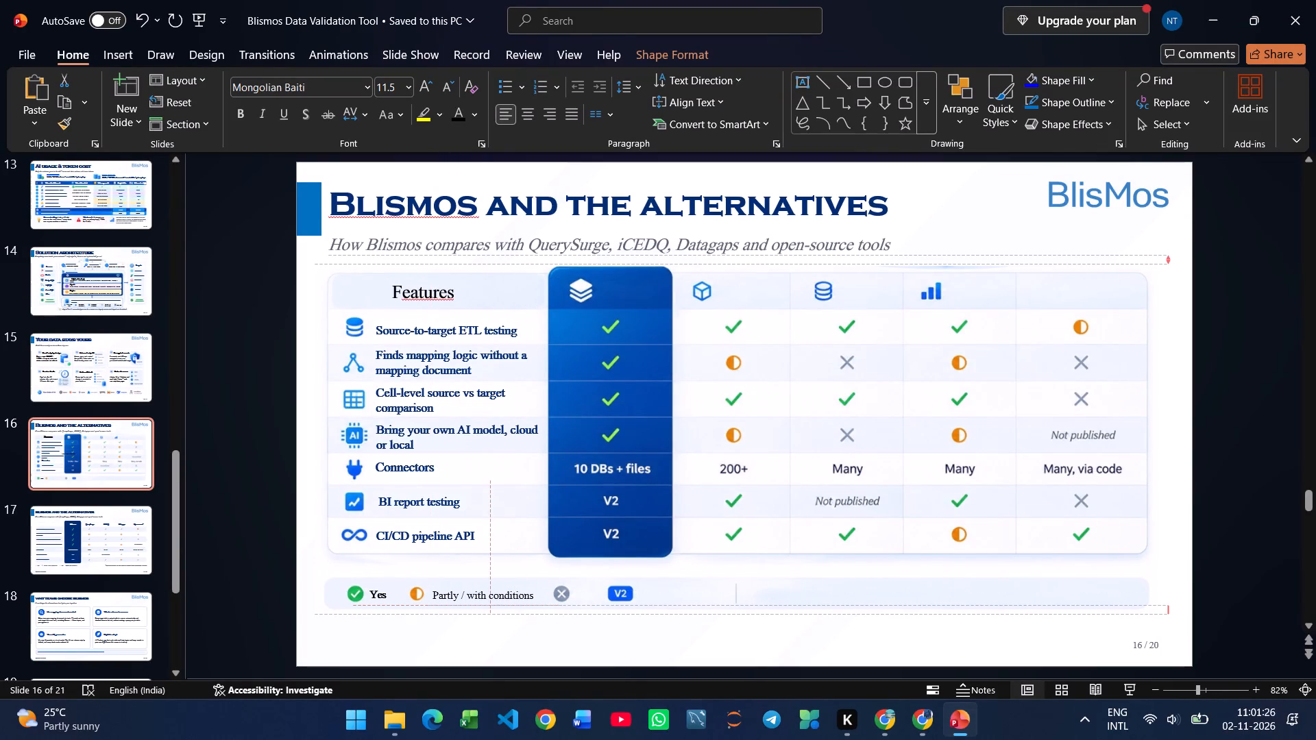
{"action": "left_click_drag", "start_coordinate": [523, 603], "coordinate": [521, 600]}
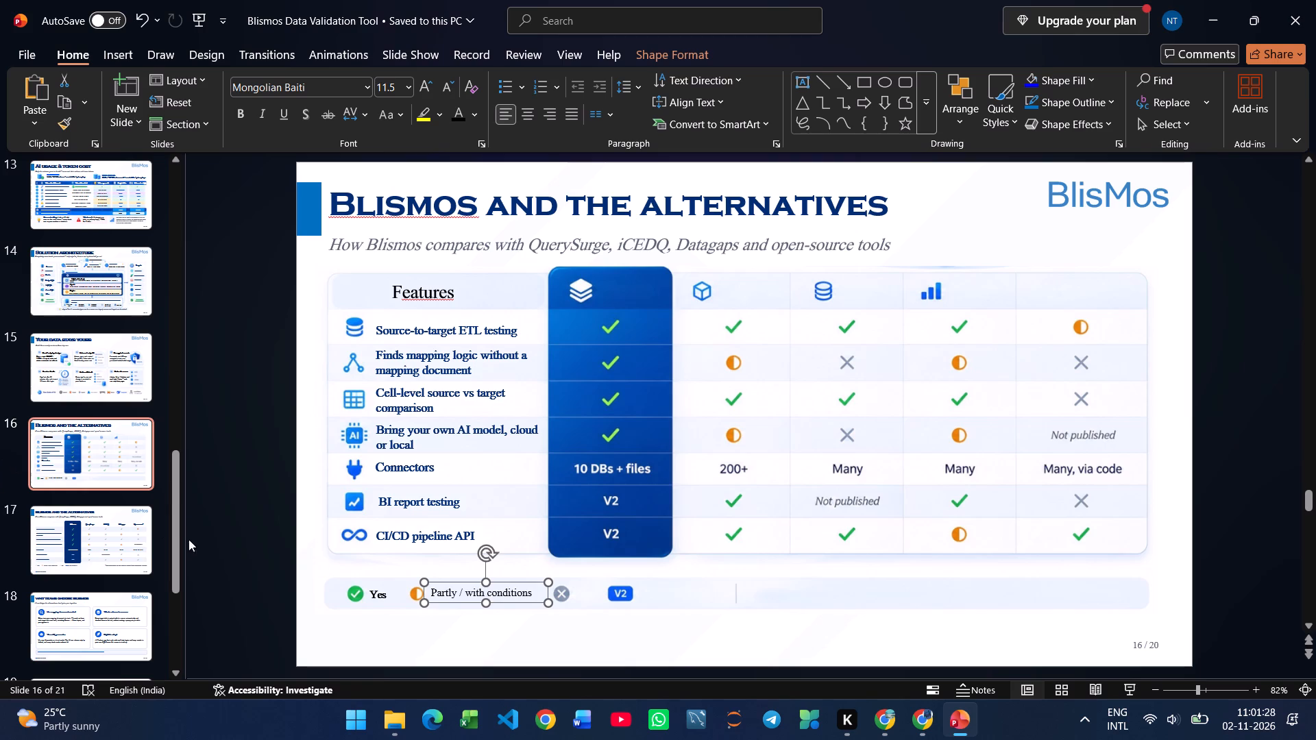
{"action": "left_click", "coordinate": [238, 110]}
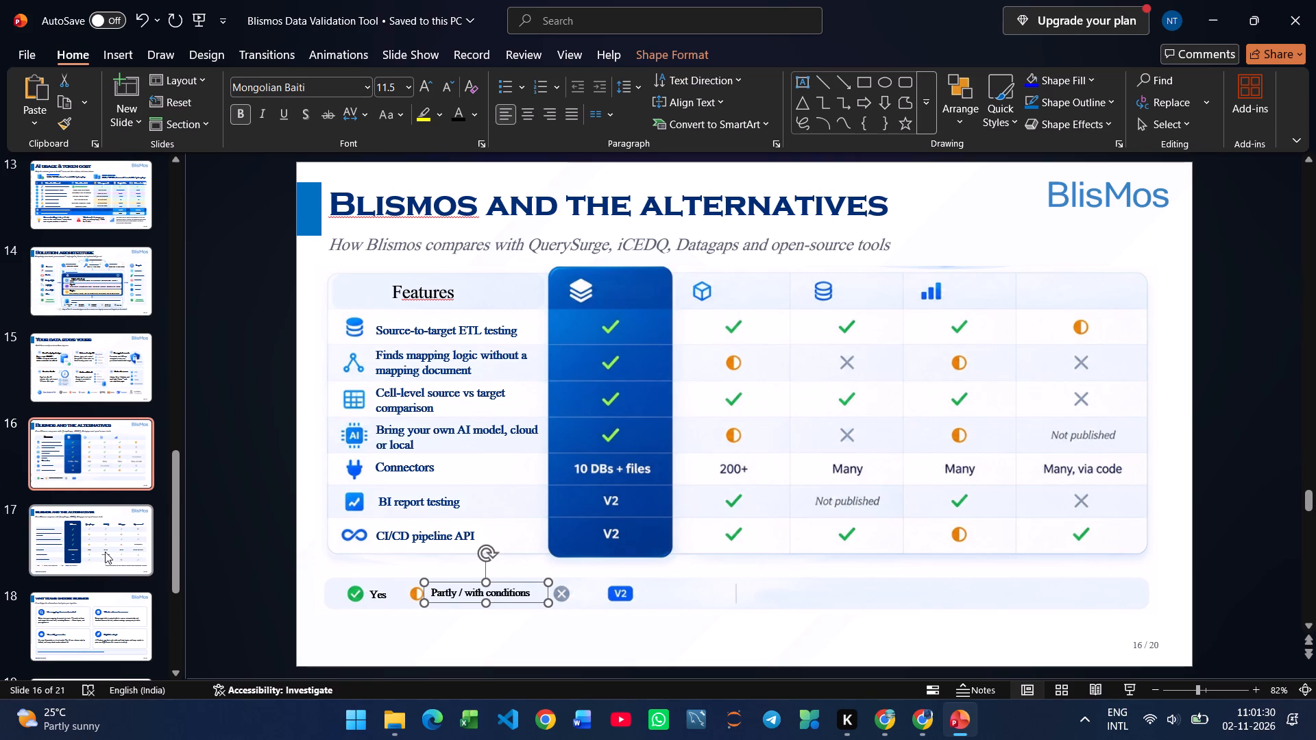
Copy the legend text "No" from slide 17 and paste it onto slide 16.
{"action": "left_click", "coordinate": [88, 536]}
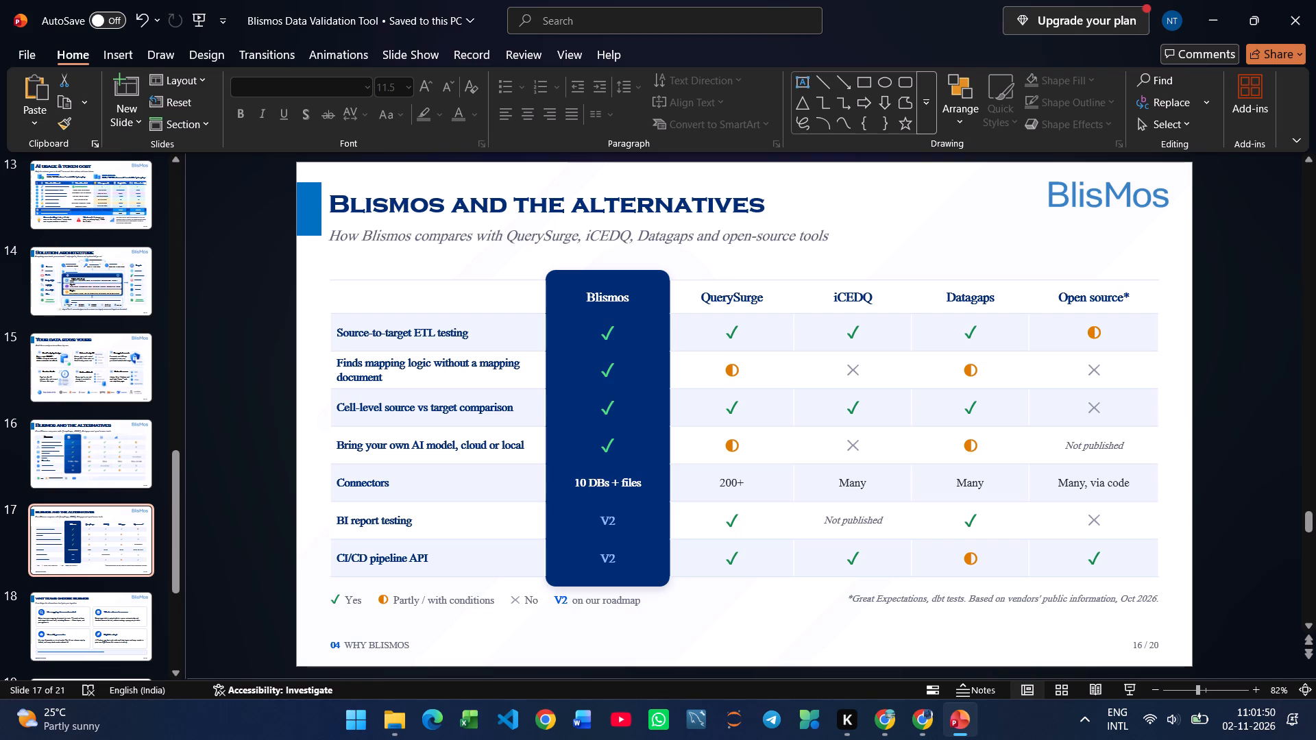
{"action": "left_click_drag", "start_coordinate": [541, 599], "coordinate": [526, 601]}
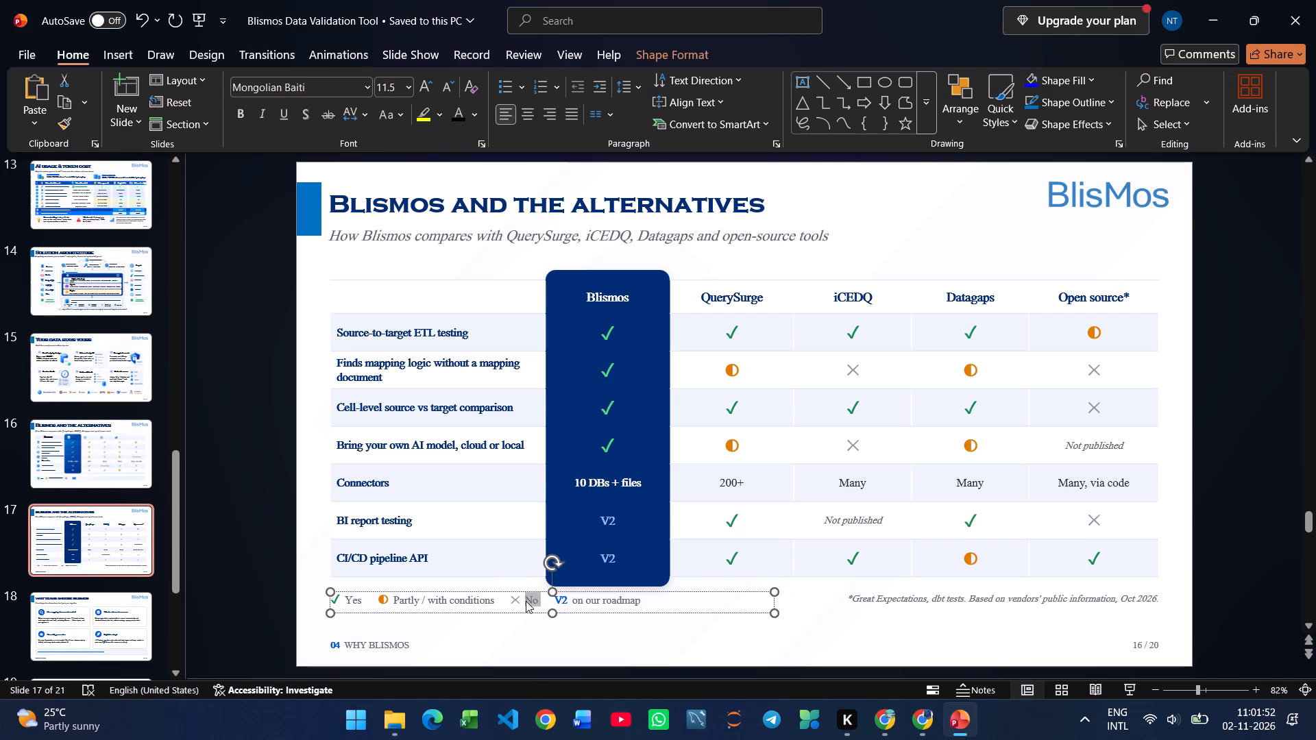
{"action": "key", "text": "ctrl+c"}
{"action": "left_click", "coordinate": [115, 477]}
{"action": "key", "text": "ctrl+v"}
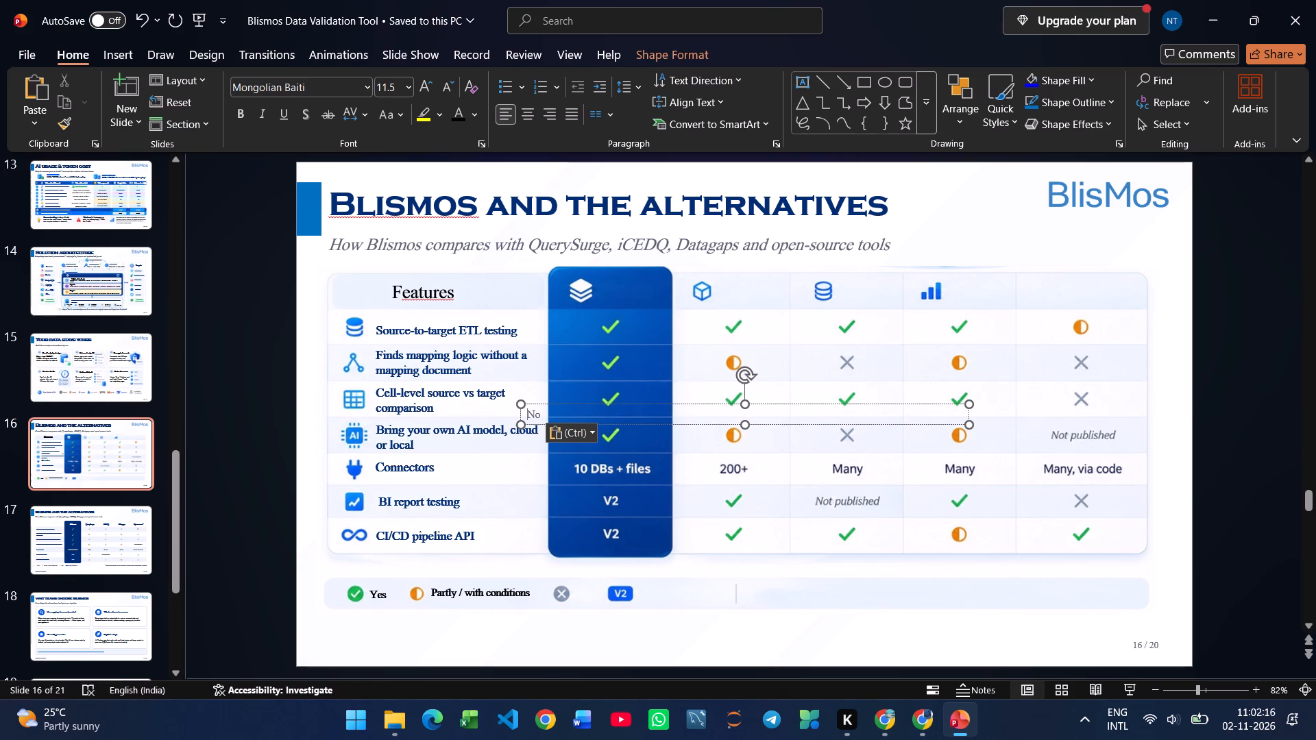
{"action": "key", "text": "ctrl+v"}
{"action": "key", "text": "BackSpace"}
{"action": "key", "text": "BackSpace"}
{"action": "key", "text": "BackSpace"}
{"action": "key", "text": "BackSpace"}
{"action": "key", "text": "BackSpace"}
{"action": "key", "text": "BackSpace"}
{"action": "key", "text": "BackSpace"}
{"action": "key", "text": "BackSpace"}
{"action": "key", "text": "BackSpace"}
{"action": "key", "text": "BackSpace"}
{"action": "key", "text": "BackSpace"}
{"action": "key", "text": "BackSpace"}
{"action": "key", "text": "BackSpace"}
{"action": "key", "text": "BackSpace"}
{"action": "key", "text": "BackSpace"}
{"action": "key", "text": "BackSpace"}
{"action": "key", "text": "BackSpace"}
Narrow the "No" text box, make its text black and bold, and place it beside the grey cross in the legend strip.
{"action": "left_click_drag", "start_coordinate": [966, 424], "coordinate": [834, 422]}
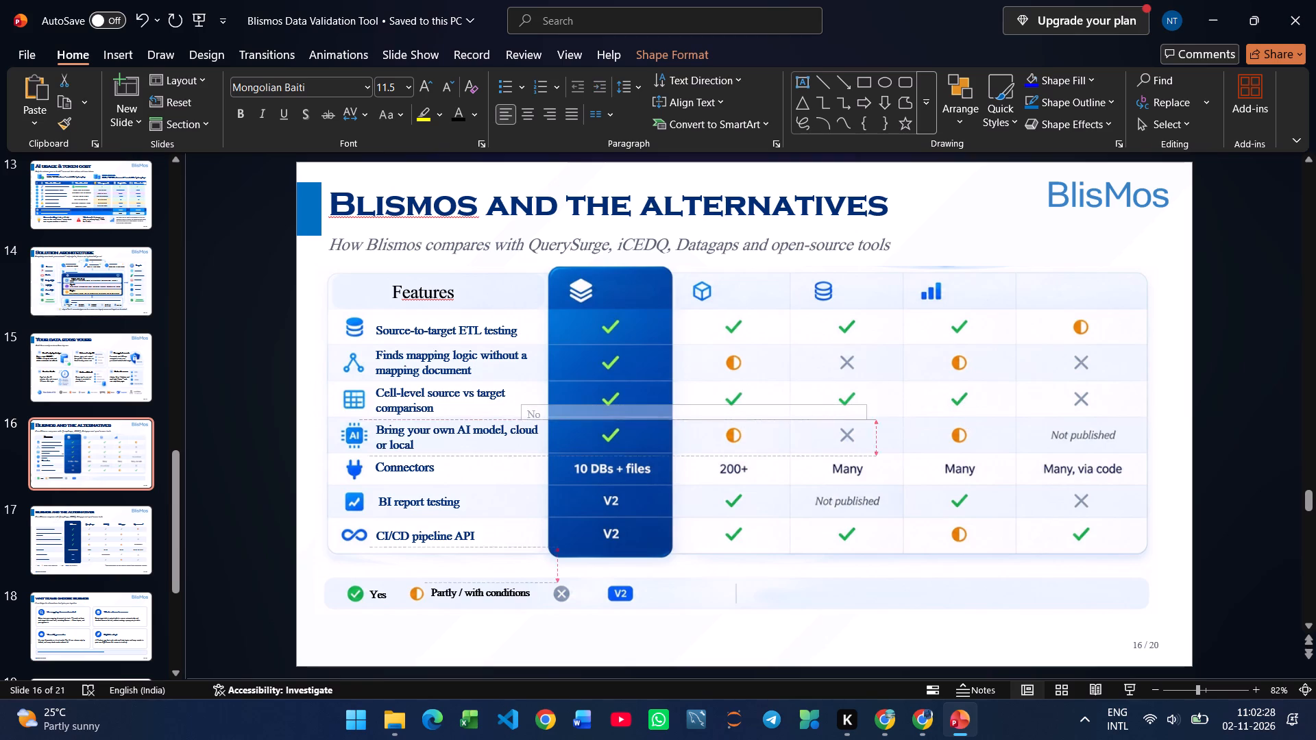
{"action": "left_click_drag", "start_coordinate": [834, 422], "coordinate": [583, 422]}
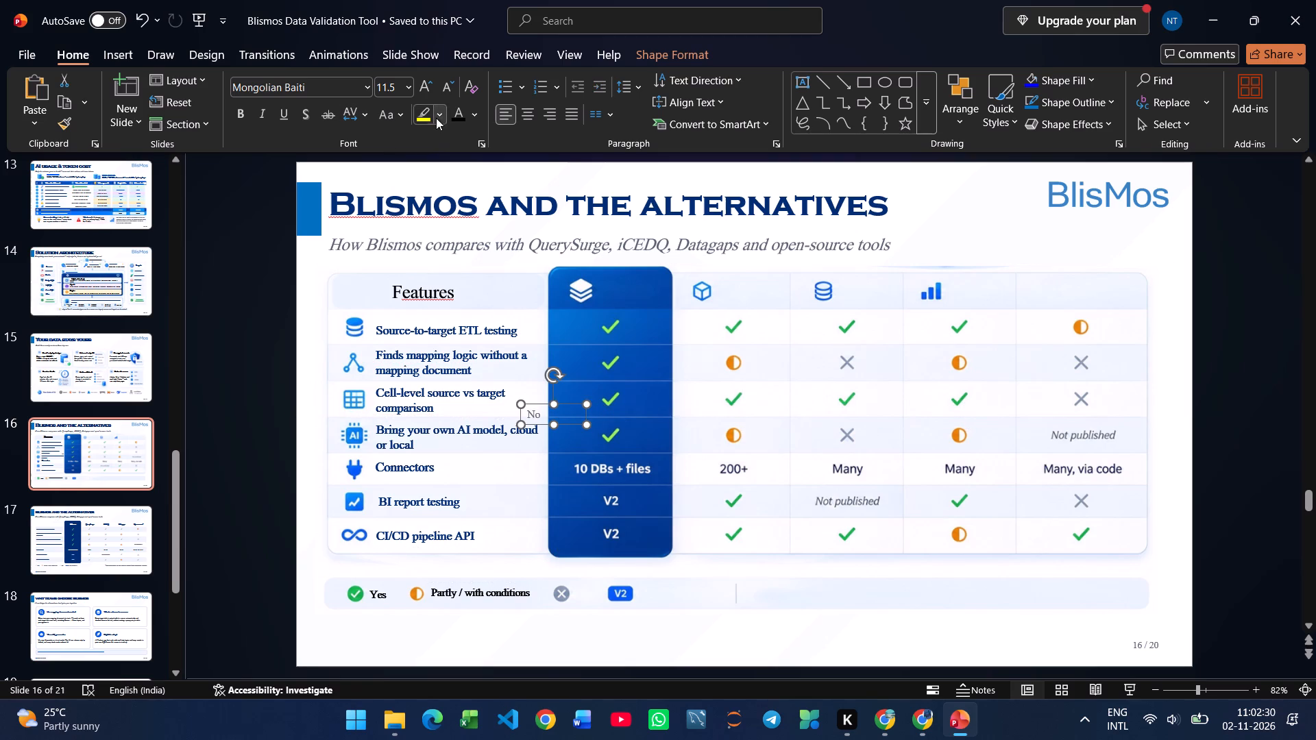
{"action": "left_click", "coordinate": [452, 117]}
{"action": "left_click", "coordinate": [239, 105]}
{"action": "left_click_drag", "start_coordinate": [588, 423], "coordinate": [571, 428]}
{"action": "left_click_drag", "start_coordinate": [558, 423], "coordinate": [609, 475]}
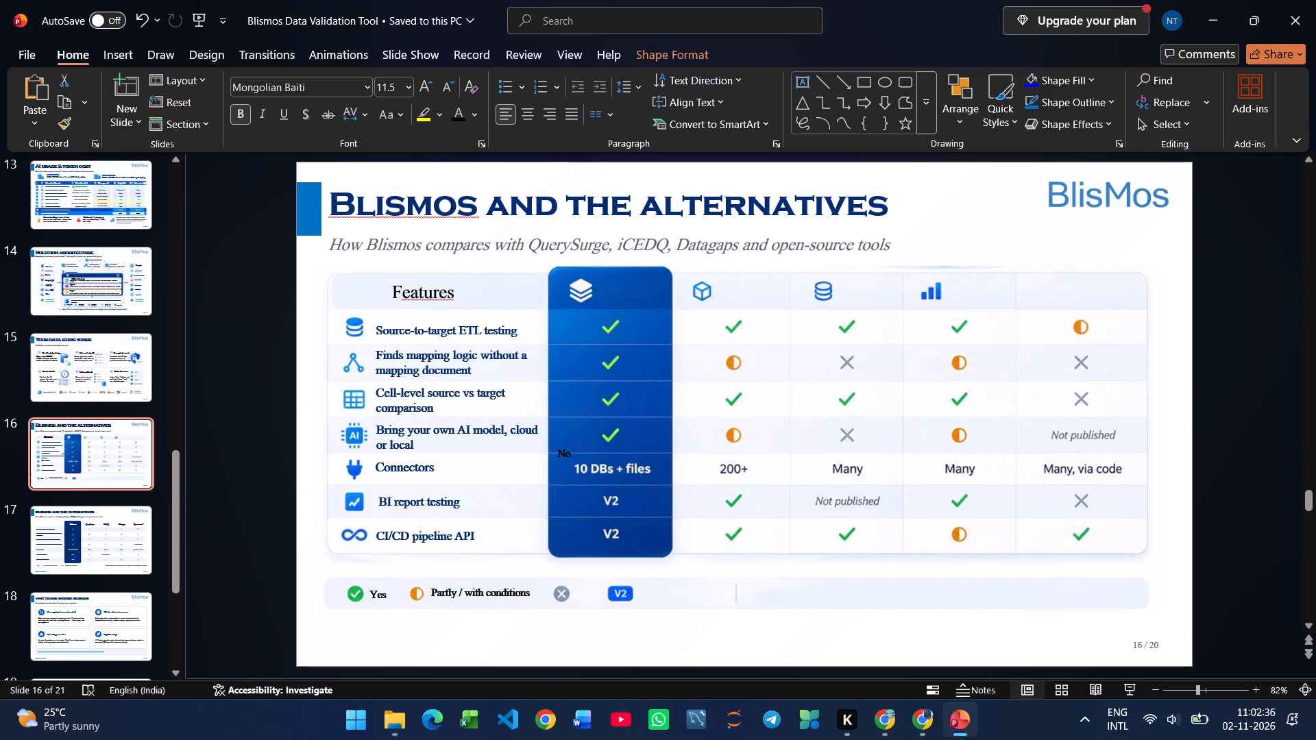
{"action": "left_click_drag", "start_coordinate": [609, 475], "coordinate": [608, 602]}
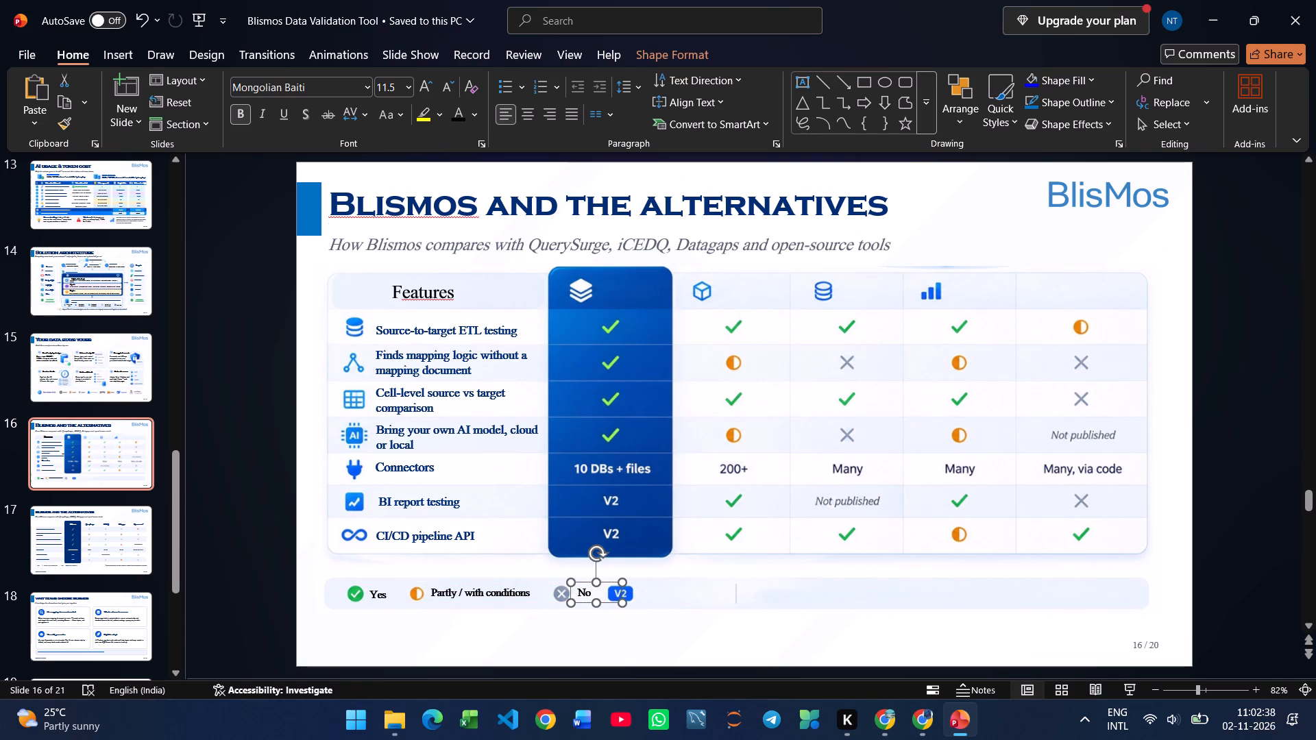
Copy the legend text "on our roadmap" from slide 17 and paste it onto slide 16.
{"action": "left_click", "coordinate": [95, 553]}
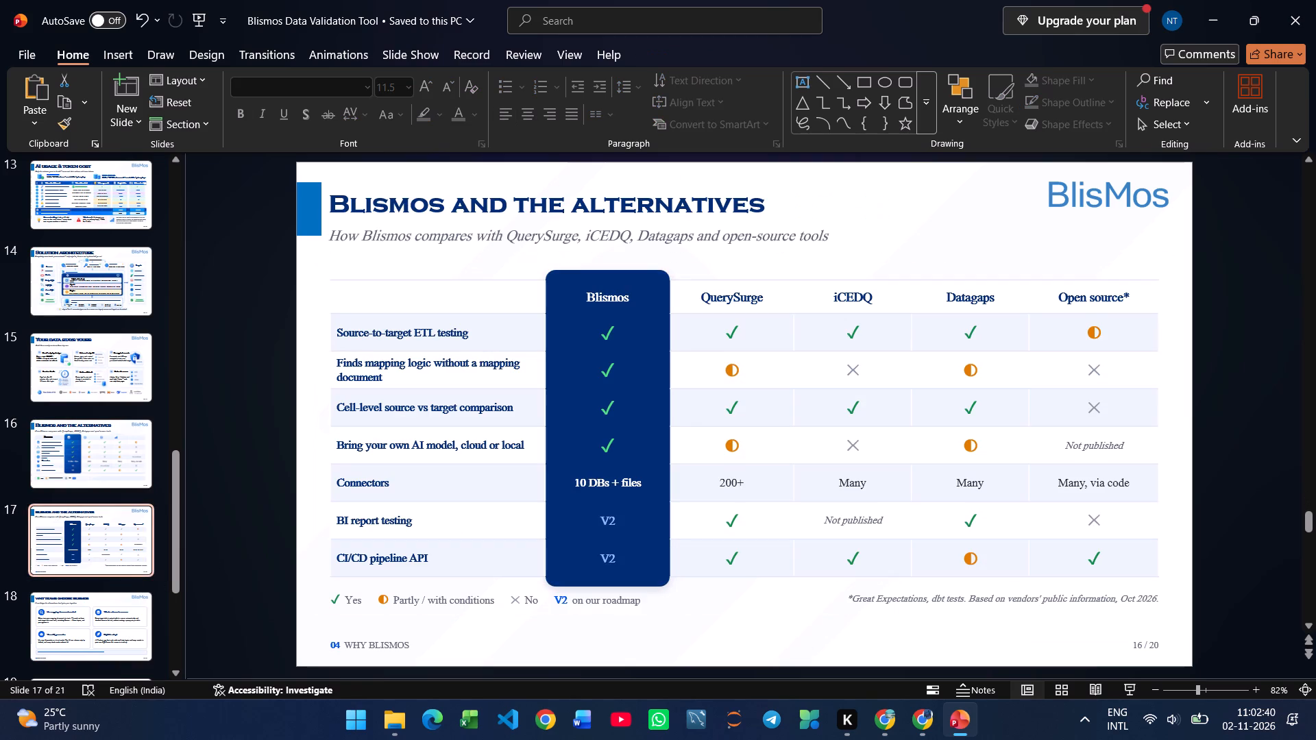
{"action": "left_click_drag", "start_coordinate": [574, 604], "coordinate": [607, 601]}
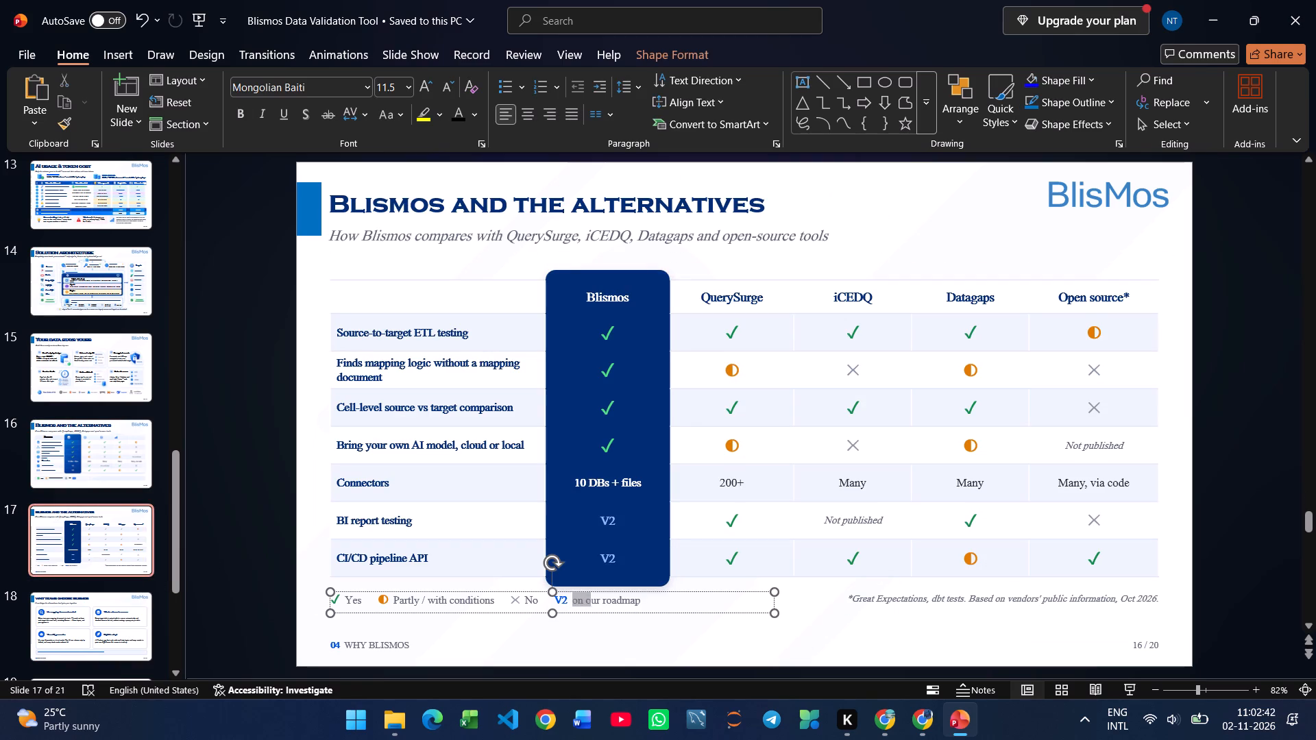
{"action": "left_click_drag", "start_coordinate": [607, 601], "coordinate": [637, 600]}
{"action": "key", "text": "ctrl+c"}
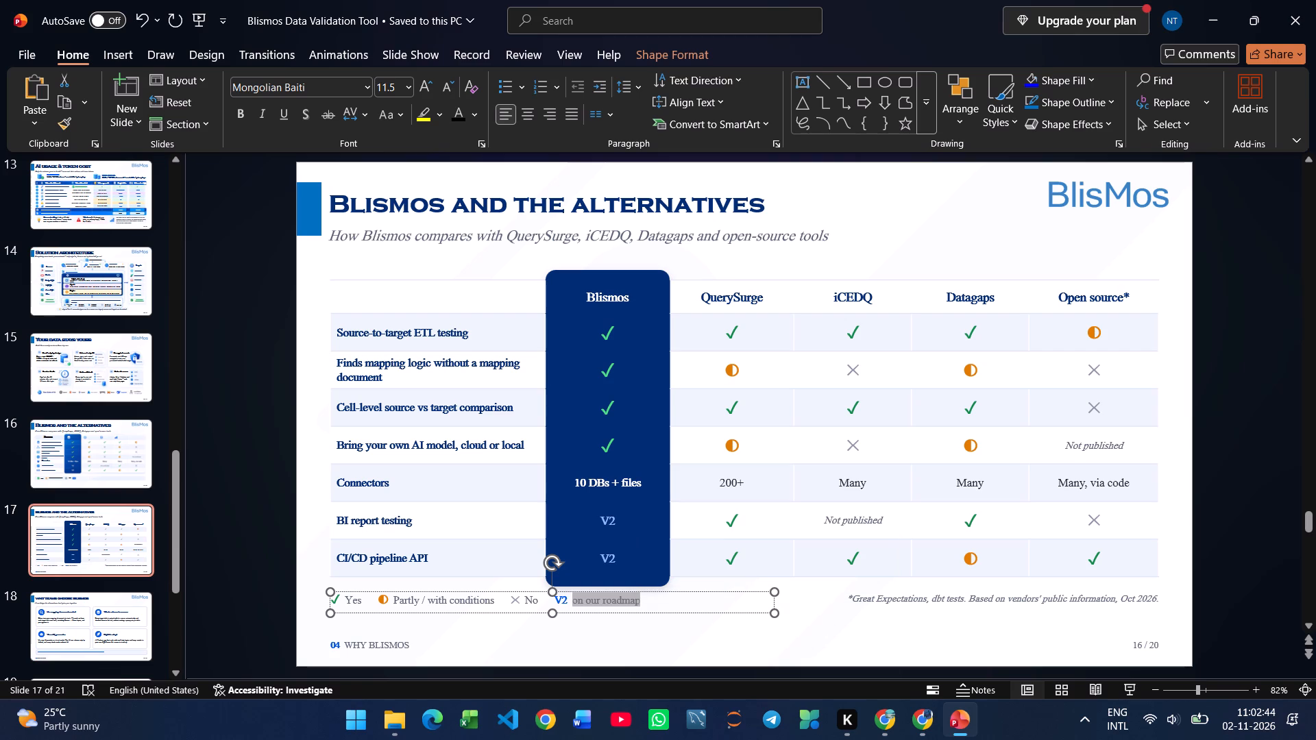
{"action": "key", "text": "ctrl+c"}
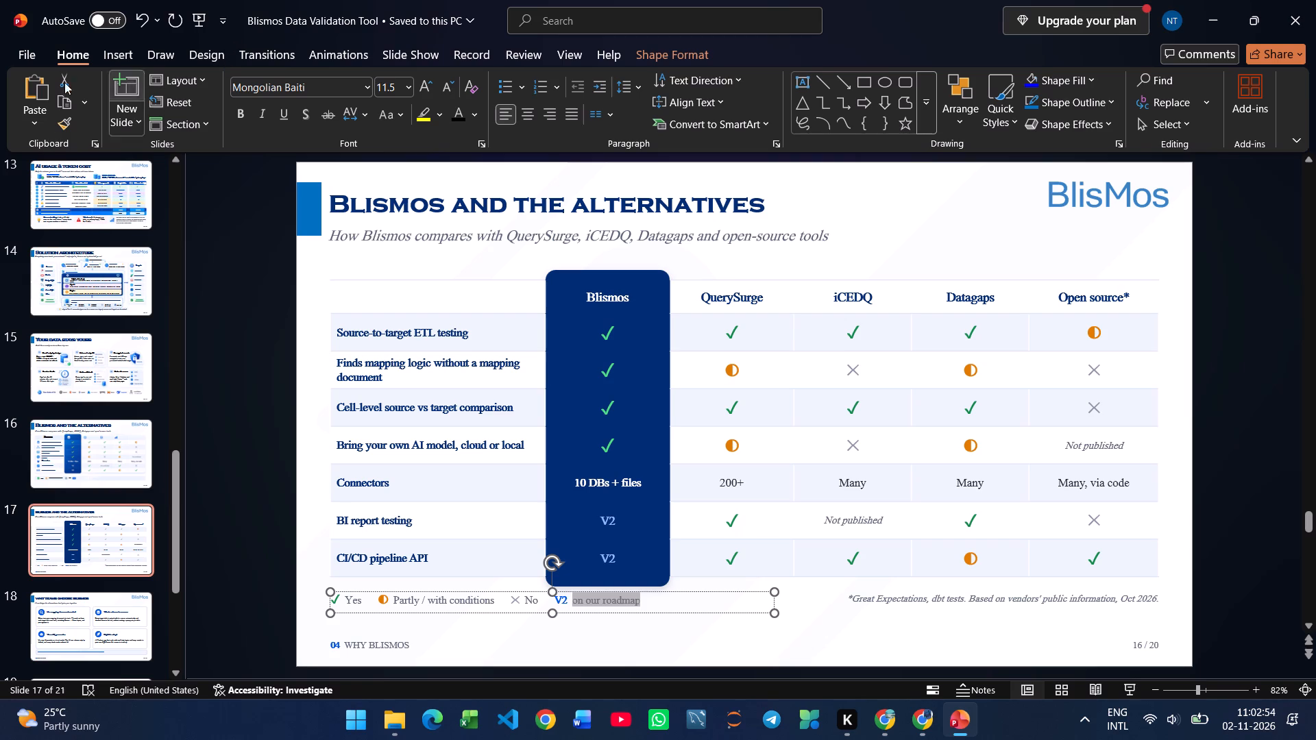
{"action": "left_click", "coordinate": [79, 501]}
{"action": "left_click", "coordinate": [98, 470]}
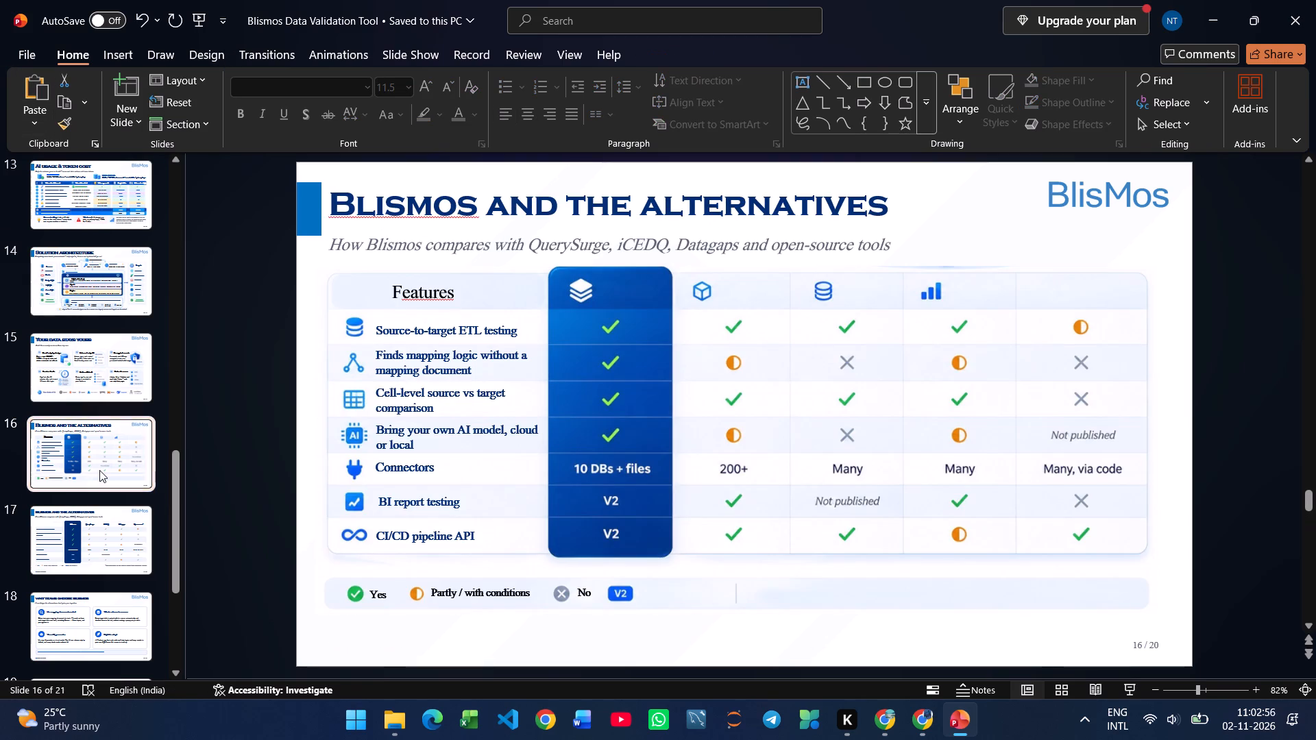
{"action": "key", "text": "ctrl+v"}
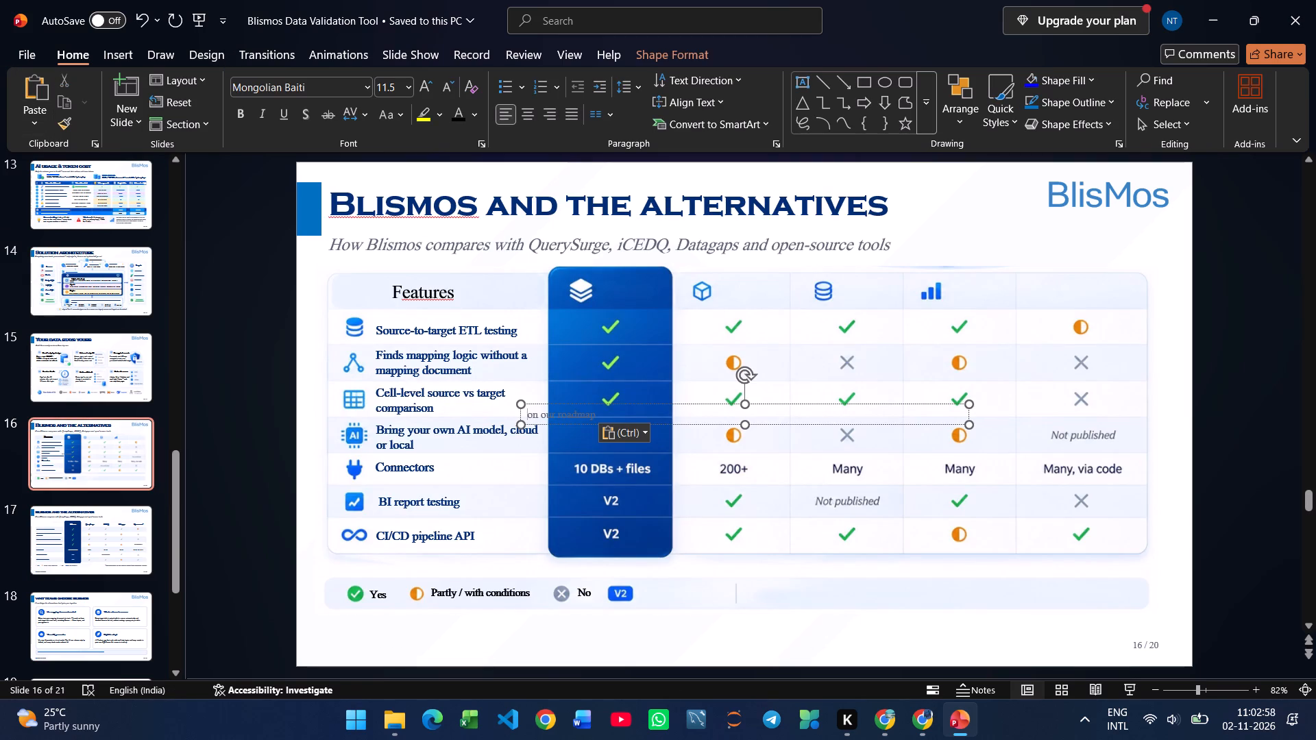
Make the "on our roadmap" text bold and black, narrow its box, and place it beside the V2 badge in the legend strip.
{"action": "left_click", "coordinate": [563, 425]}
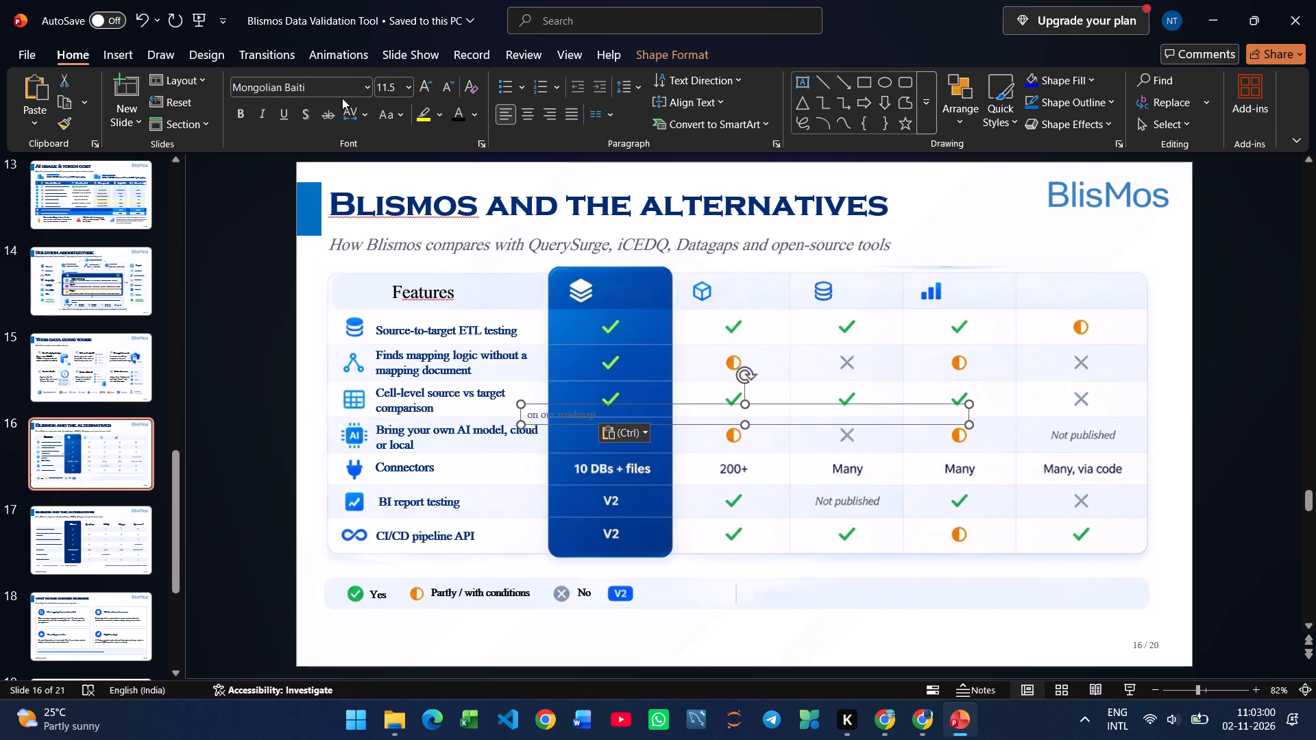
{"action": "left_click", "coordinate": [239, 111]}
{"action": "left_click", "coordinate": [460, 110]}
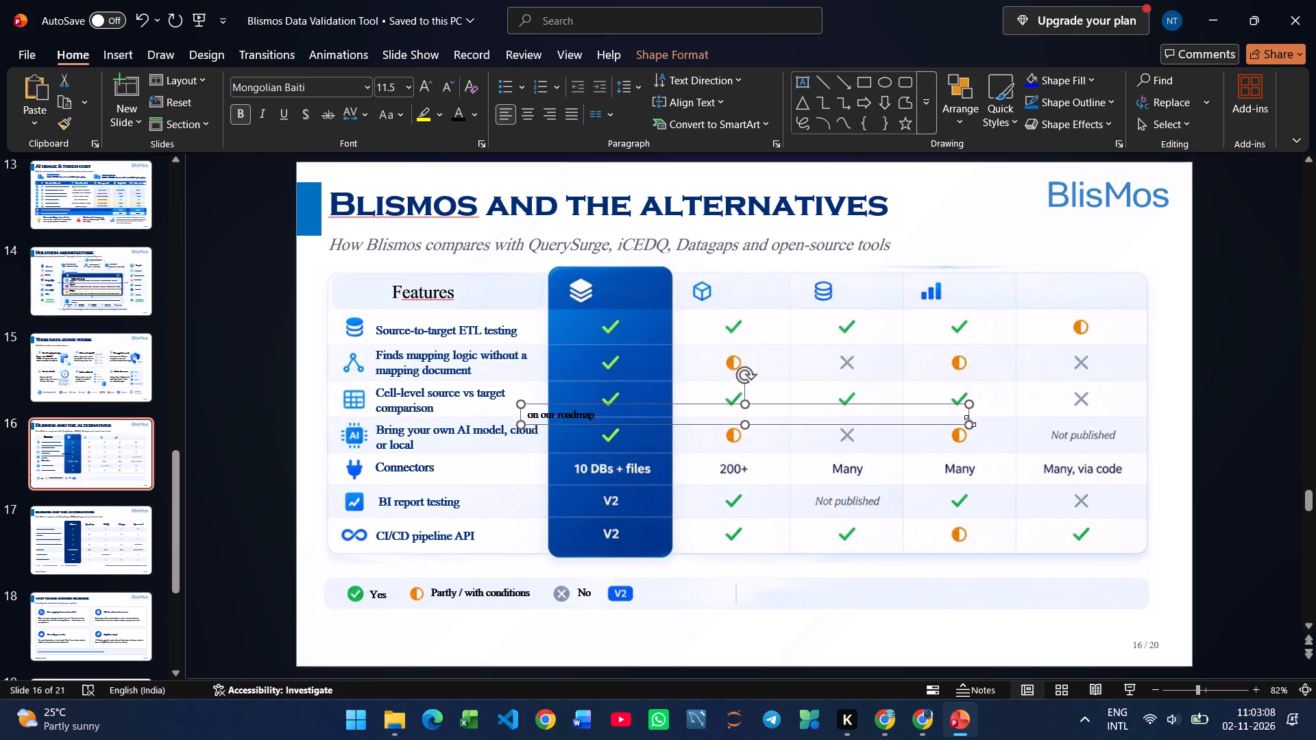
{"action": "left_click_drag", "start_coordinate": [968, 424], "coordinate": [626, 430]}
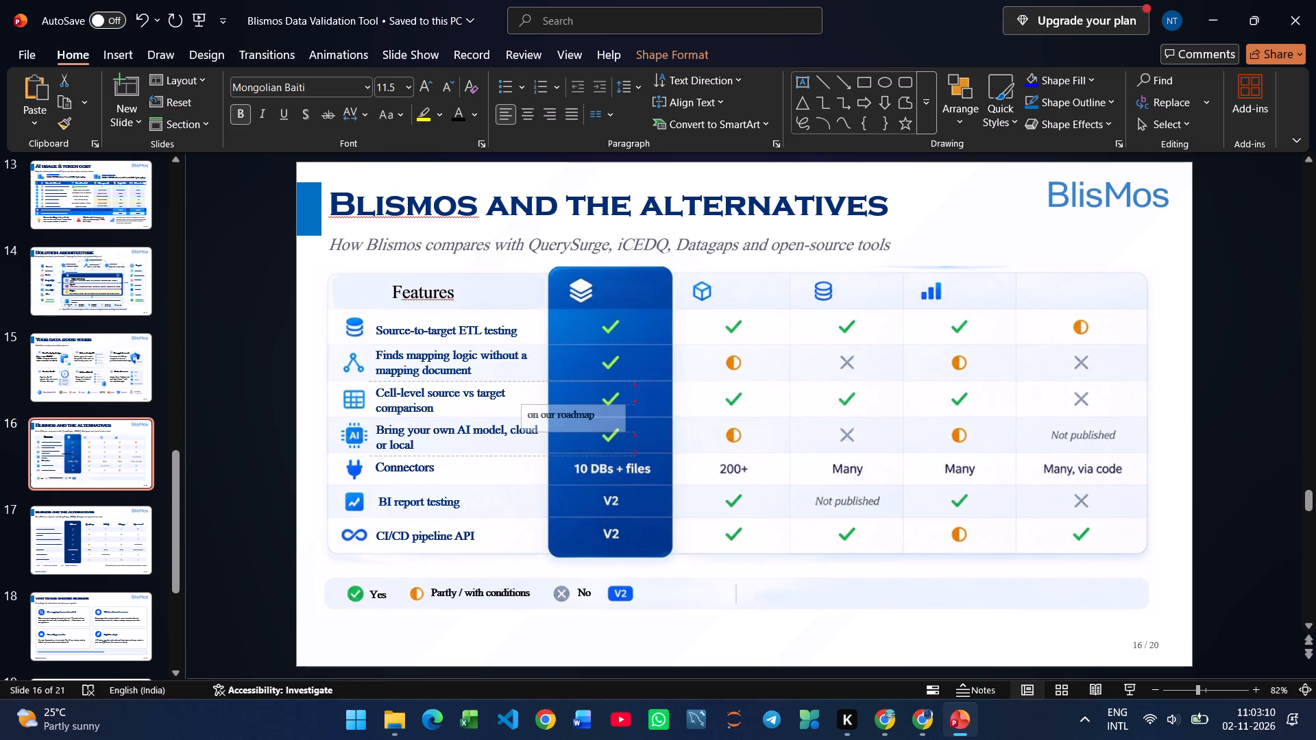
{"action": "left_click_drag", "start_coordinate": [626, 430], "coordinate": [617, 420]}
{"action": "left_click_drag", "start_coordinate": [596, 425], "coordinate": [722, 607]}
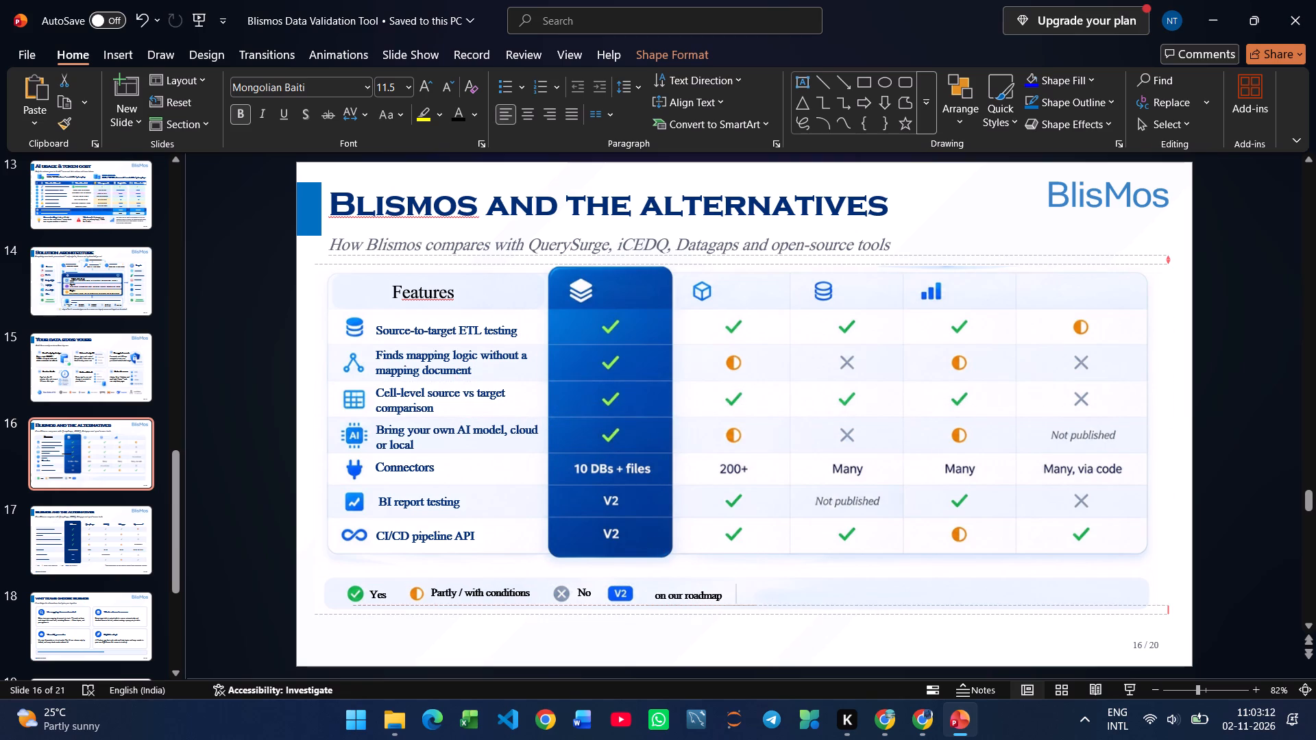
{"action": "left_click_drag", "start_coordinate": [722, 607], "coordinate": [705, 602]}
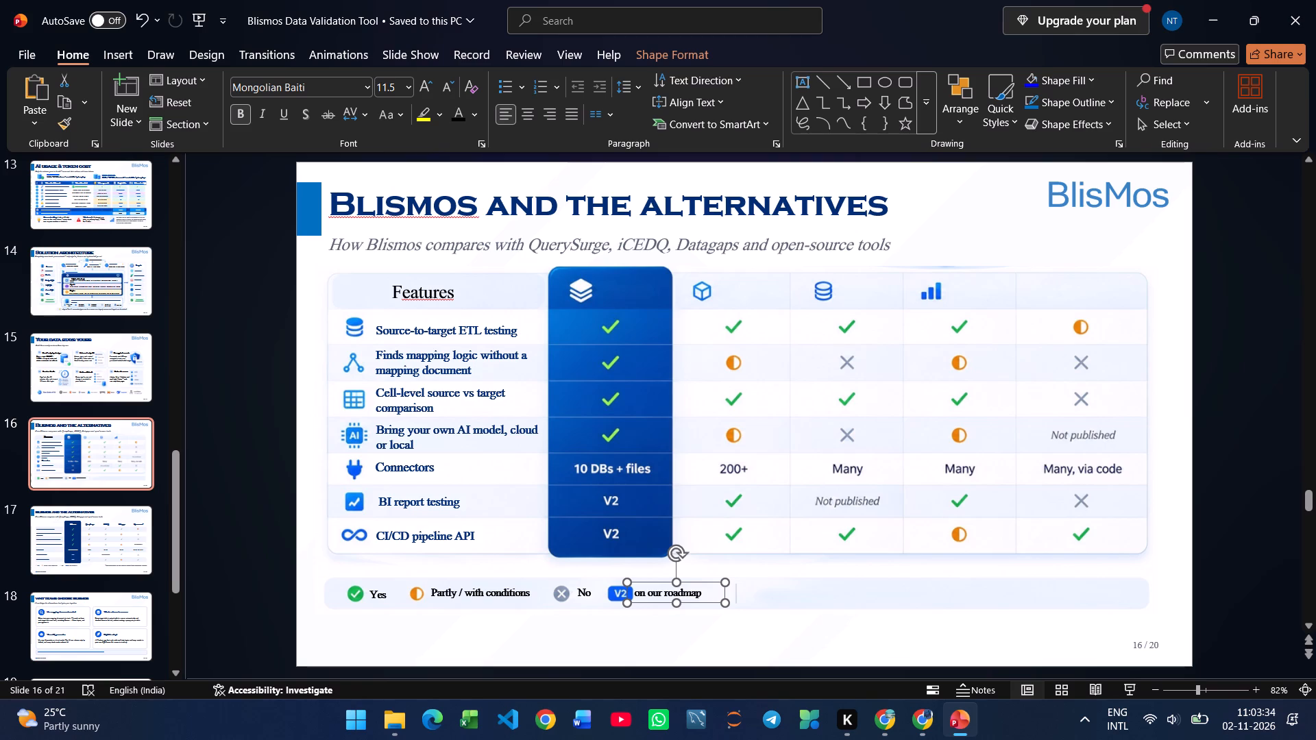
Copy the footnote "Great Expectations, dbt tests. Based on vendors' public information, Oct 2026." from slide 17, without its asterisk, and paste it onto slide 16.
{"action": "left_click", "coordinate": [85, 454]}
{"action": "left_click", "coordinate": [110, 547]}
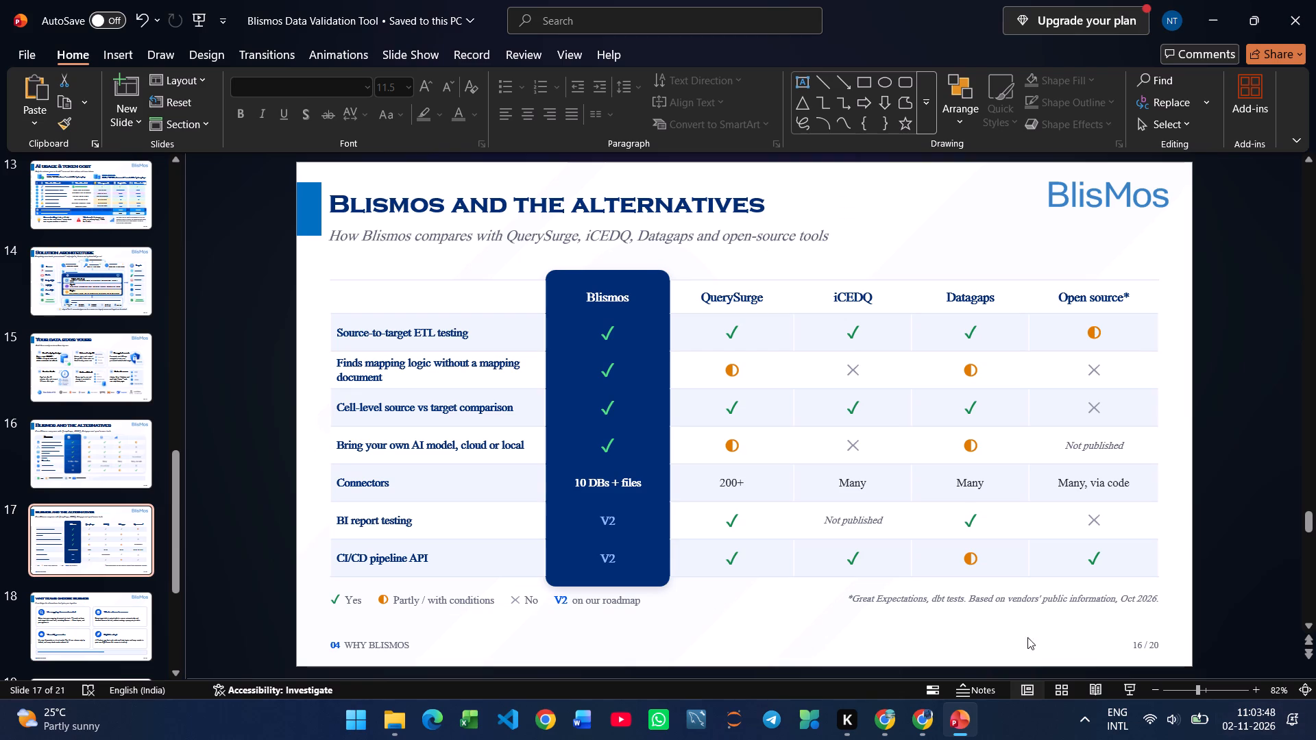
{"action": "left_click_drag", "start_coordinate": [853, 598], "coordinate": [1153, 610]}
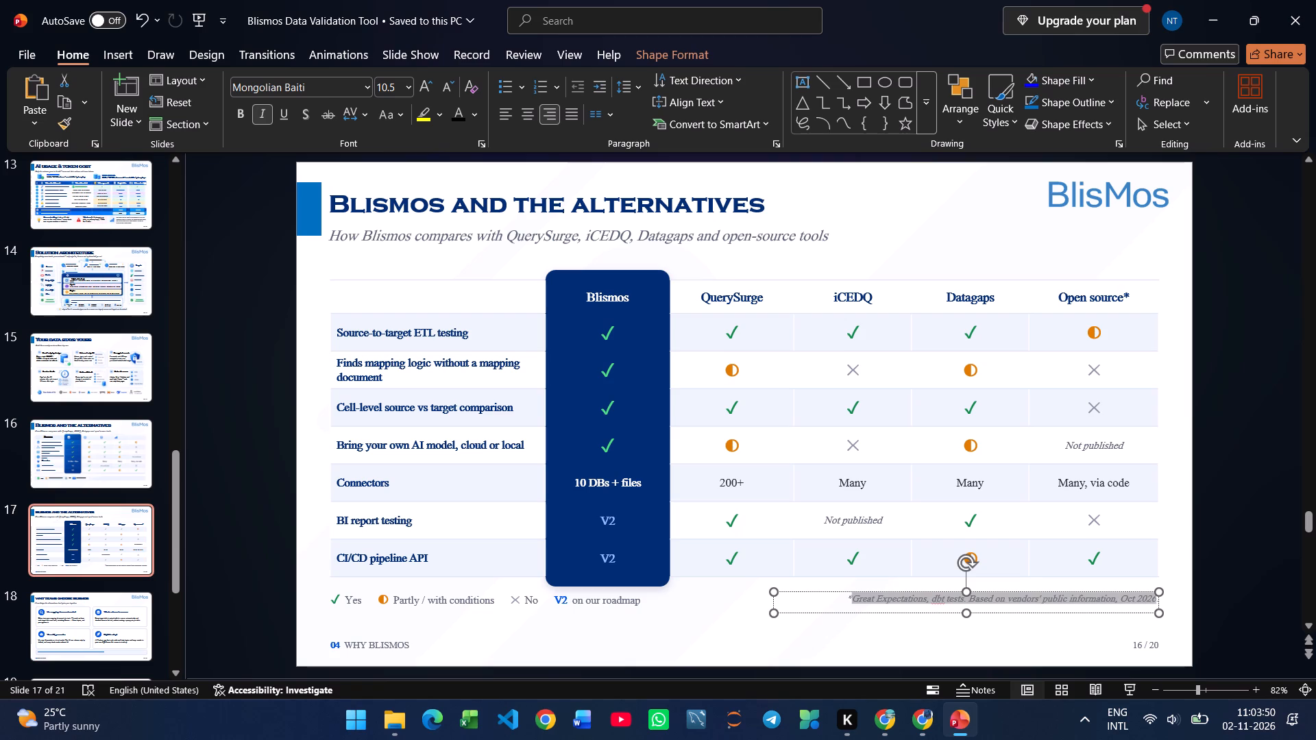
{"action": "left_click_drag", "start_coordinate": [1153, 610], "coordinate": [1165, 610]}
{"action": "key", "text": "ctrl+c"}
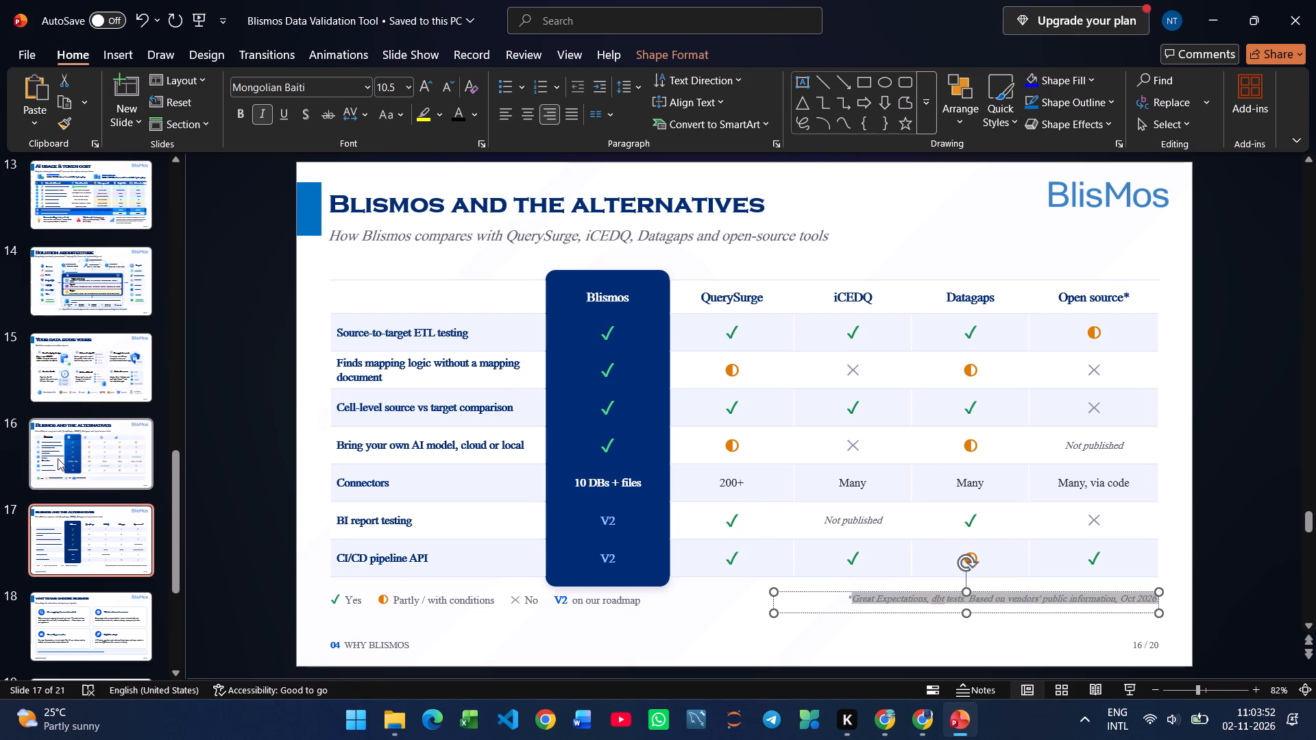
{"action": "left_click", "coordinate": [58, 458]}
{"action": "key", "text": "ctrl+v"}
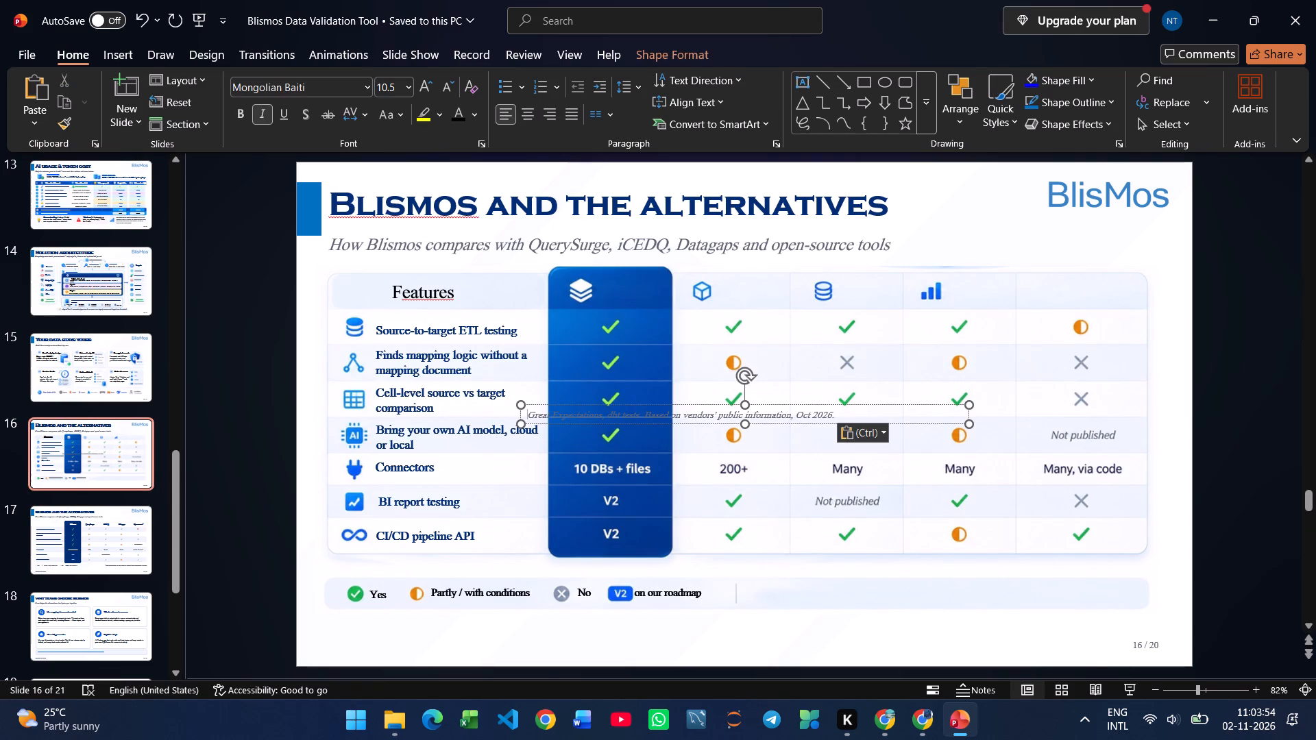
Make the pasted footnote black and bold, and place it after the divider line in the legend strip.
{"action": "left_click", "coordinate": [245, 116]}
{"action": "left_click", "coordinate": [460, 114]}
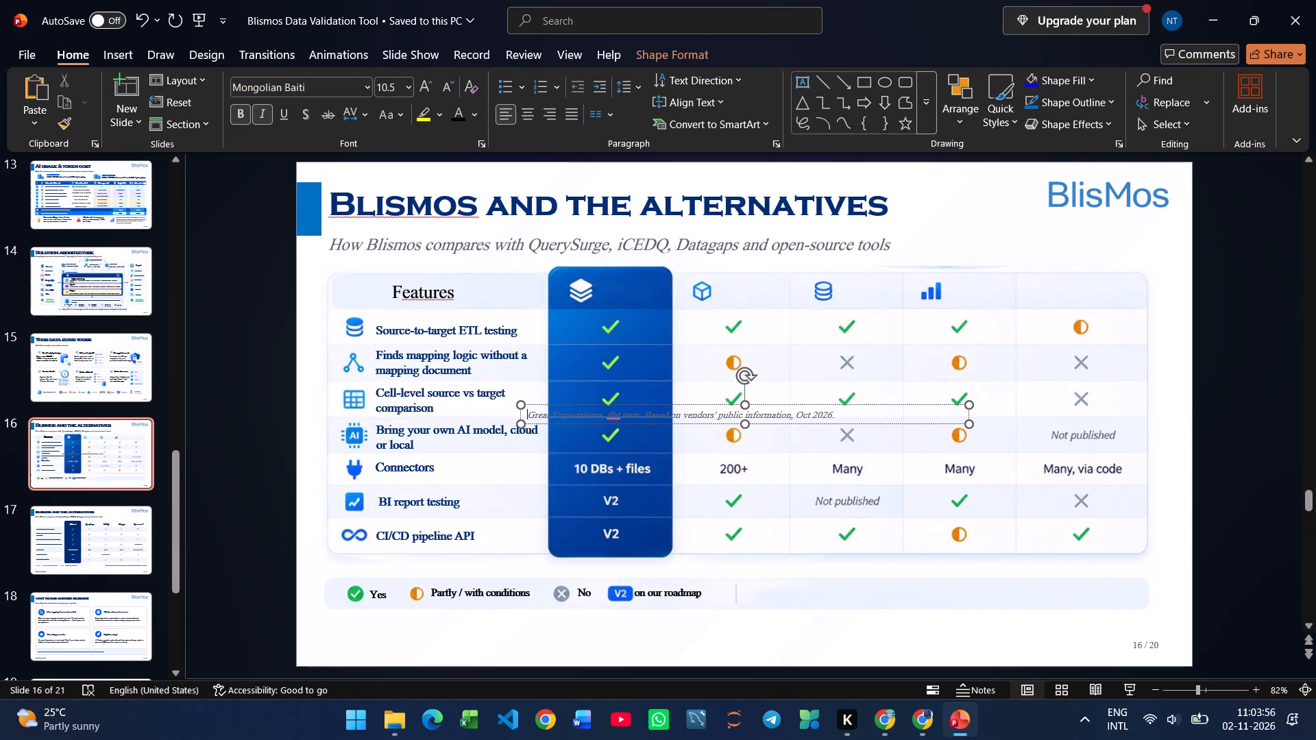
{"action": "left_click", "coordinate": [771, 422]}
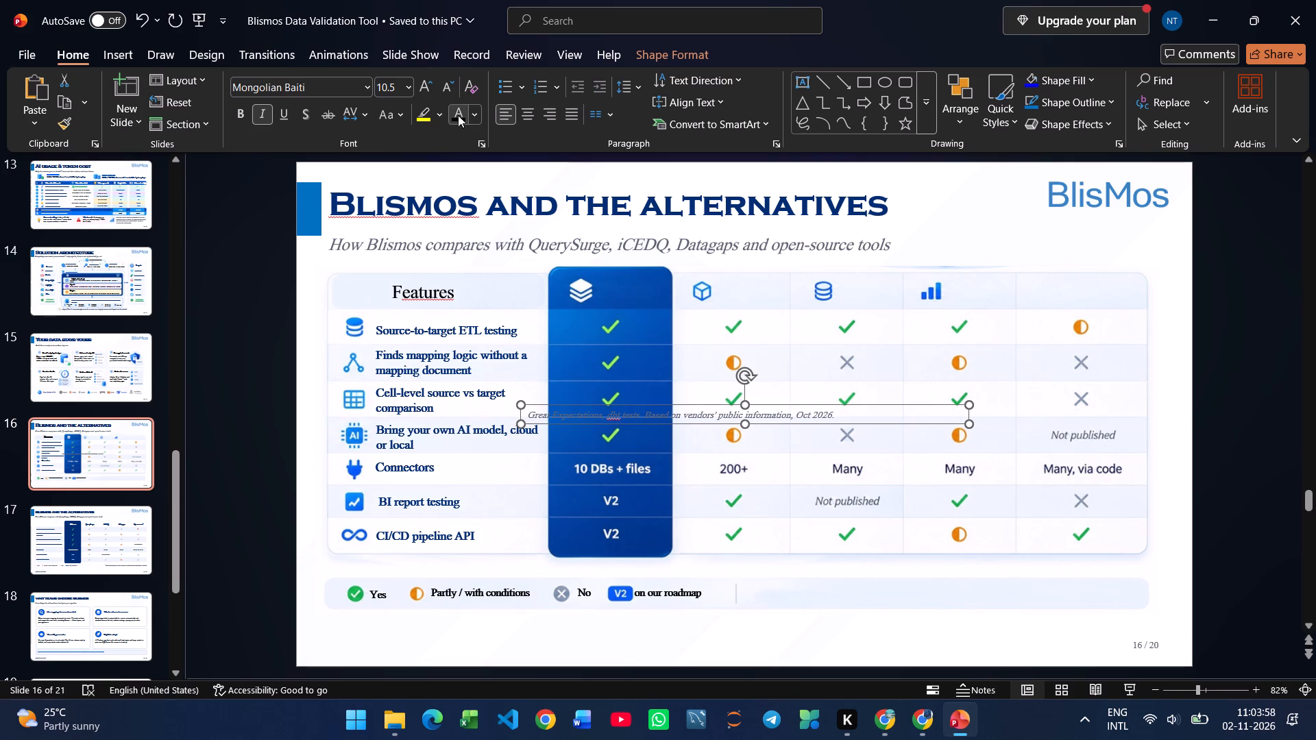
{"action": "left_click", "coordinate": [456, 123]}
{"action": "left_click", "coordinate": [460, 116]}
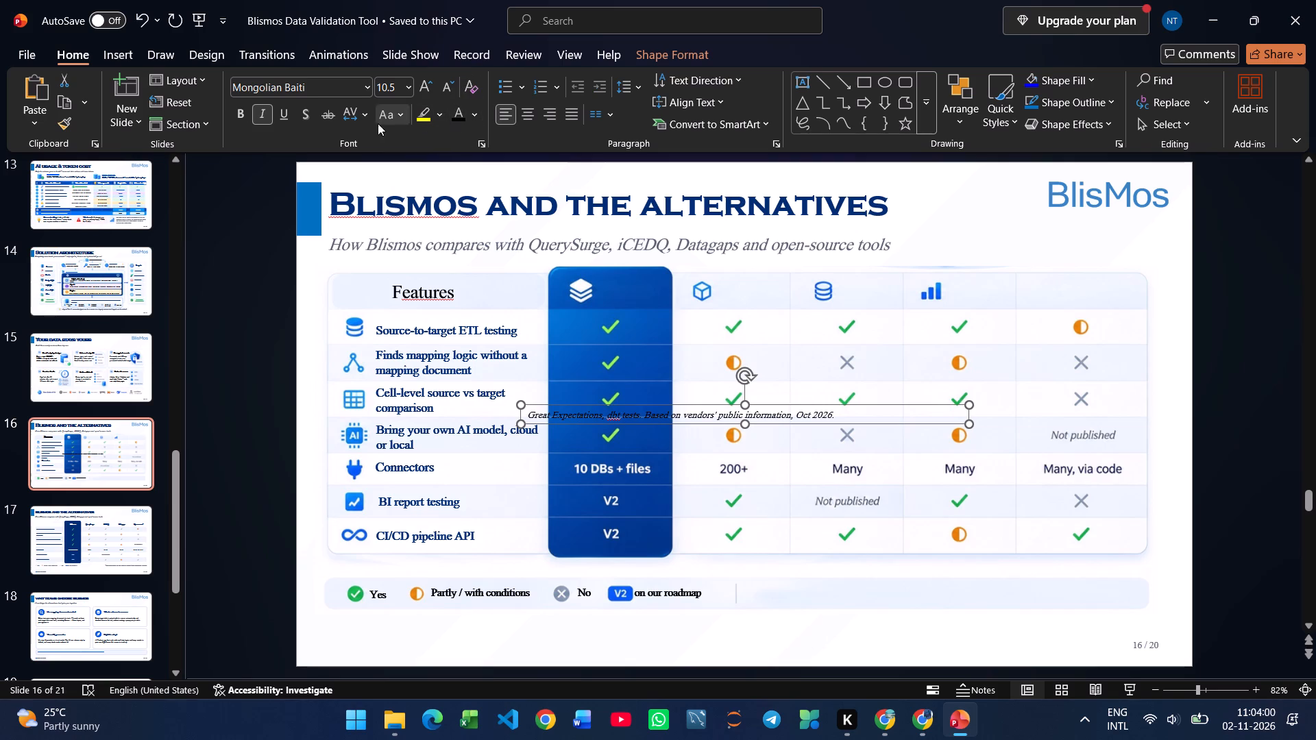
{"action": "left_click", "coordinate": [239, 119]}
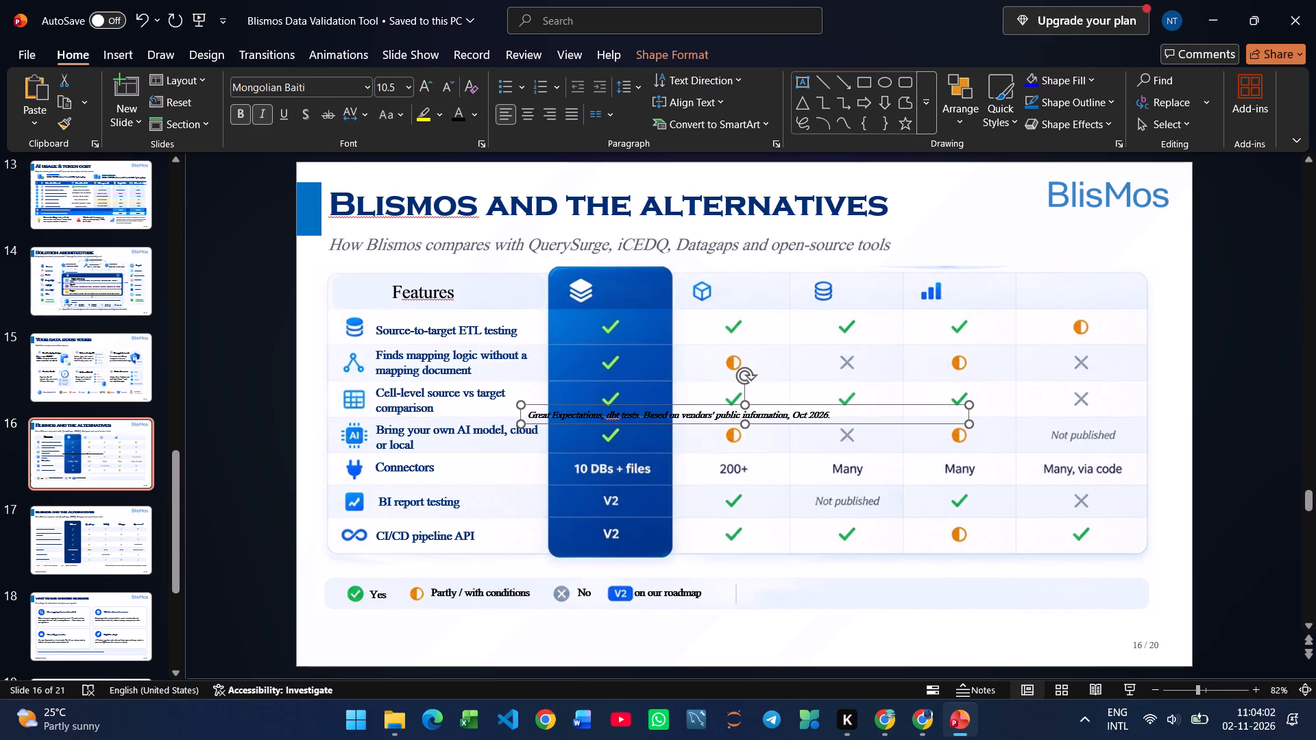
{"action": "left_click_drag", "start_coordinate": [784, 424], "coordinate": [999, 602]}
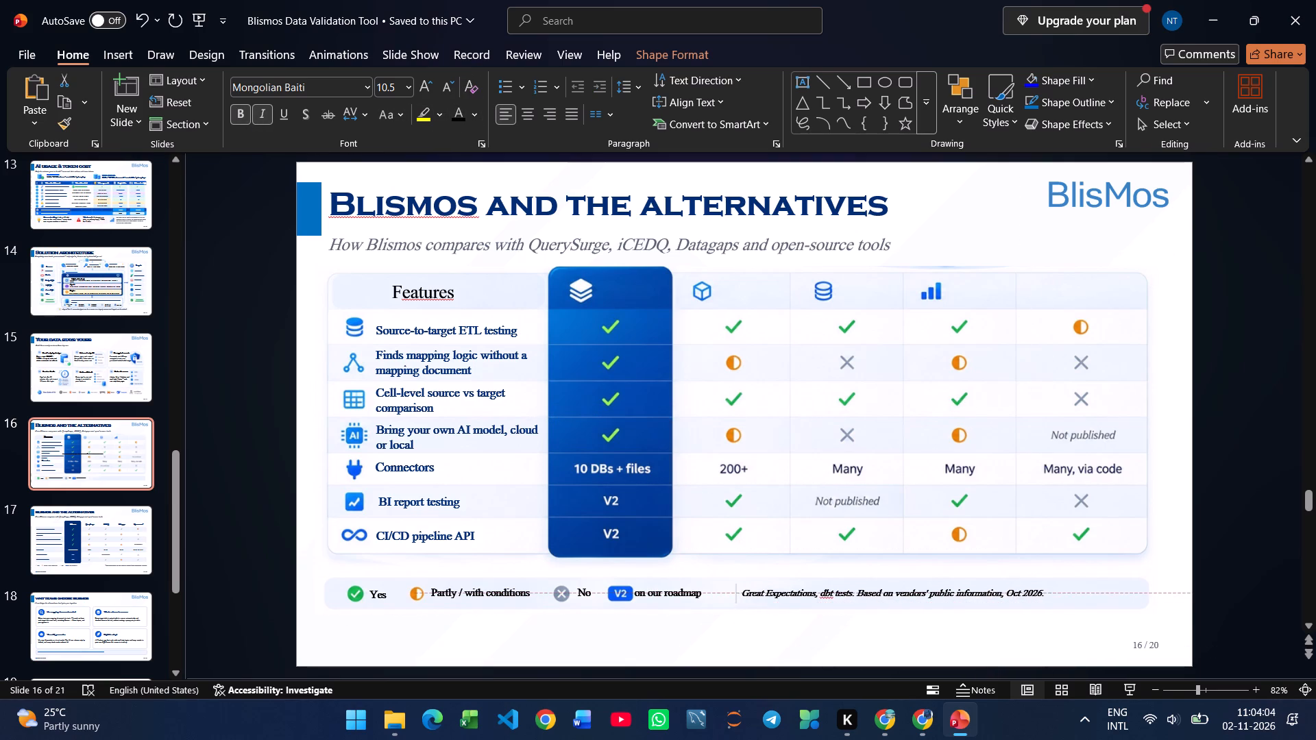
{"action": "left_click_drag", "start_coordinate": [999, 602], "coordinate": [1001, 602]}
Enlarge the footnote text to 14 pt and adjust its position just after the legend strip's divider.
{"action": "left_click", "coordinate": [428, 84]}
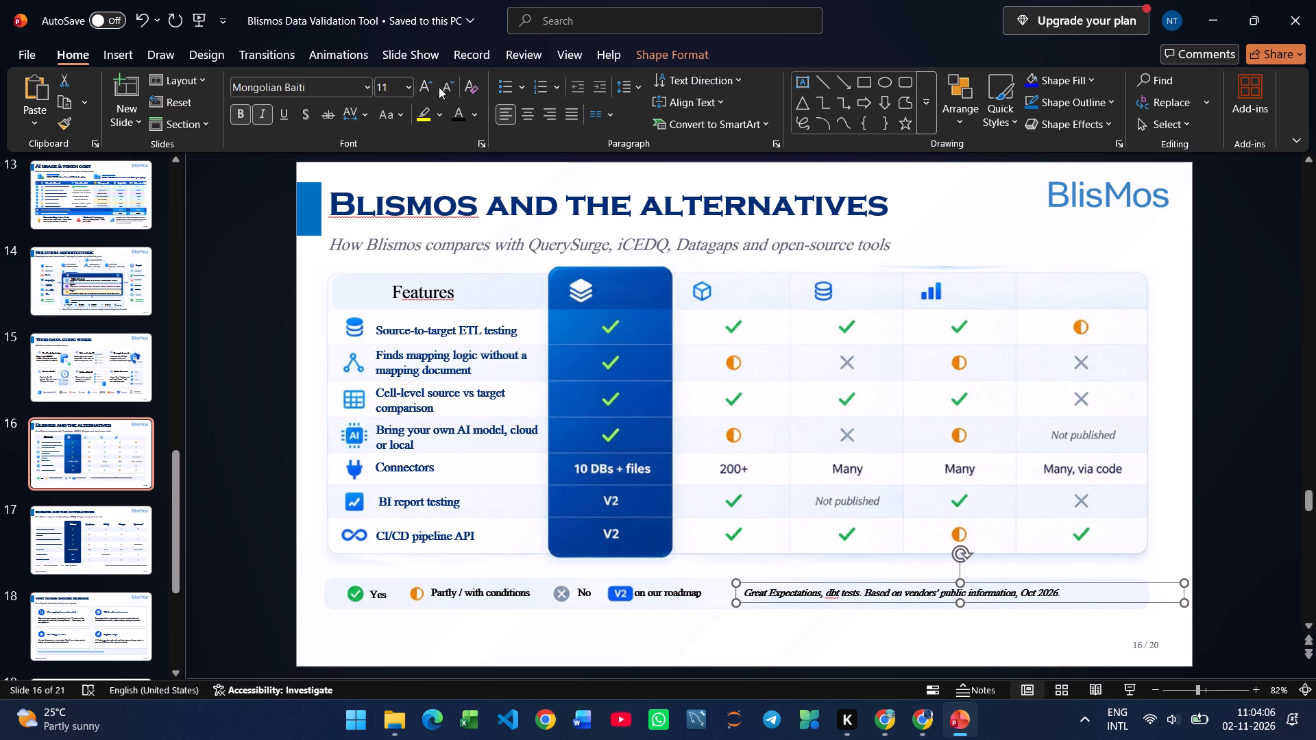
{"action": "left_click", "coordinate": [424, 84]}
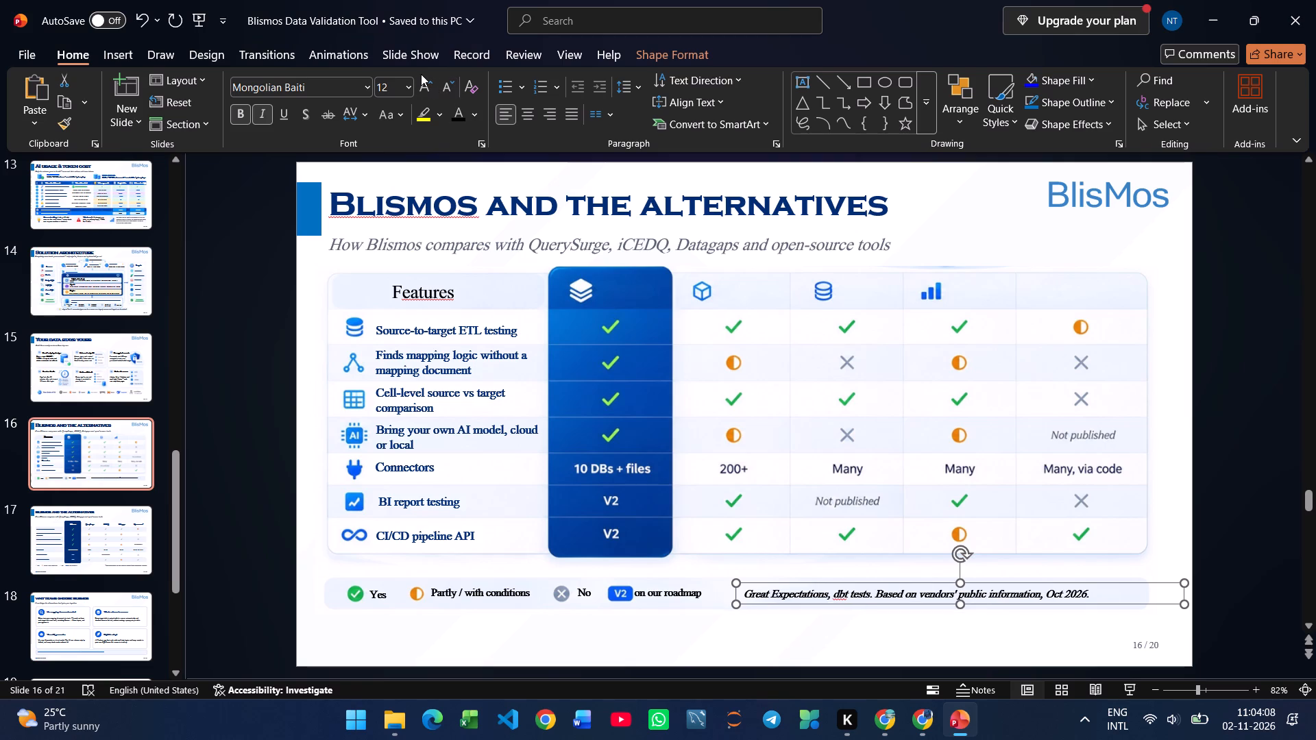
{"action": "left_click", "coordinate": [426, 93]}
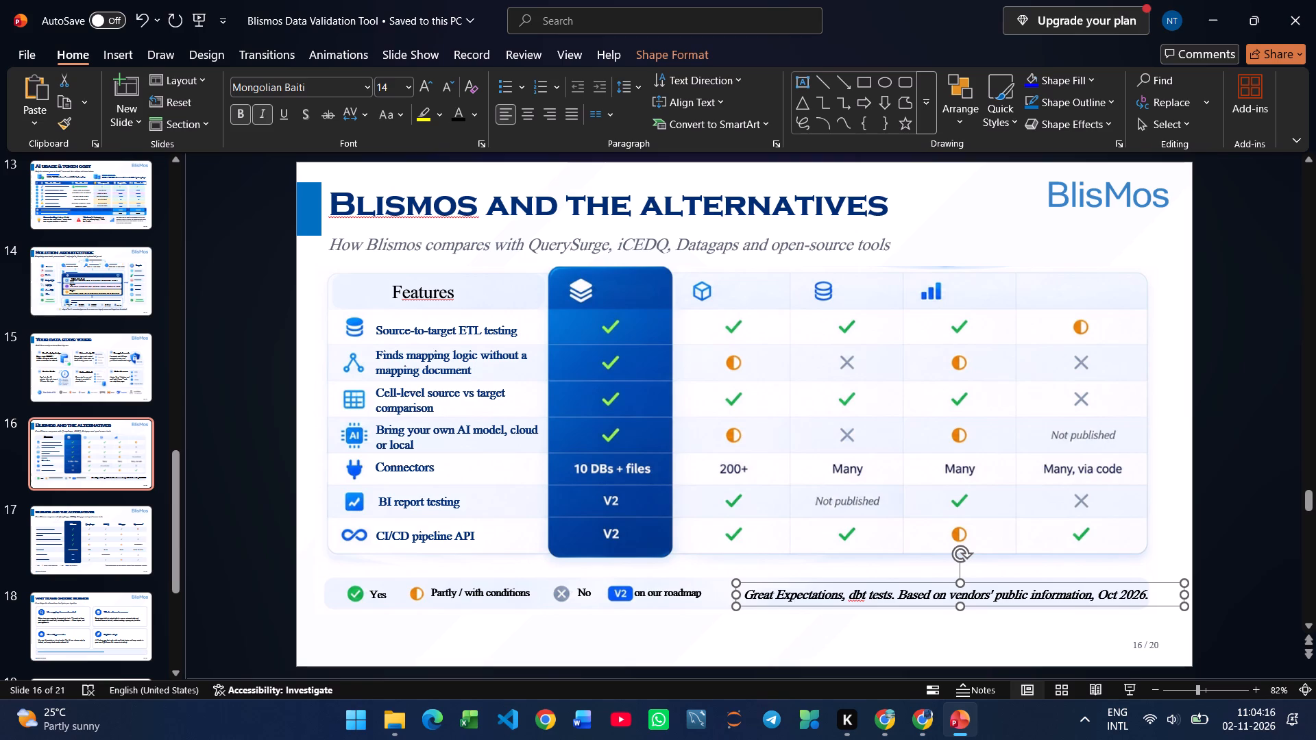
{"action": "left_click", "coordinate": [846, 607]}
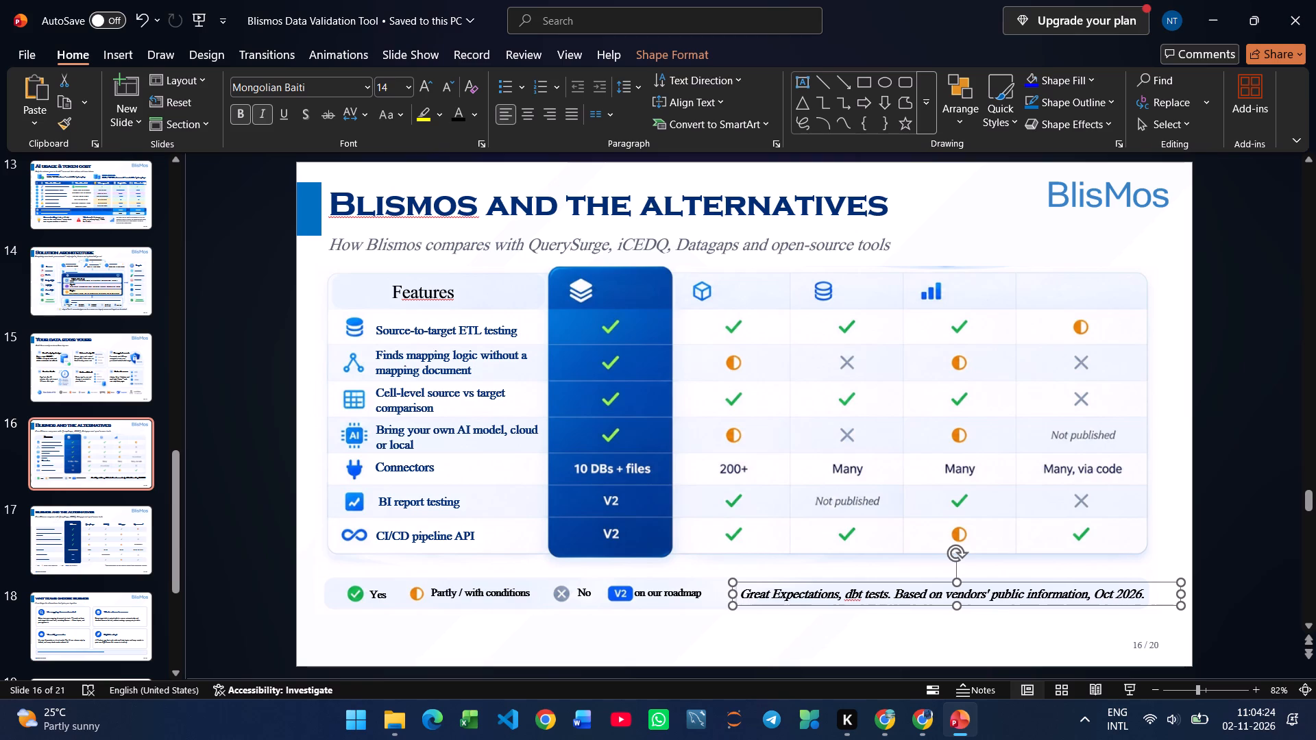
Copy the column header "Blismos" from slide 17's table and paste it onto slide 16.
{"action": "left_click", "coordinate": [52, 526]}
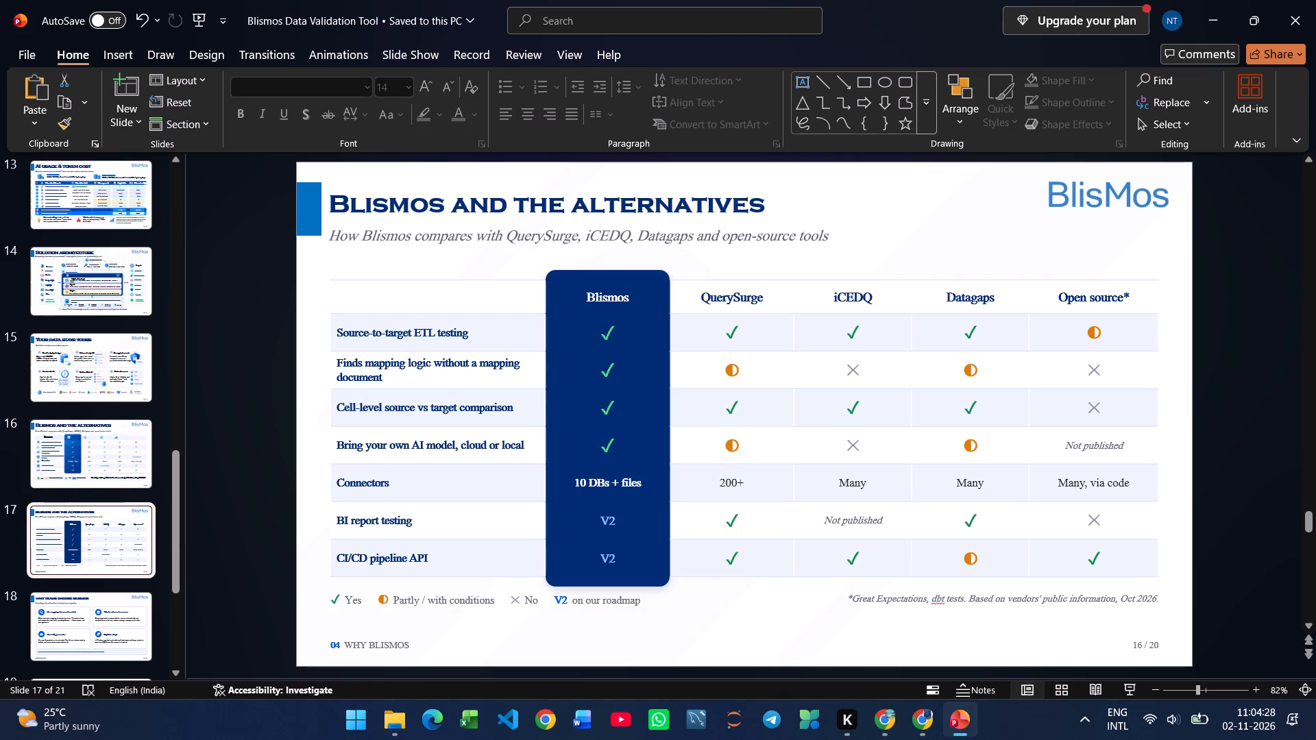
{"action": "left_click_drag", "start_coordinate": [635, 296], "coordinate": [618, 297]}
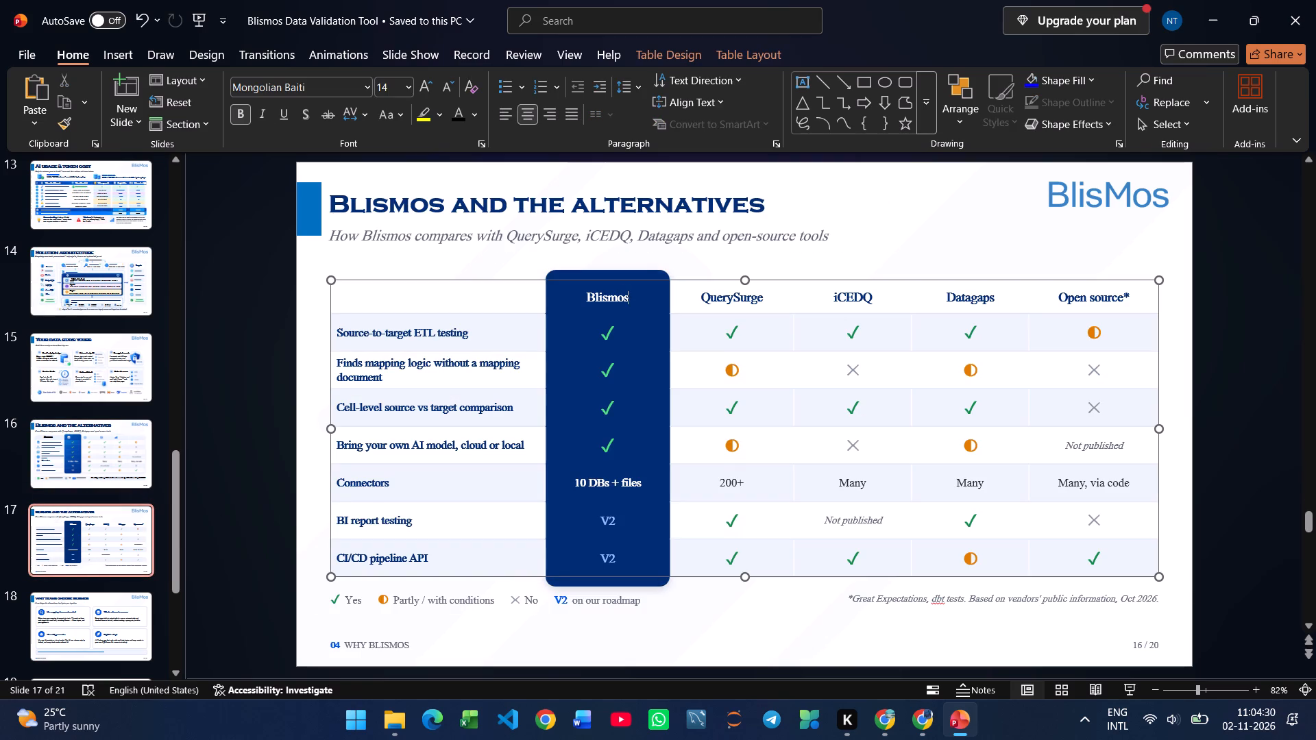
{"action": "left_click_drag", "start_coordinate": [618, 297], "coordinate": [589, 299]}
{"action": "key", "text": "ctrl+c"}
{"action": "left_click", "coordinate": [81, 445]}
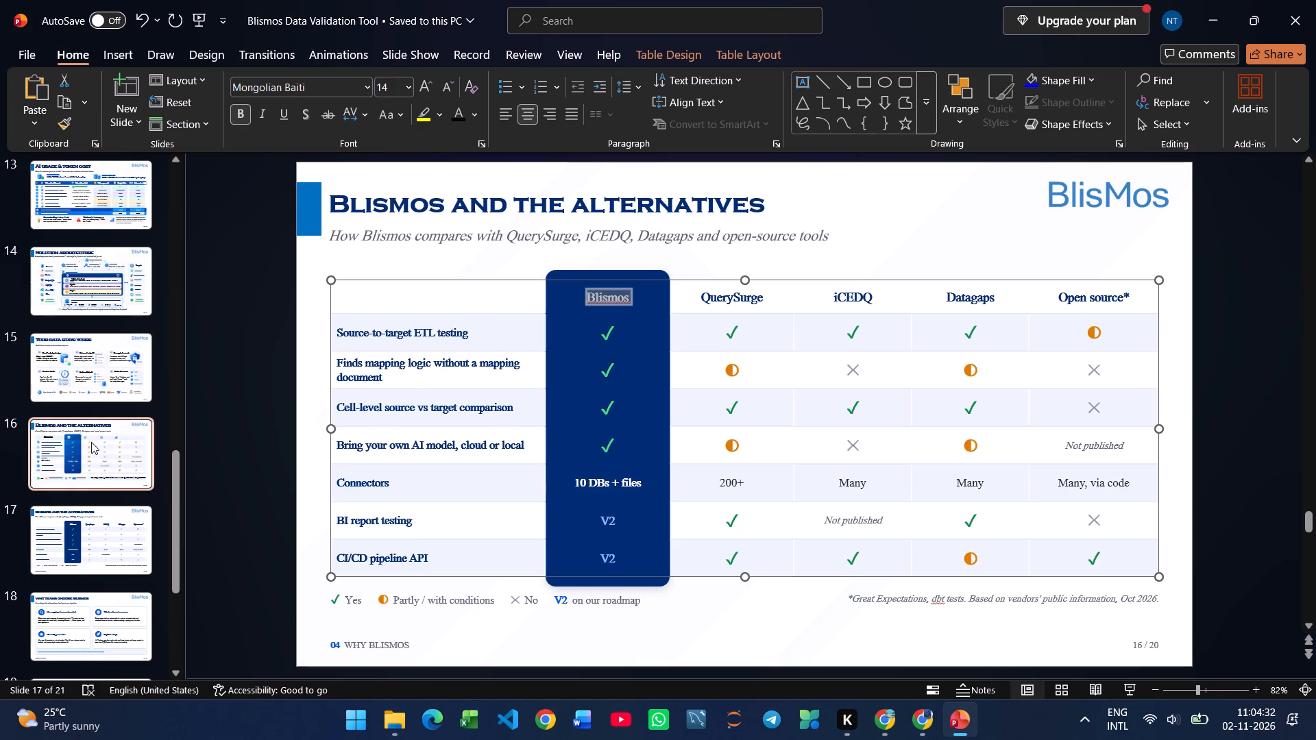
{"action": "key", "text": "ctrl+v"}
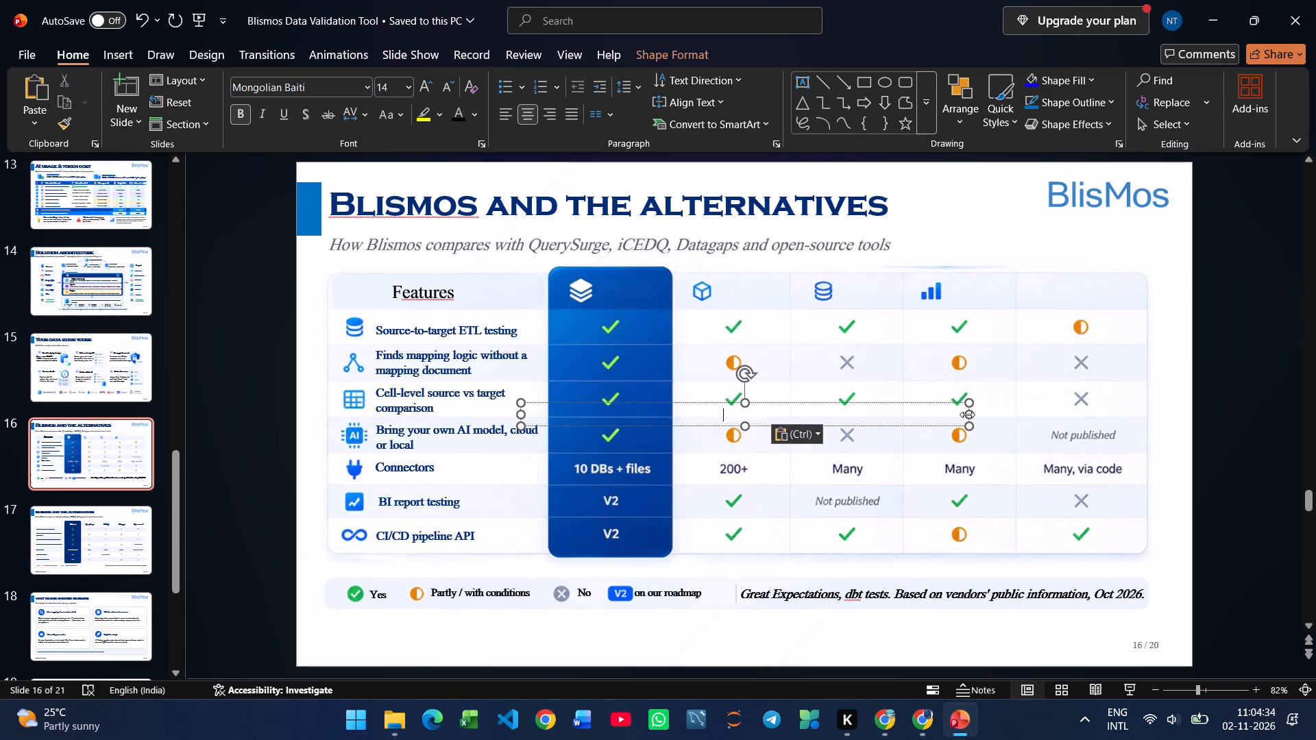
Narrow the "Blismos" text box, place it beside the layers icon in the blue column's header, and enlarge its text to 16 pt.
{"action": "left_click_drag", "start_coordinate": [967, 415], "coordinate": [608, 425]}
{"action": "left_click_drag", "start_coordinate": [585, 425], "coordinate": [642, 302]}
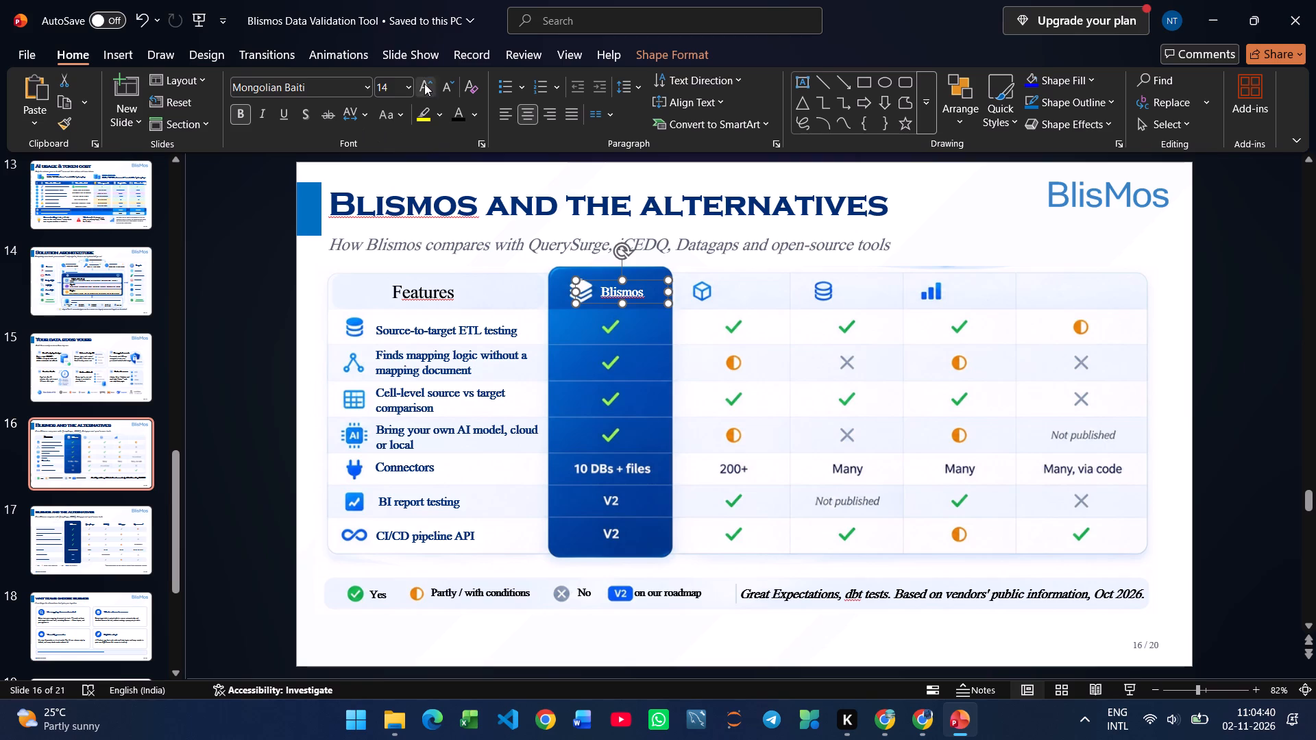
{"action": "left_click", "coordinate": [424, 84]}
{"action": "left_click", "coordinate": [639, 306]}
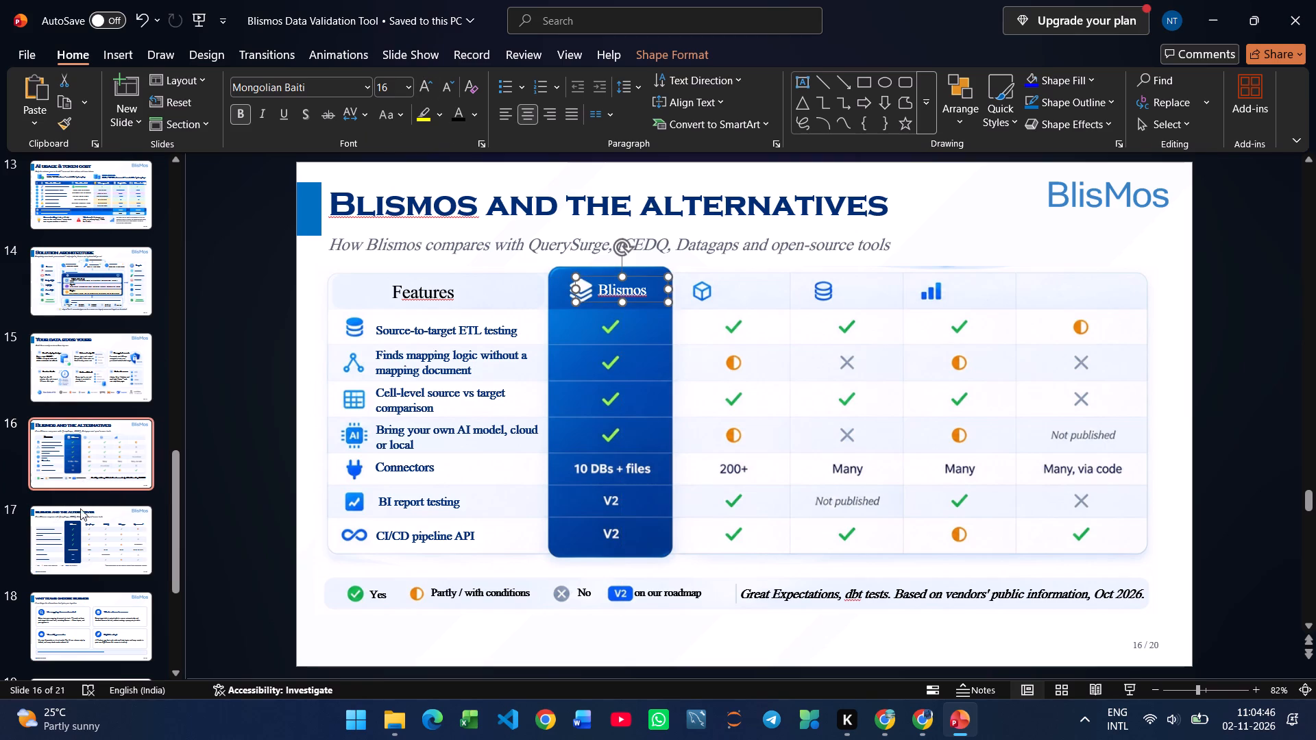
Copy the column header "QuerySurge" from slide 17's table and paste it onto slide 16.
{"action": "left_click", "coordinate": [97, 532]}
{"action": "left_click", "coordinate": [1083, 721]}
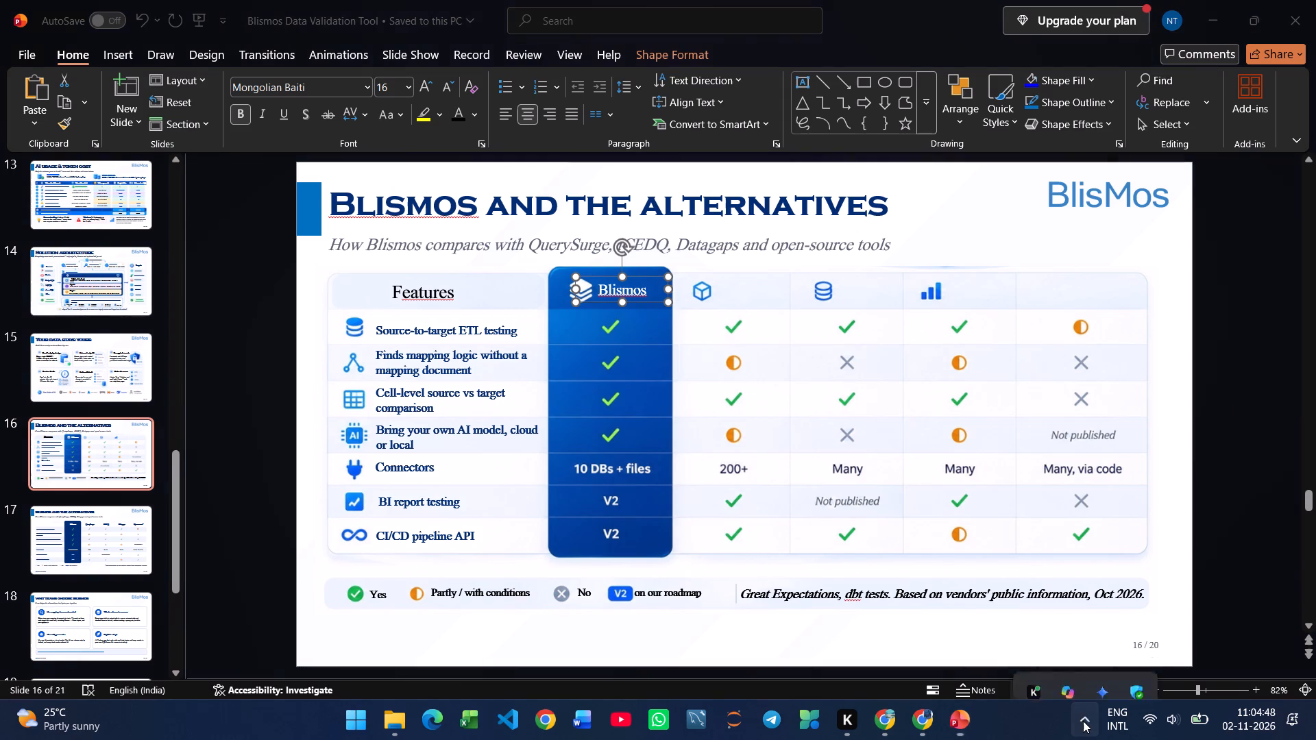
{"action": "left_click", "coordinate": [1083, 721]}
{"action": "left_click", "coordinate": [61, 548]}
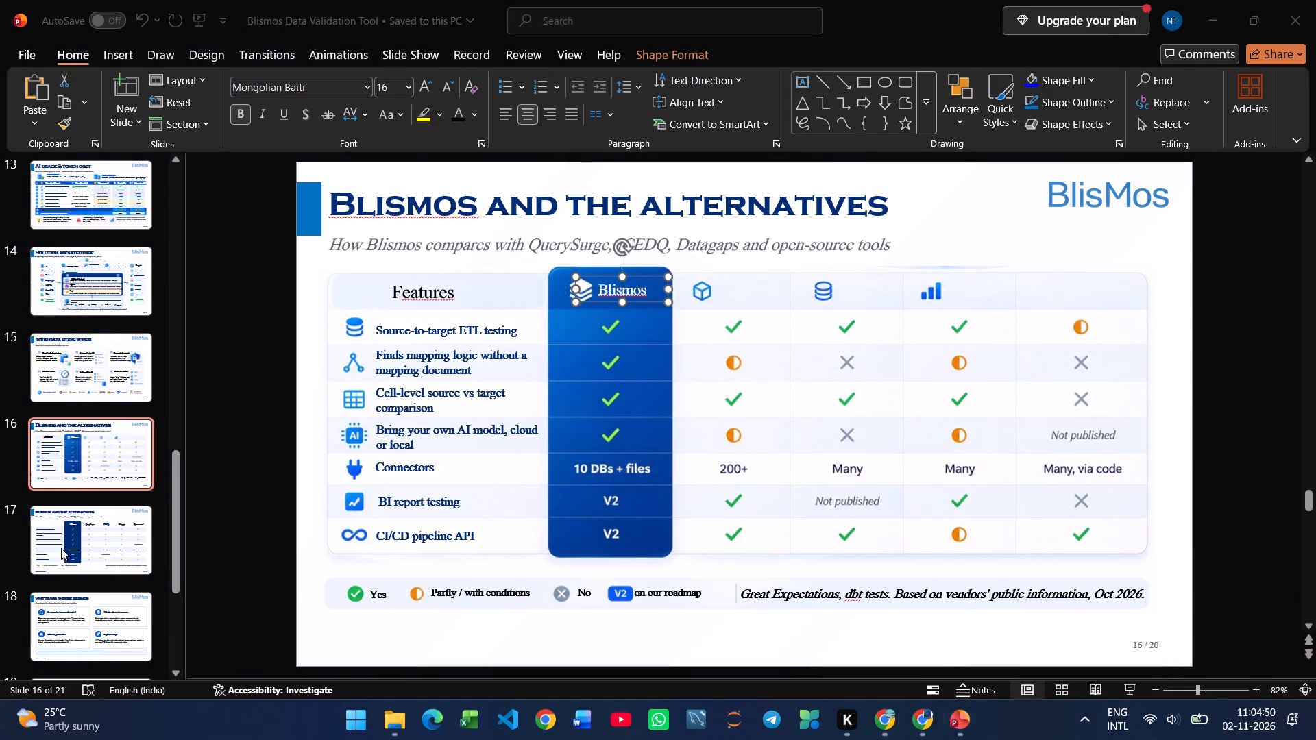
{"action": "left_click", "coordinate": [79, 558]}
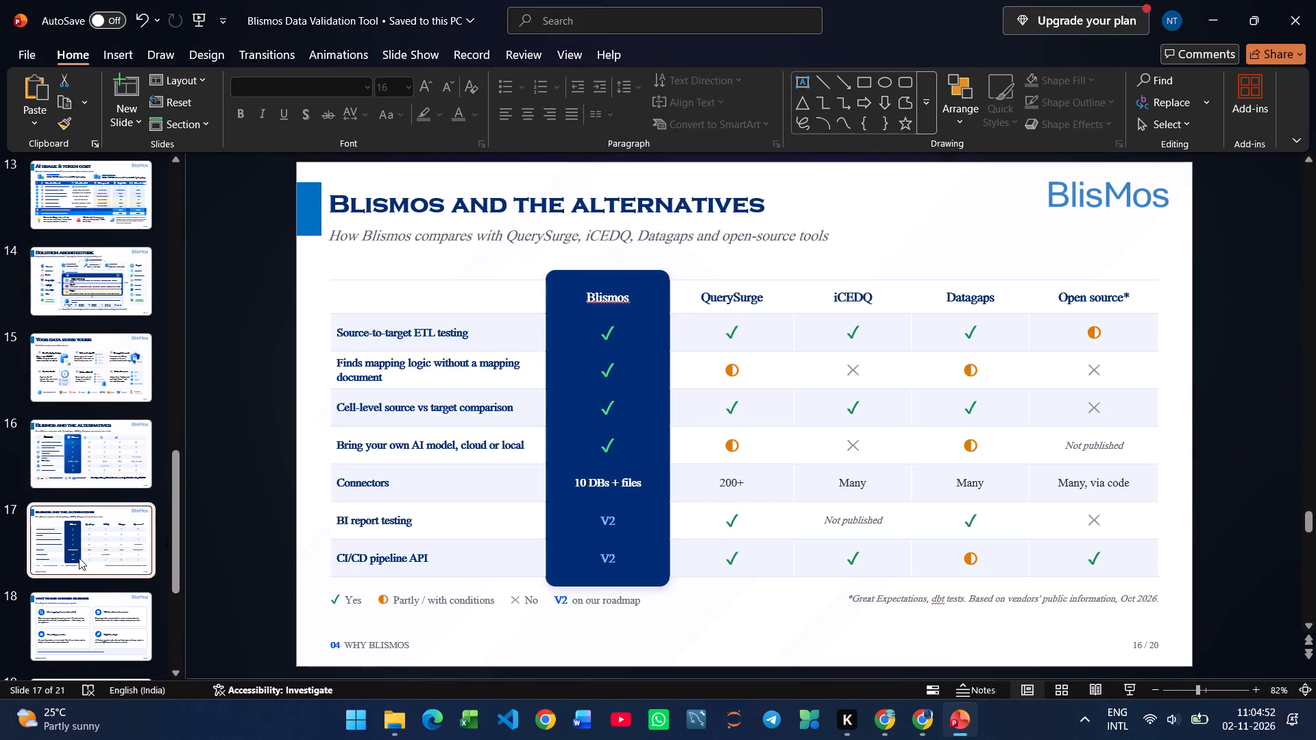
{"action": "left_click_drag", "start_coordinate": [772, 297], "coordinate": [715, 298]}
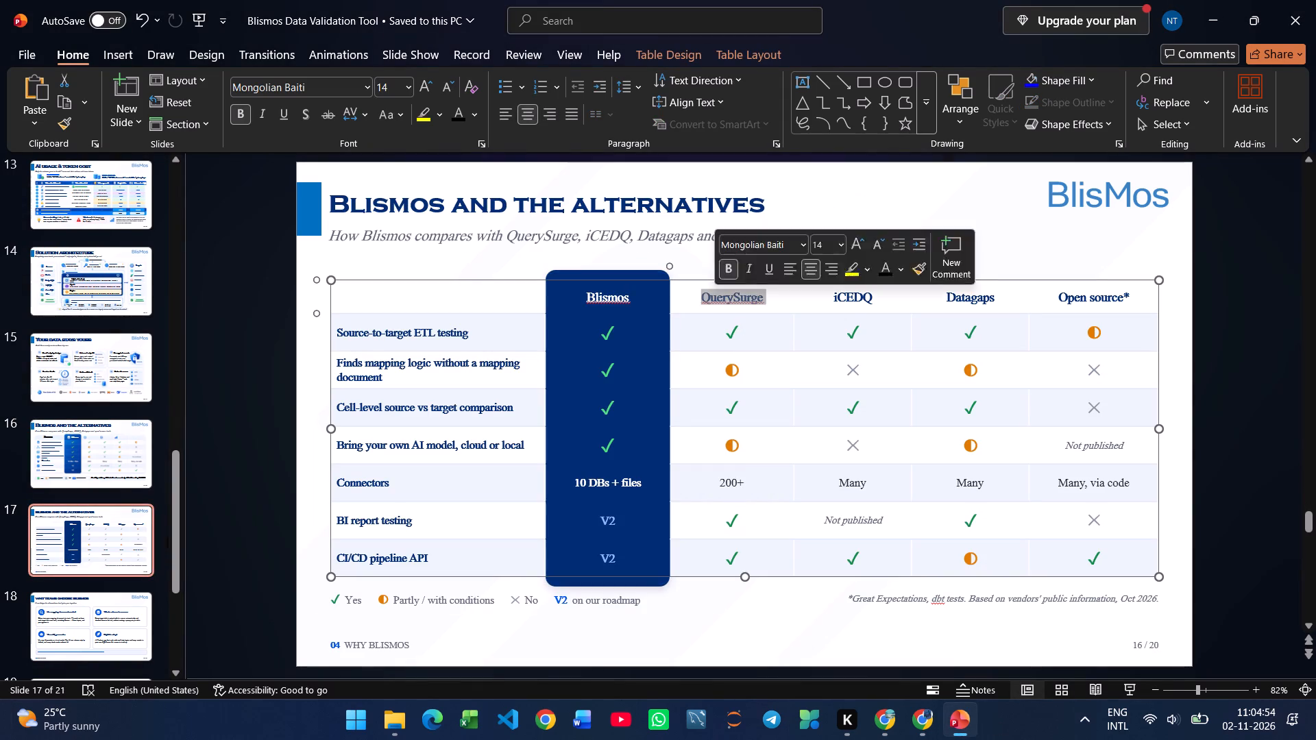
{"action": "key", "text": "ctrl+c"}
{"action": "left_click", "coordinate": [122, 425]}
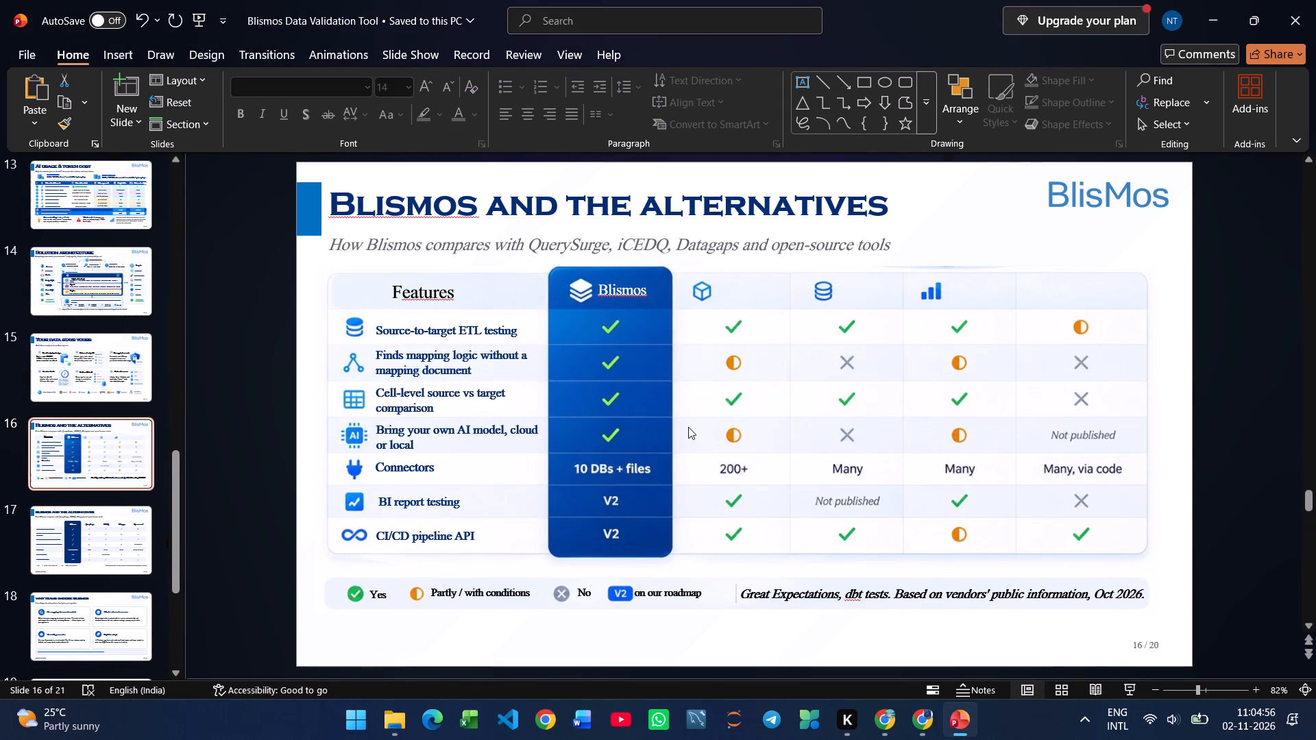
{"action": "key", "text": "ctrl+v"}
Narrow the "QuerySurge" text box, place it beside the cube icon in the table's header row, and make its text black.
{"action": "left_click_drag", "start_coordinate": [968, 412], "coordinate": [899, 419]}
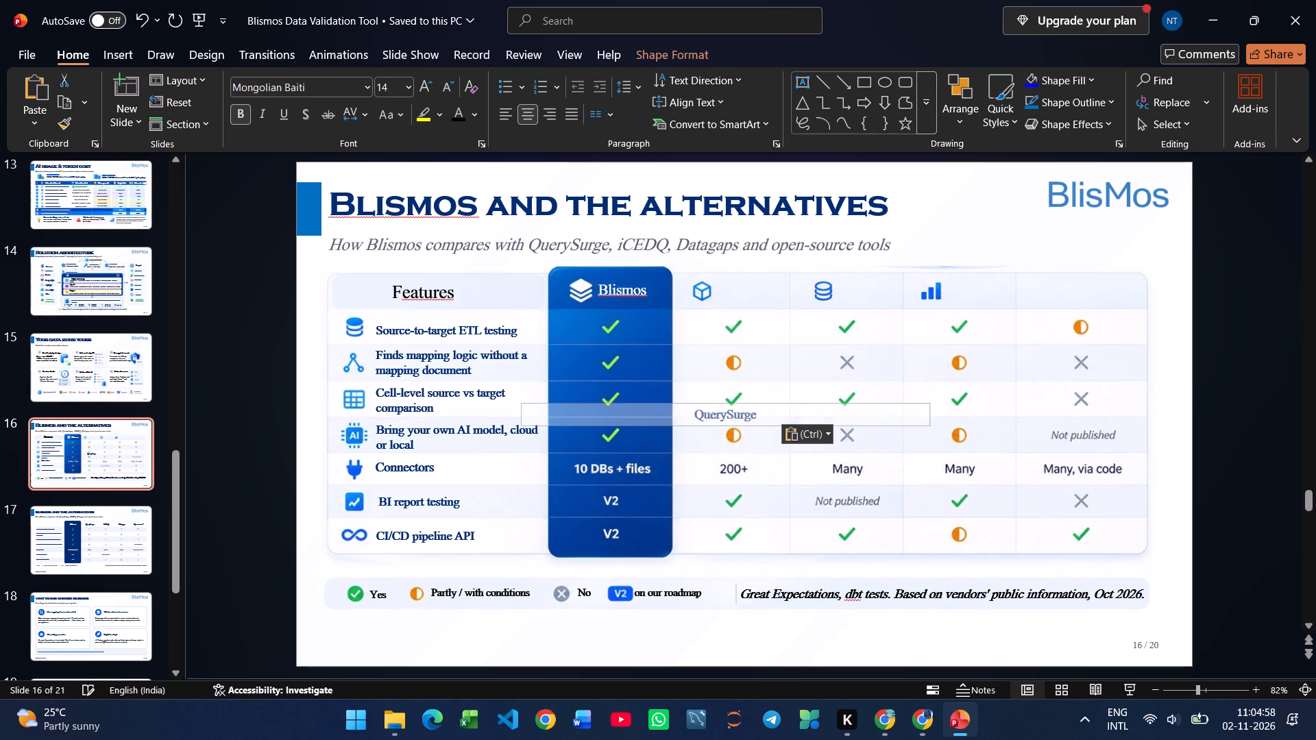
{"action": "left_click_drag", "start_coordinate": [899, 419], "coordinate": [624, 424]}
{"action": "left_click_drag", "start_coordinate": [592, 430], "coordinate": [680, 378]}
{"action": "key", "text": "ctrl+z"}
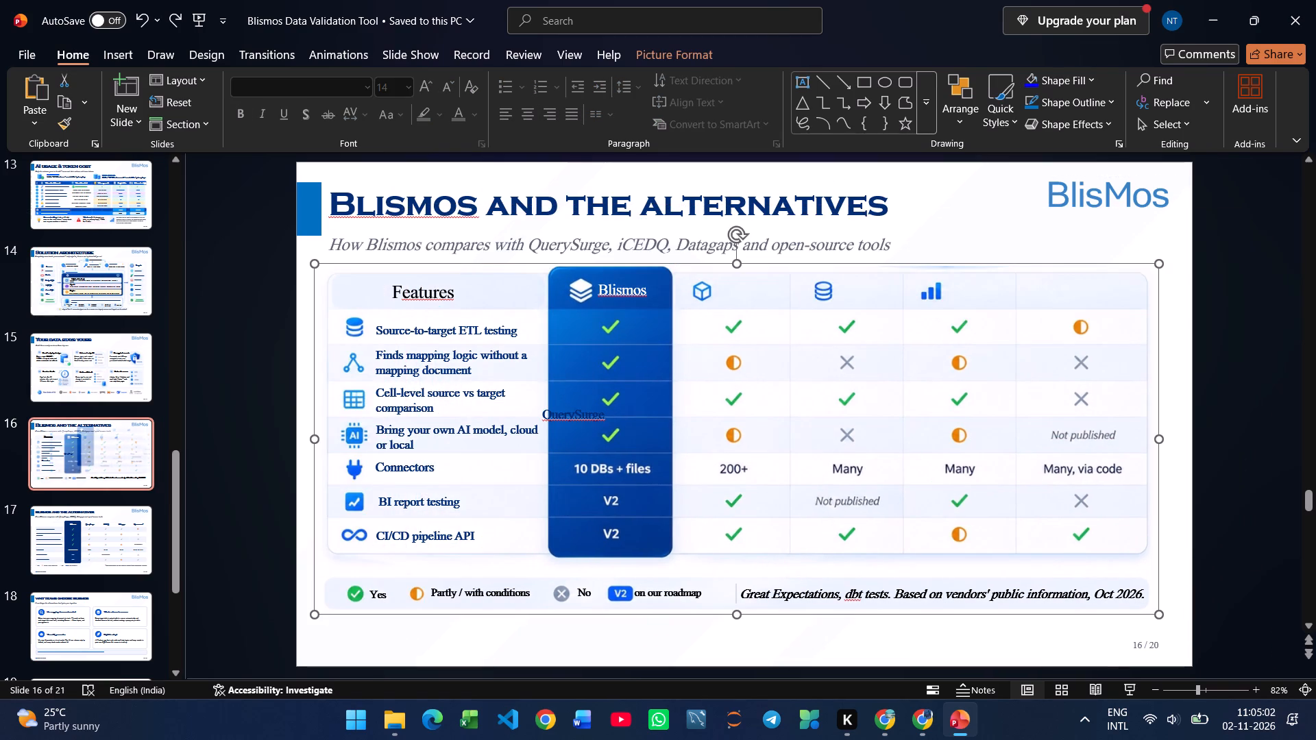
{"action": "left_click", "coordinate": [574, 402]}
{"action": "left_click", "coordinate": [573, 423]}
{"action": "left_click_drag", "start_coordinate": [589, 424], "coordinate": [680, 397]}
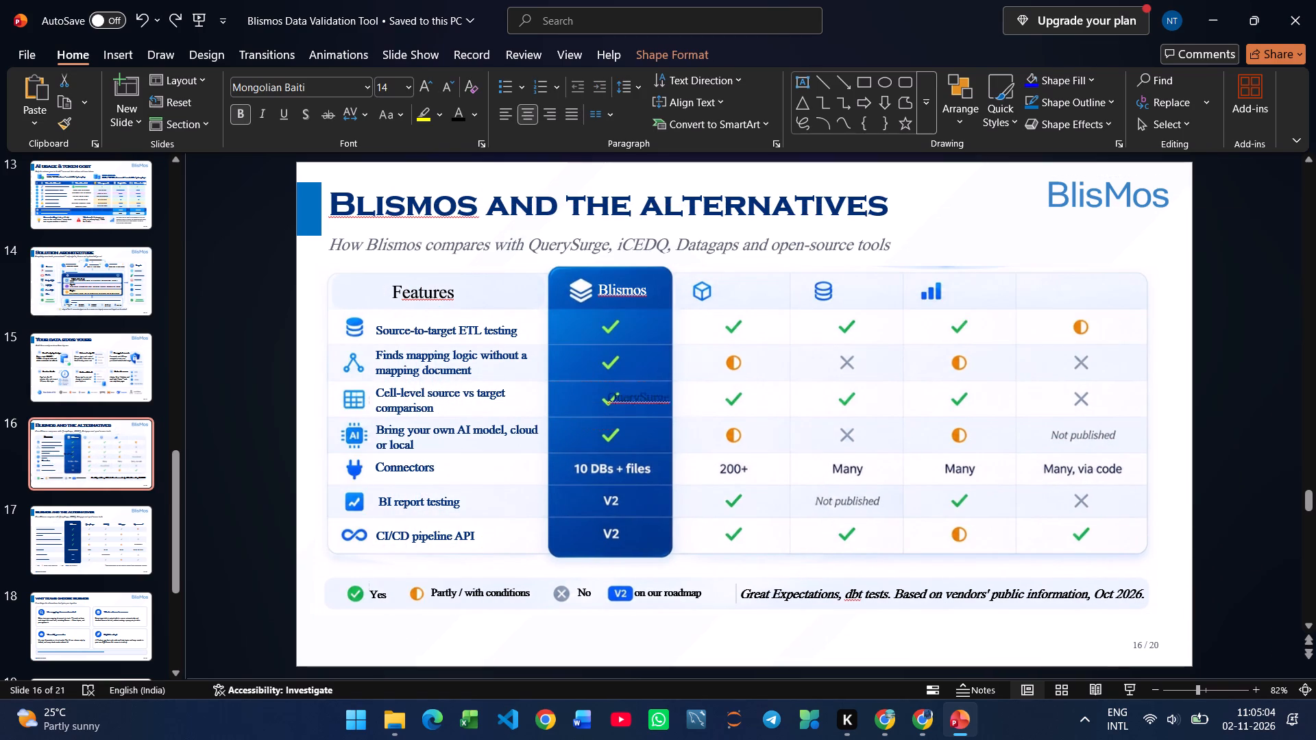
{"action": "left_click_drag", "start_coordinate": [680, 397], "coordinate": [767, 300]}
{"action": "left_click", "coordinate": [461, 119]}
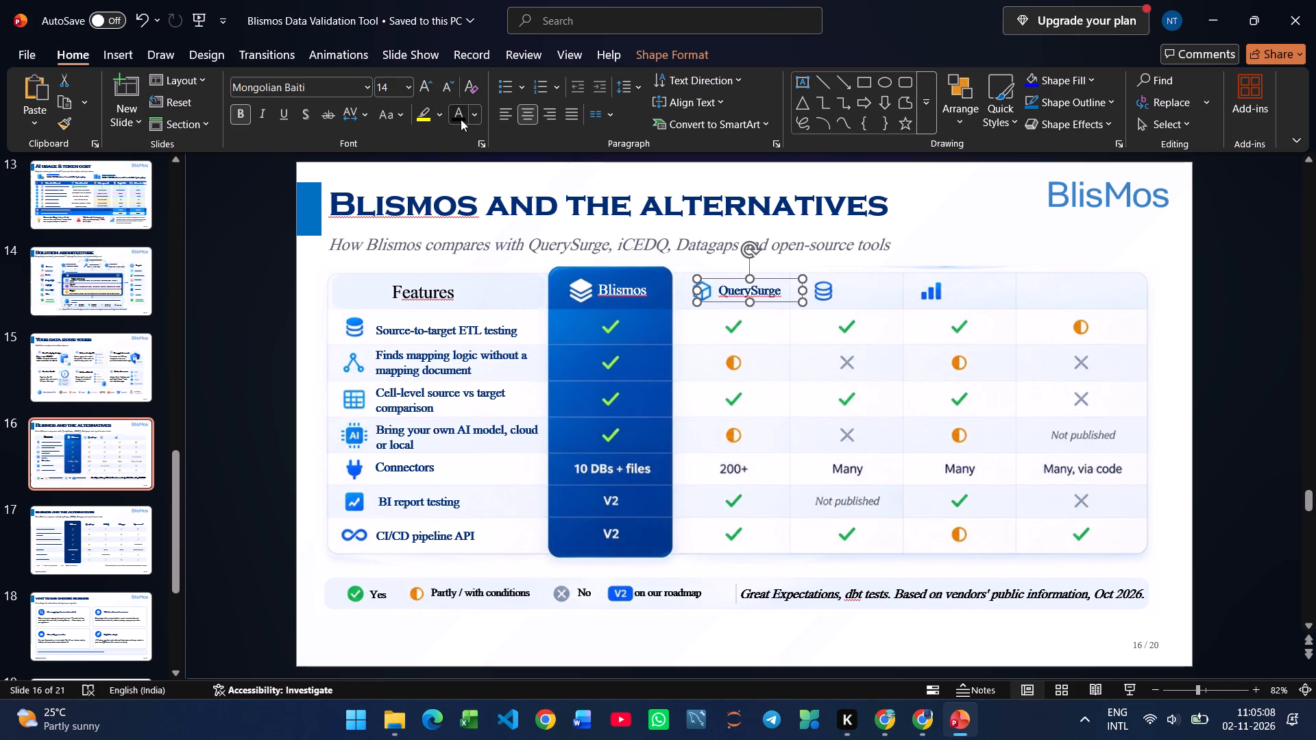
Copy the column header "iCEDQ" from slide 17's table and paste it onto slide 16.
{"action": "left_click", "coordinate": [95, 519]}
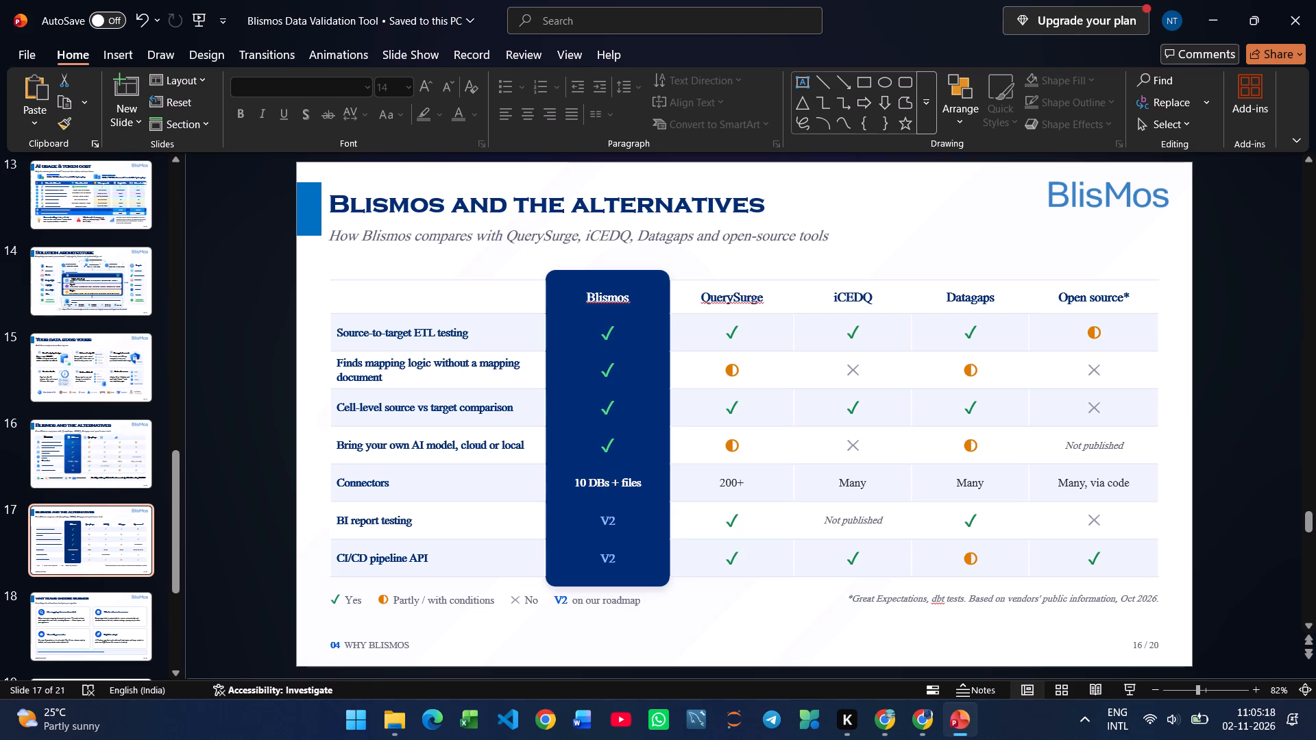
{"action": "left_click_drag", "start_coordinate": [877, 295], "coordinate": [838, 295]}
{"action": "key", "text": "ctrl+c"}
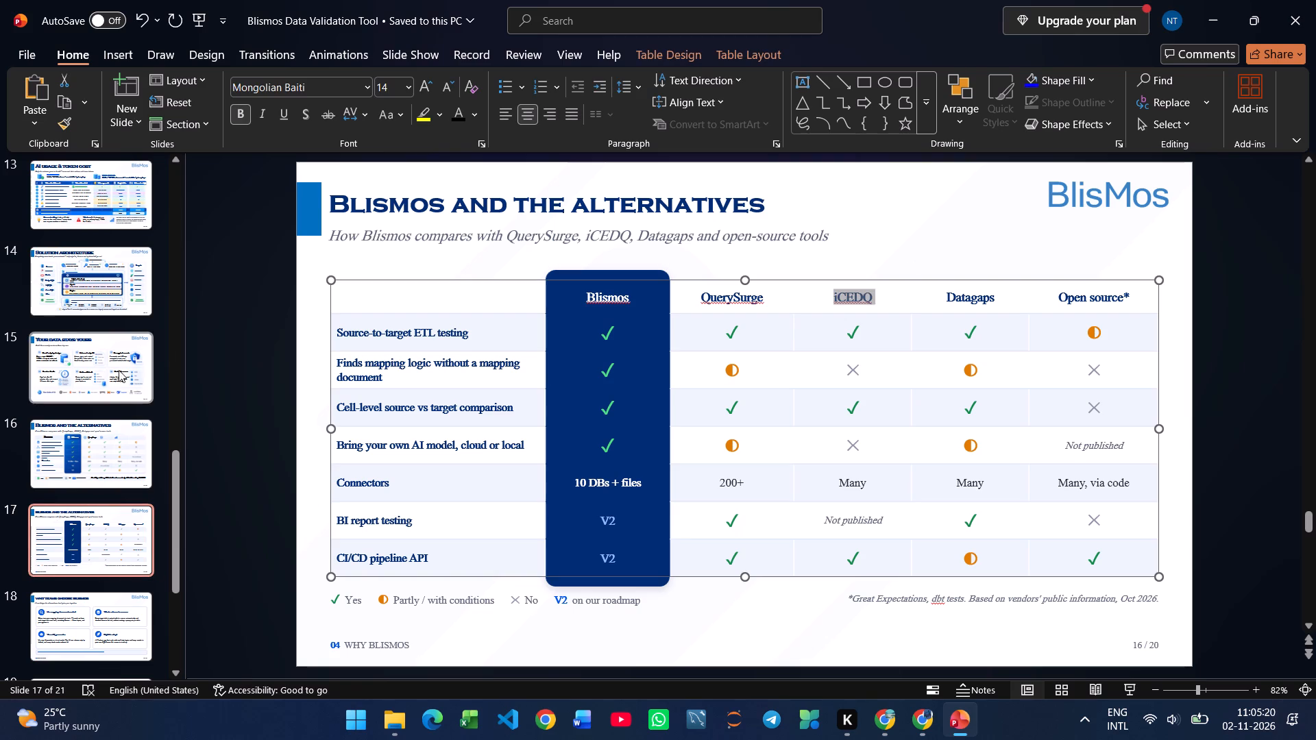
{"action": "left_click", "coordinate": [95, 430]}
{"action": "key", "text": "ctrl+v"}
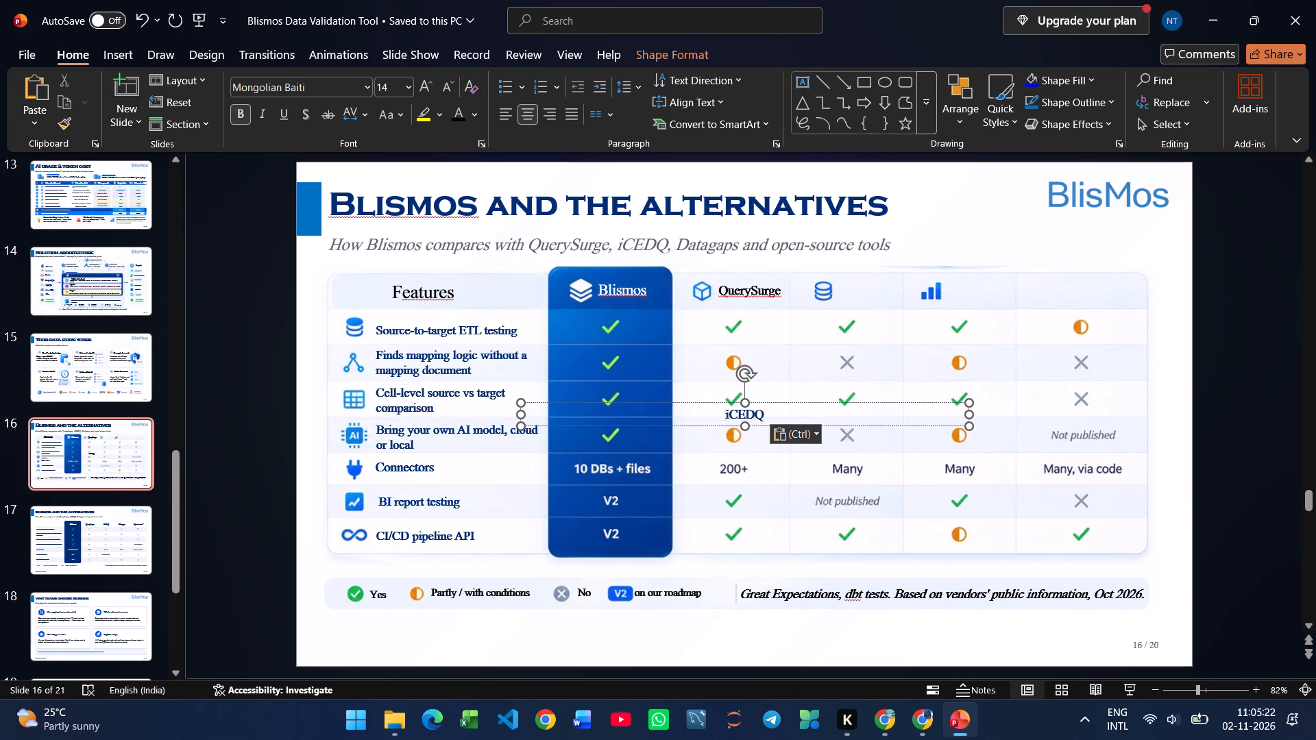
Narrow the "iCEDQ" text box, make its text black, and place it beside the database icon in the header row.
{"action": "left_click_drag", "start_coordinate": [964, 416], "coordinate": [589, 425]}
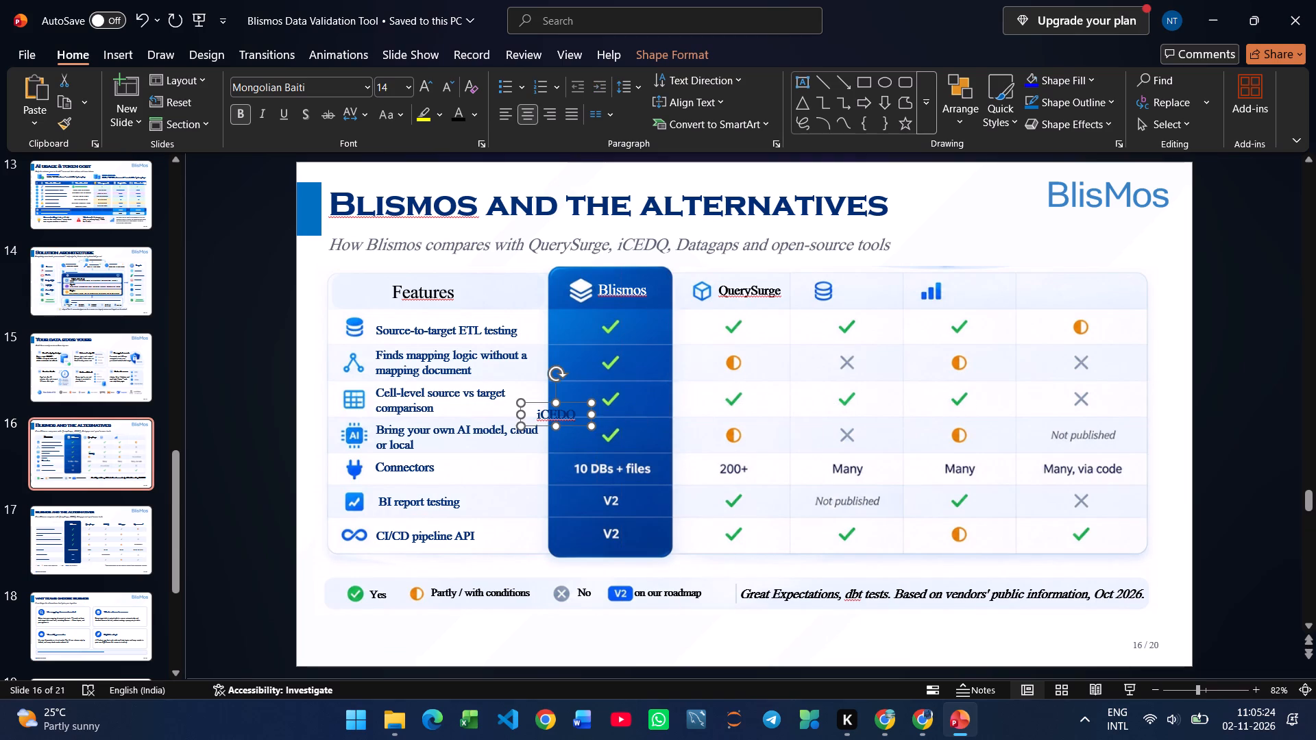
{"action": "left_click", "coordinate": [461, 119]}
{"action": "left_click_drag", "start_coordinate": [571, 428], "coordinate": [877, 312]}
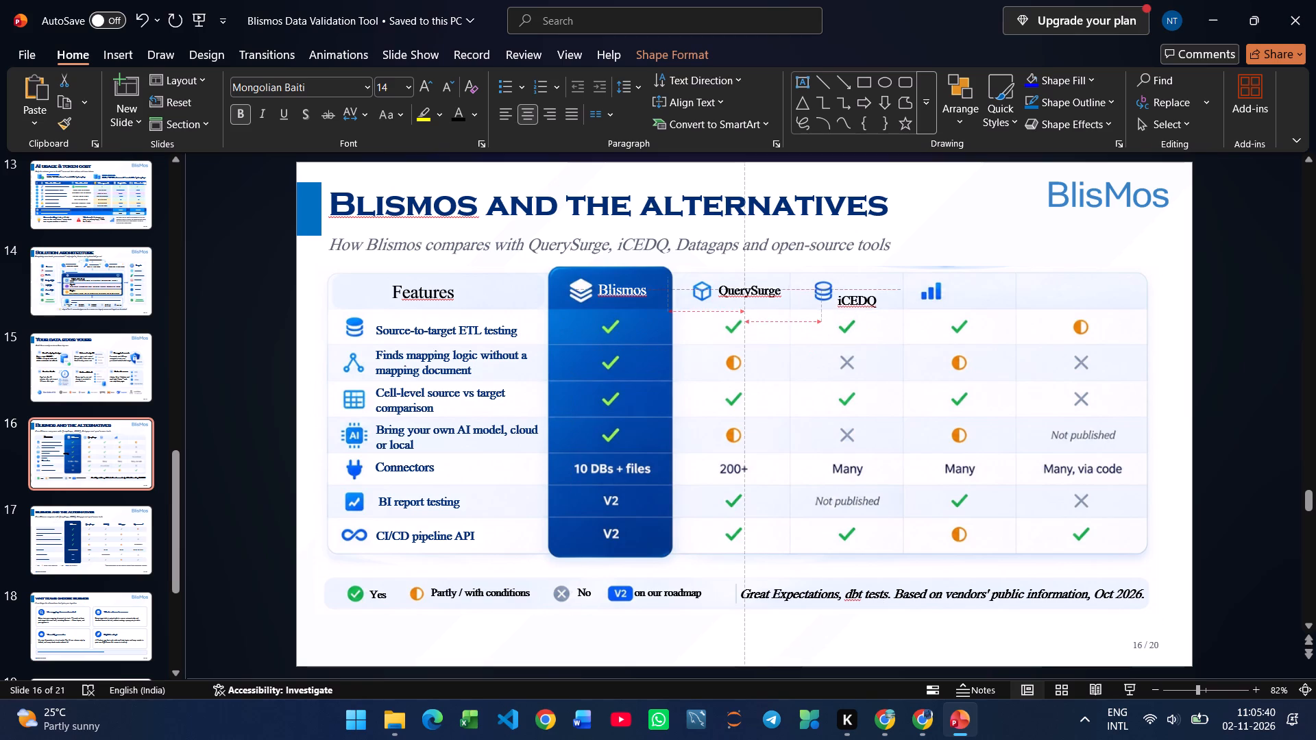
{"action": "left_click_drag", "start_coordinate": [877, 312], "coordinate": [876, 305]}
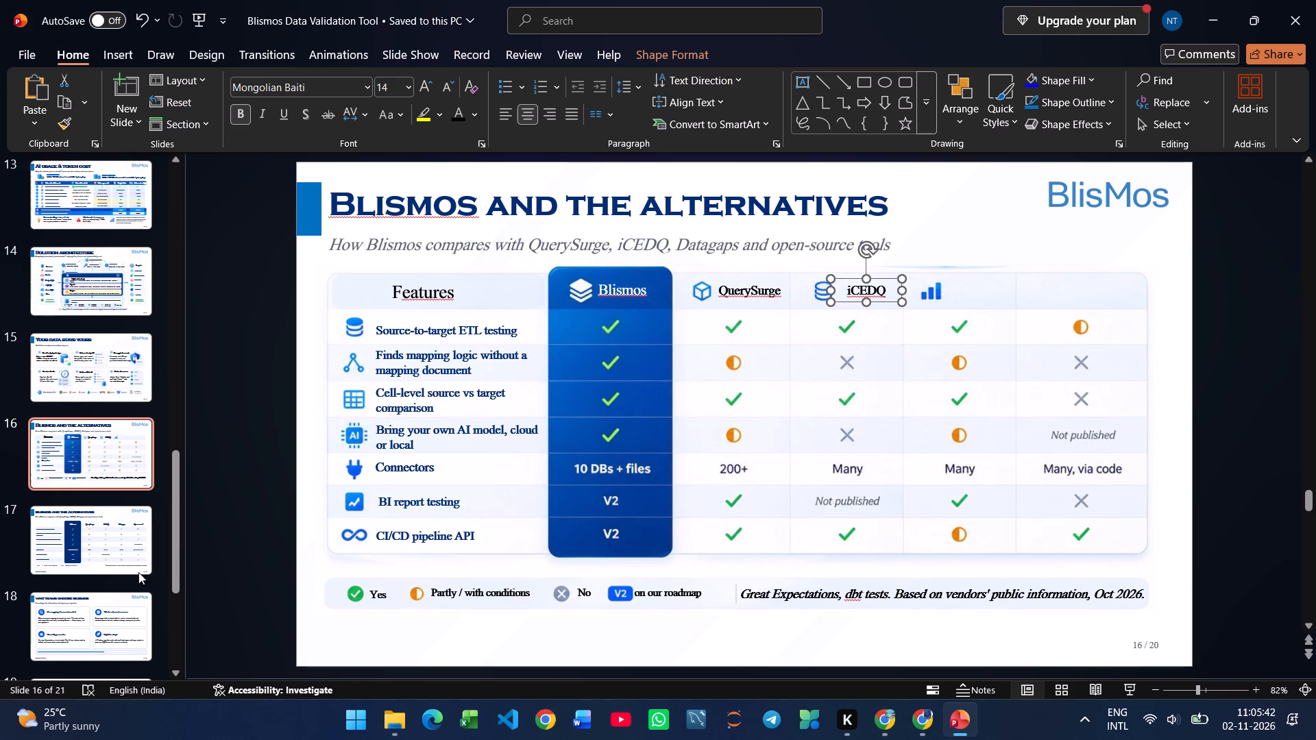
Copy the column header "Datagaps" from slide 17's table and paste it onto slide 16.
{"action": "left_click", "coordinate": [109, 543]}
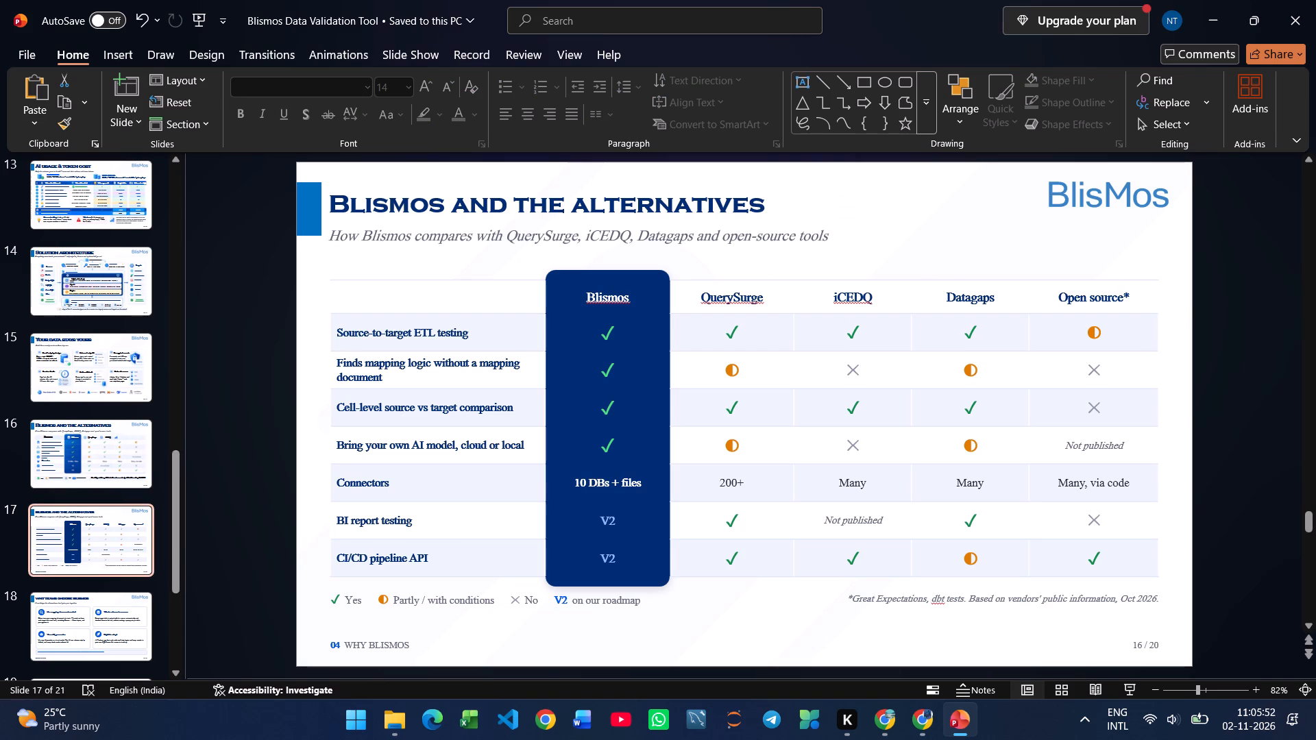
{"action": "left_click_drag", "start_coordinate": [998, 296], "coordinate": [952, 305]}
{"action": "key", "text": "ctrl+c"}
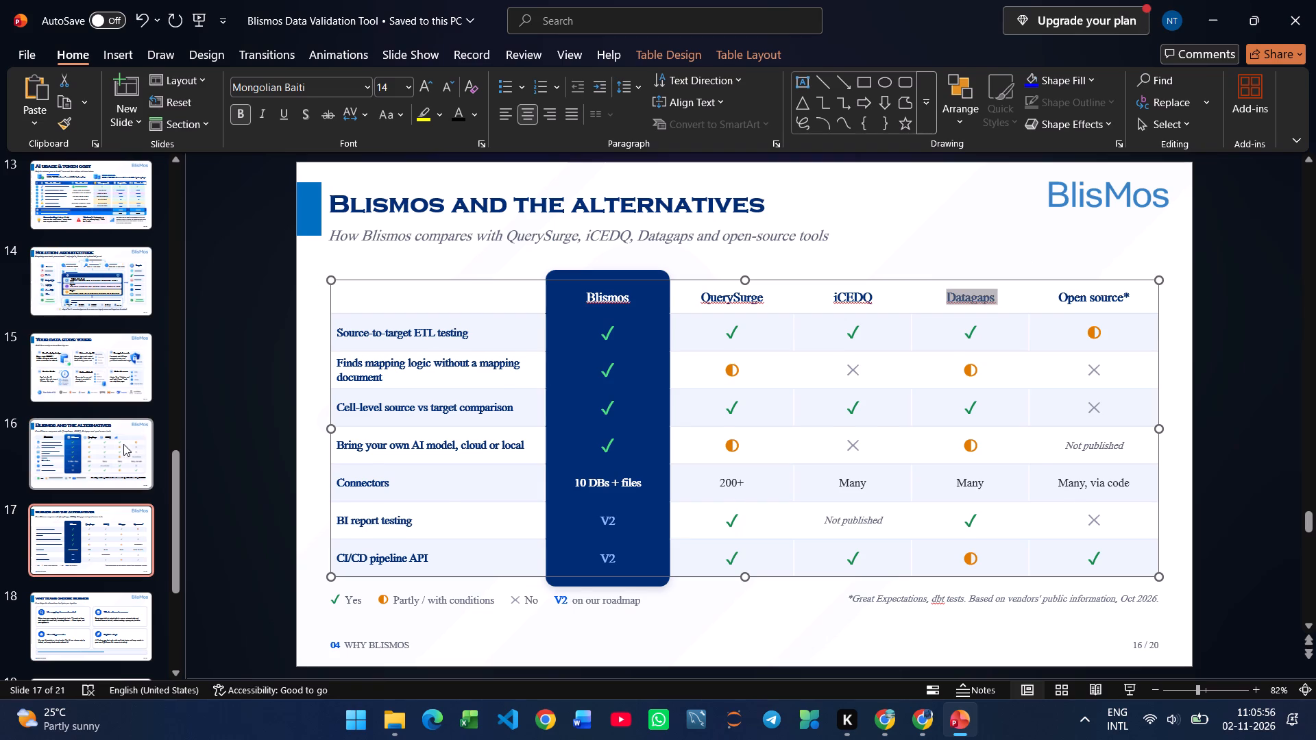
{"action": "left_click", "coordinate": [123, 444]}
{"action": "key", "text": "ctrl+v"}
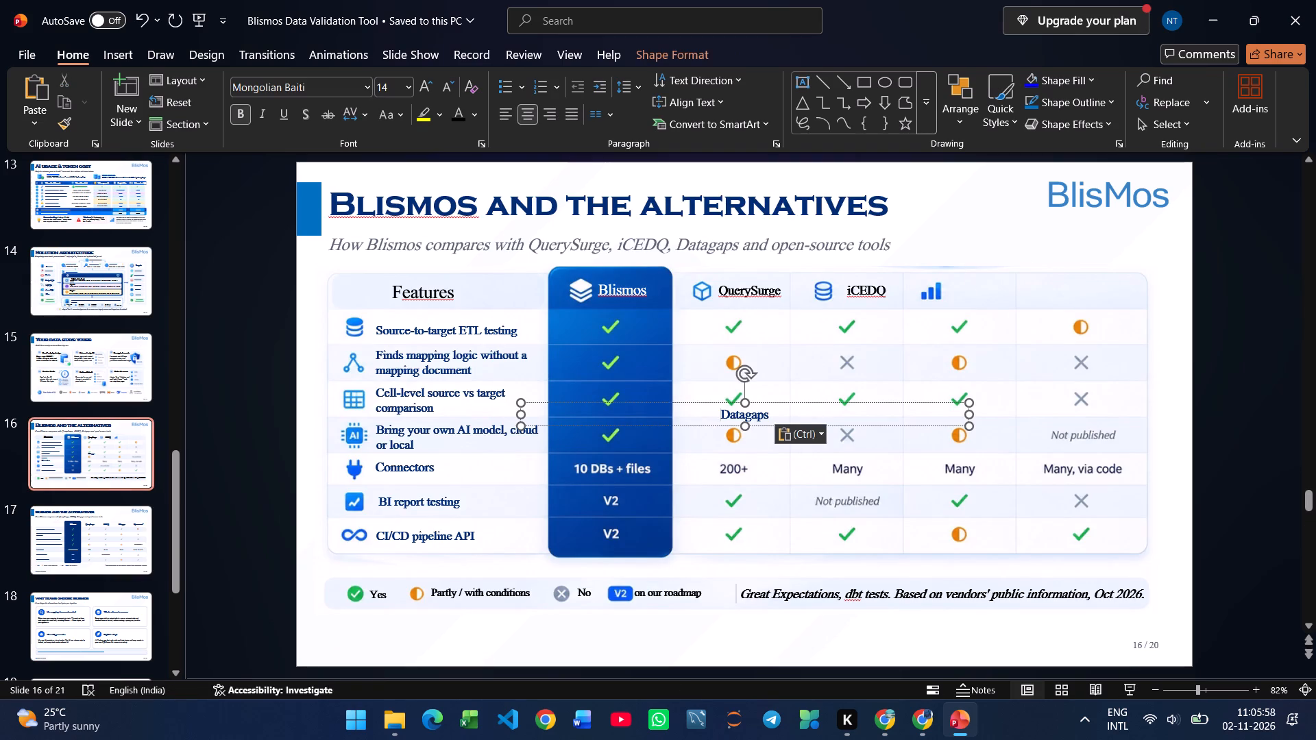
Narrow the "Datagaps" text box, make its text black, and place it beside the bar-chart icon in the header row.
{"action": "left_click_drag", "start_coordinate": [968, 415], "coordinate": [653, 421]}
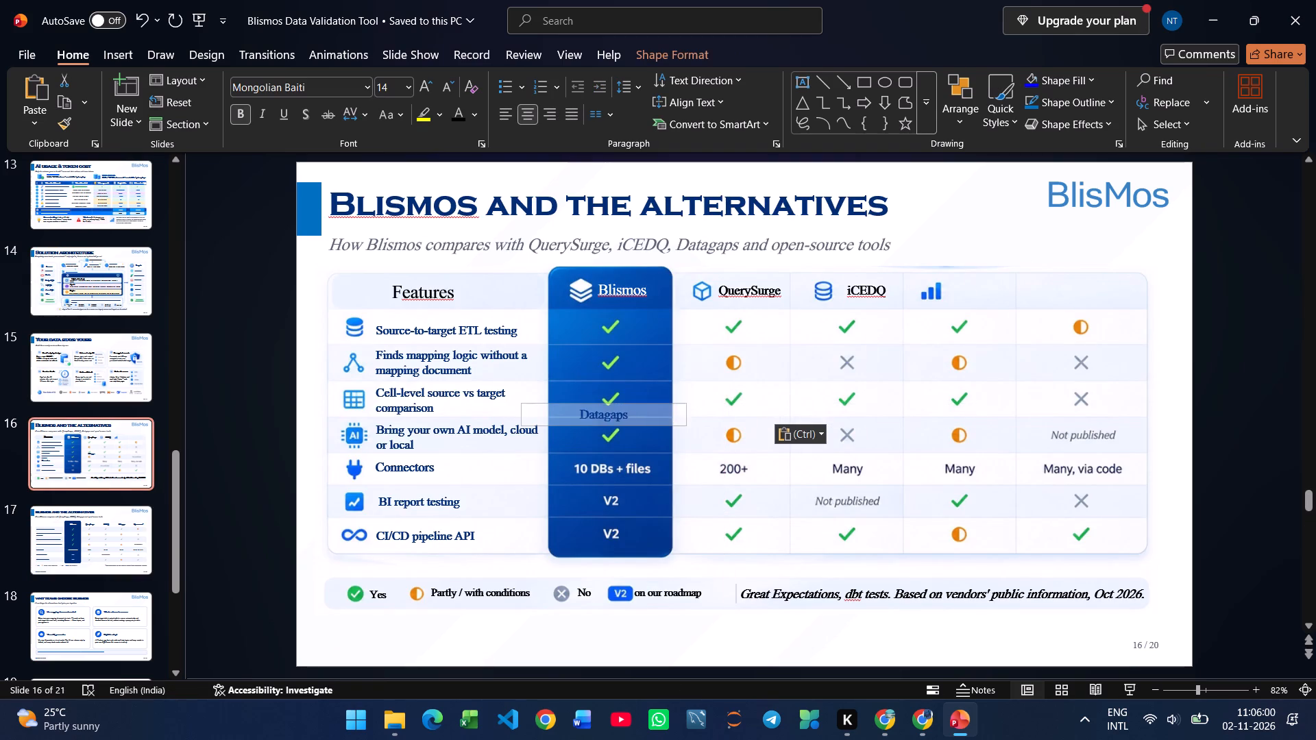
{"action": "left_click_drag", "start_coordinate": [653, 421], "coordinate": [600, 423]}
{"action": "left_click", "coordinate": [450, 114]}
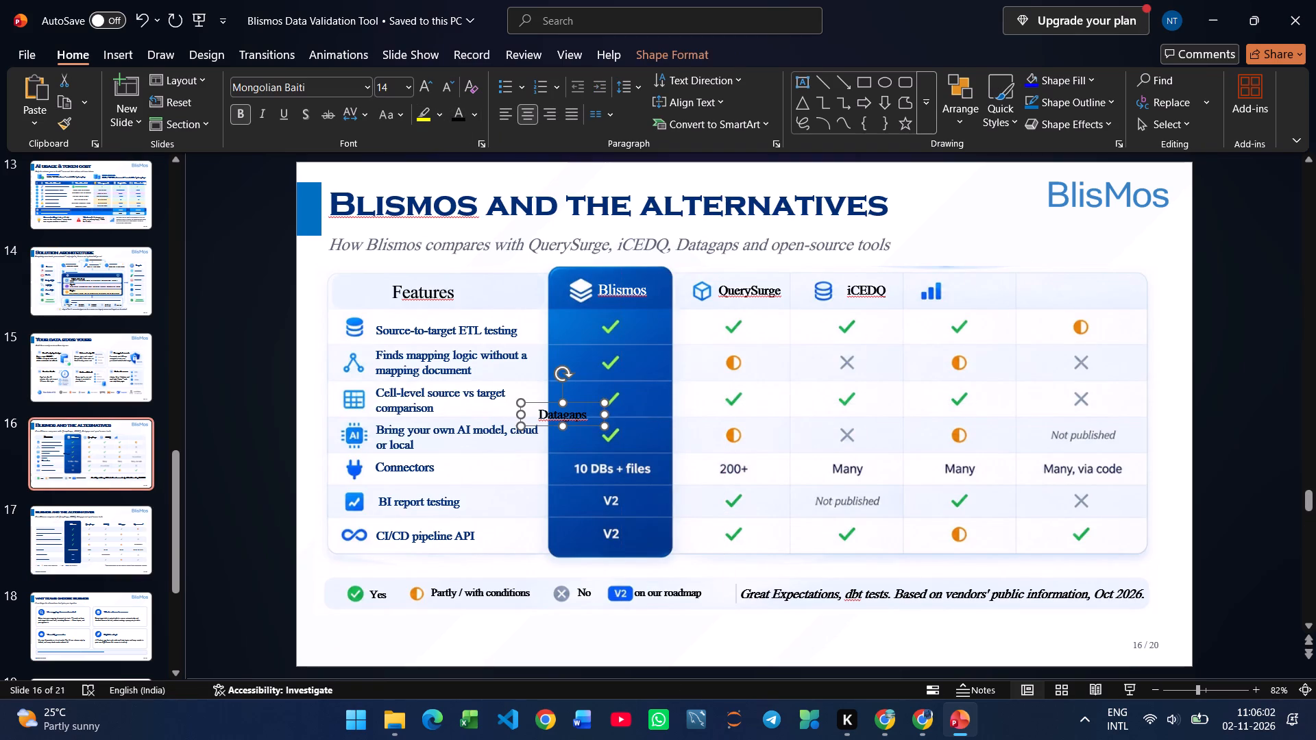
{"action": "left_click_drag", "start_coordinate": [578, 425], "coordinate": [997, 304]}
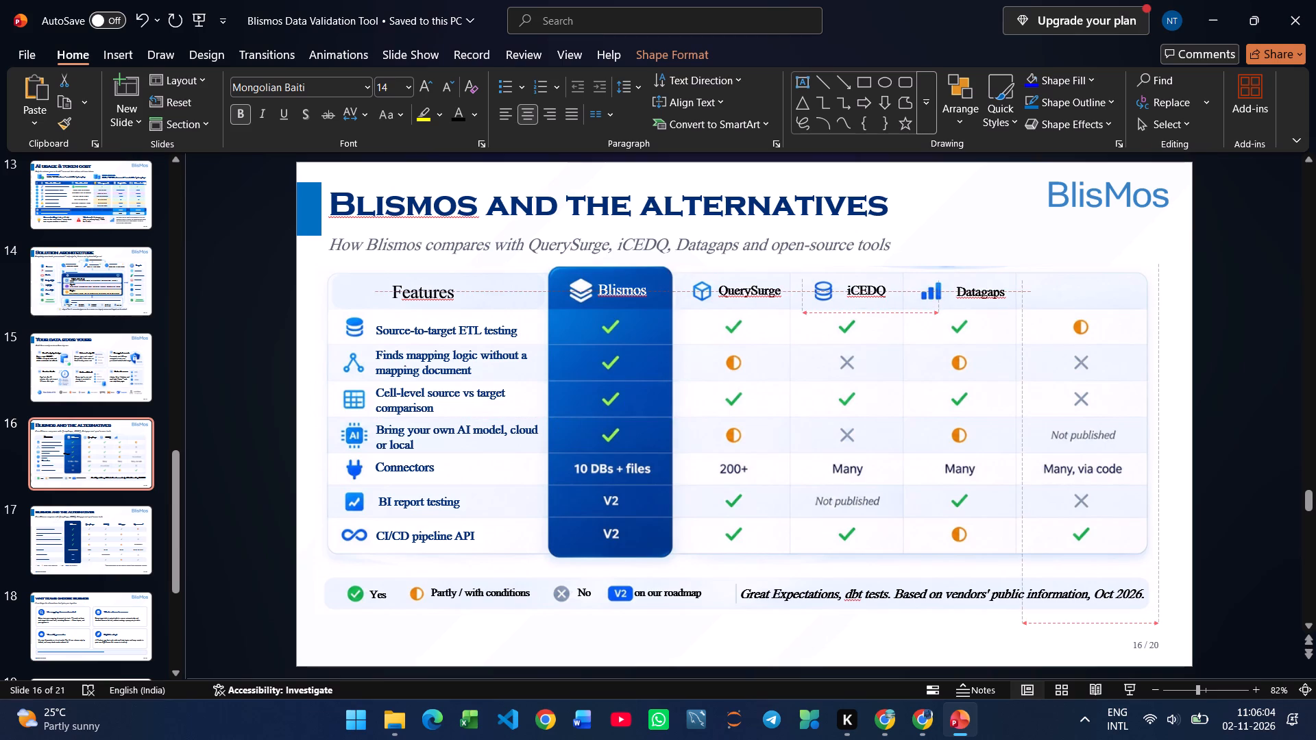
{"action": "left_click_drag", "start_coordinate": [997, 304], "coordinate": [996, 305]}
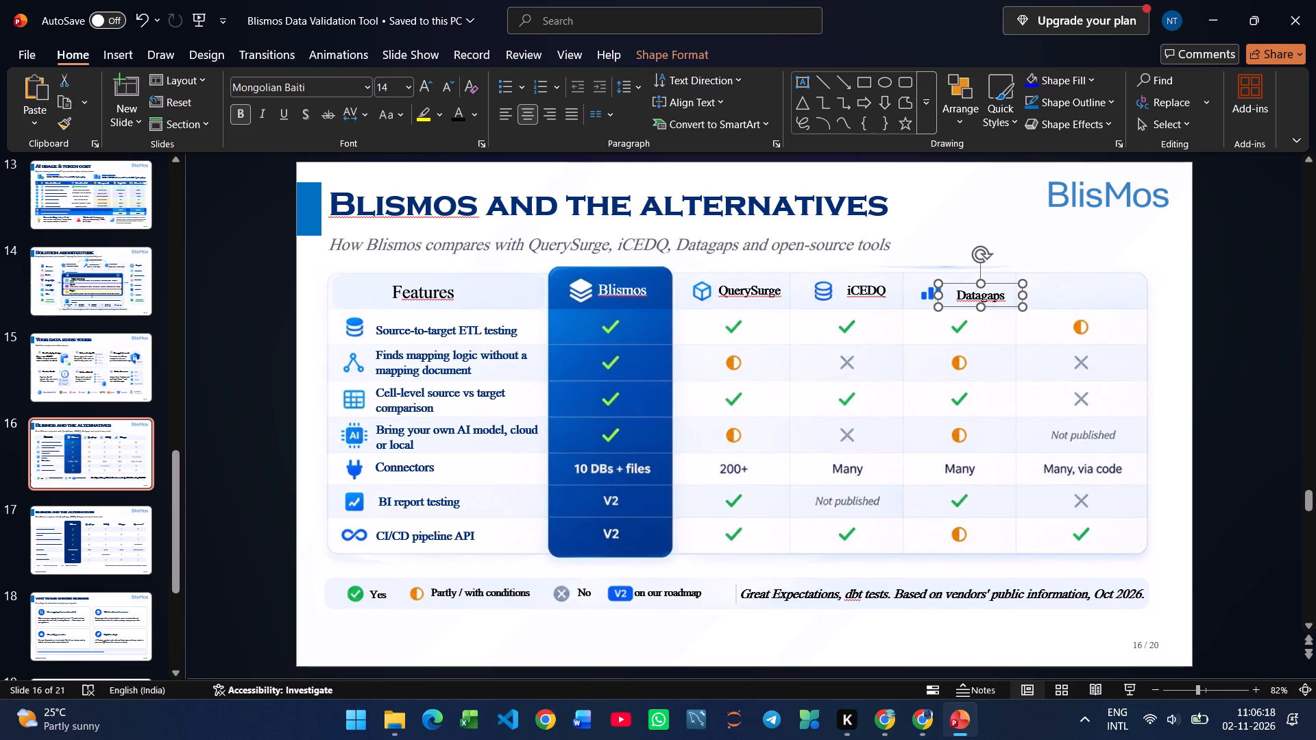
{"action": "left_click_drag", "start_coordinate": [1003, 306], "coordinate": [995, 302]}
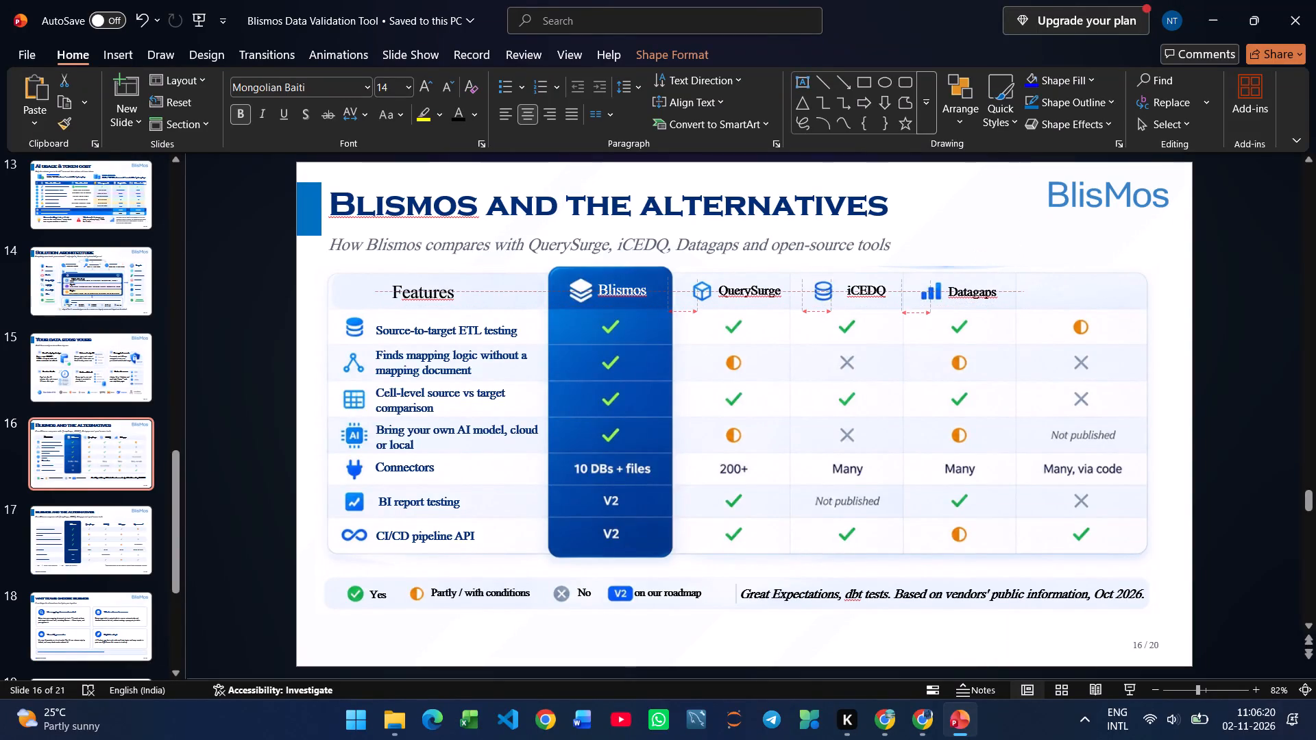
{"action": "left_click_drag", "start_coordinate": [995, 302], "coordinate": [995, 304]}
Ignore all spelling flags for the word "Datagaps" in the header row.
{"action": "right_click", "coordinate": [975, 296]}
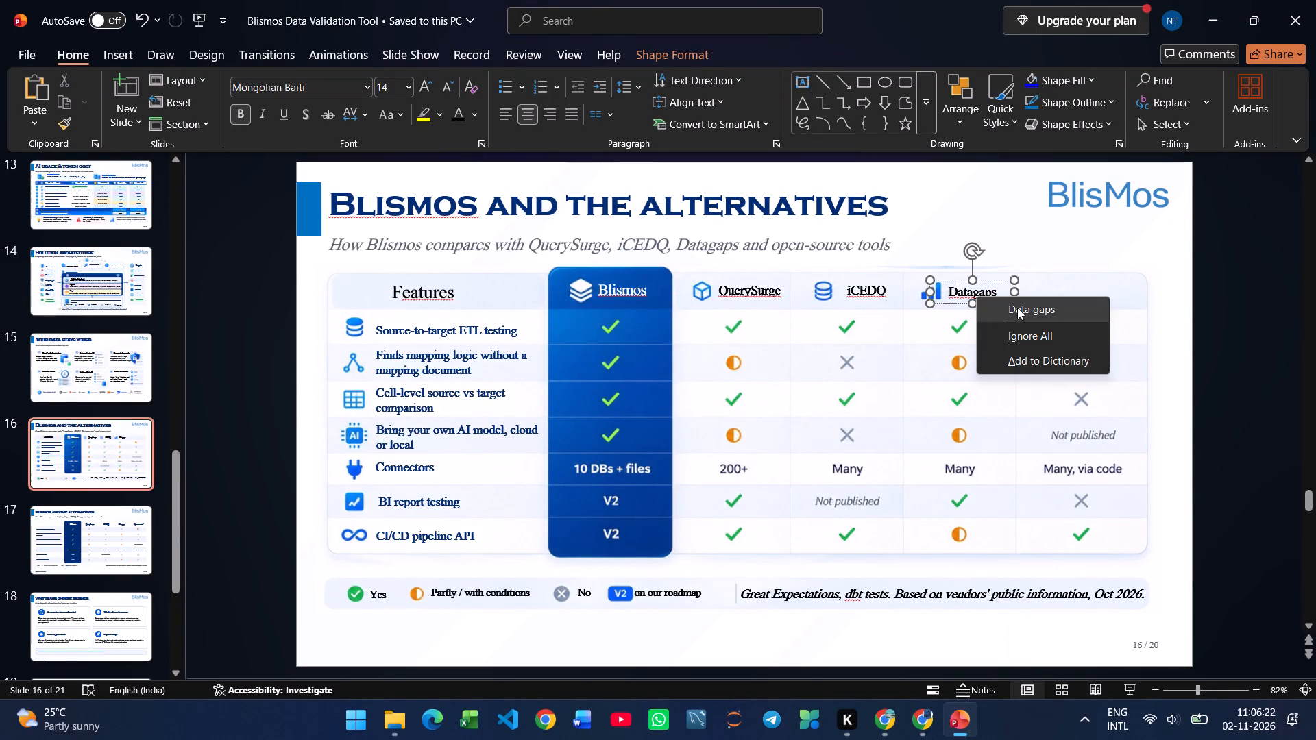
{"action": "left_click", "coordinate": [1021, 326]}
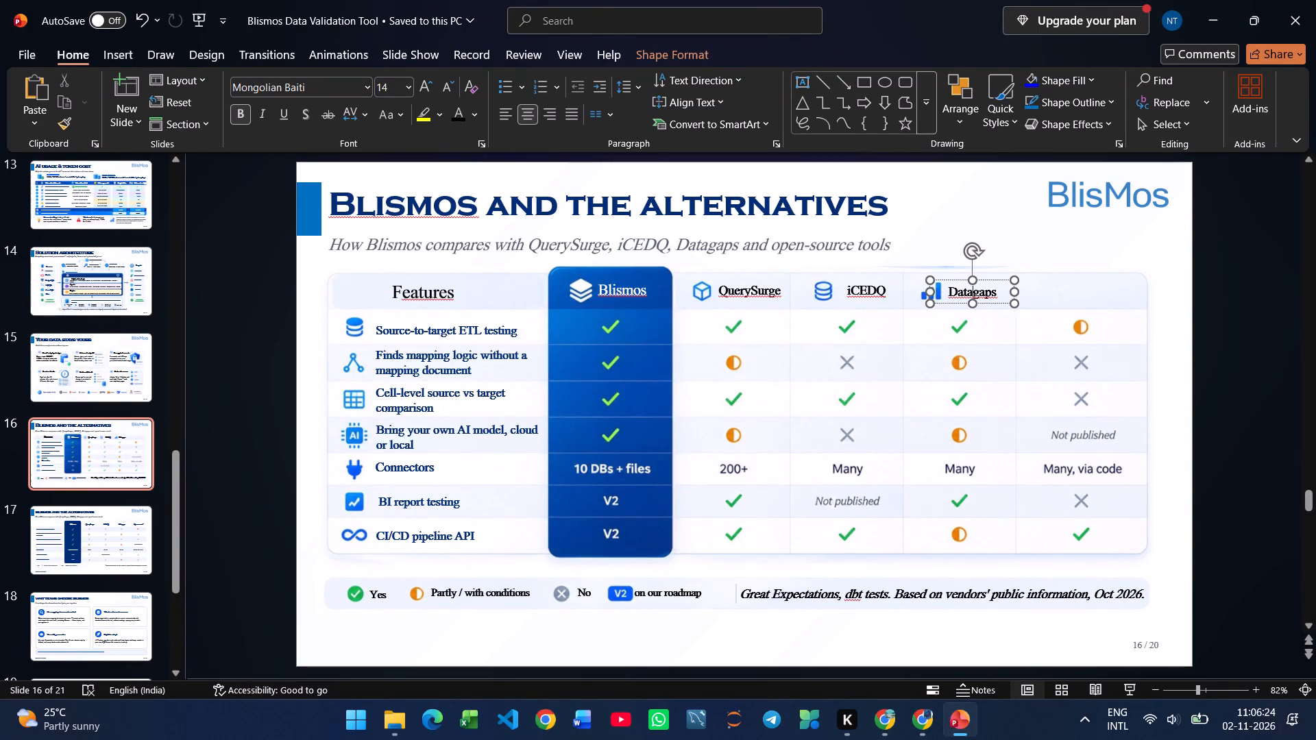
Copy the column header "Open source*" from slide 17's table and paste it onto slide 16.
{"action": "left_click", "coordinate": [82, 567]}
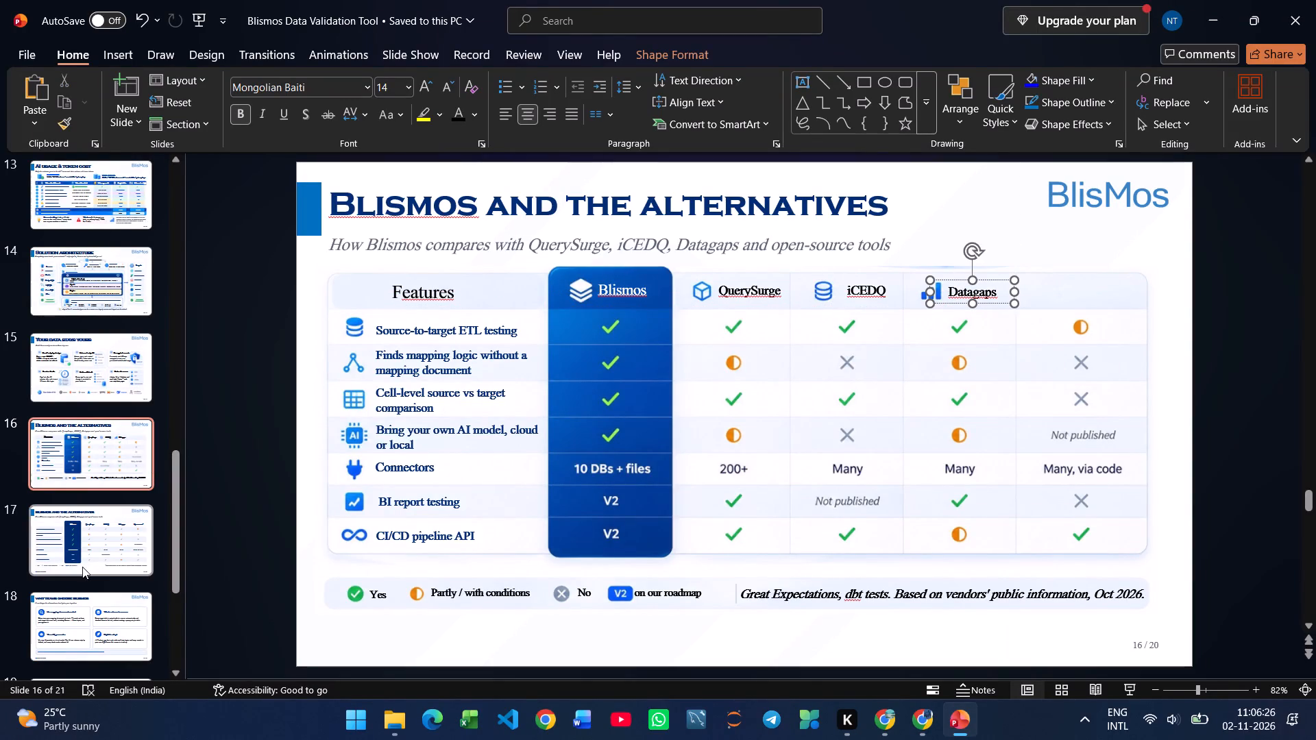
{"action": "left_click_drag", "start_coordinate": [1132, 298], "coordinate": [1064, 290]}
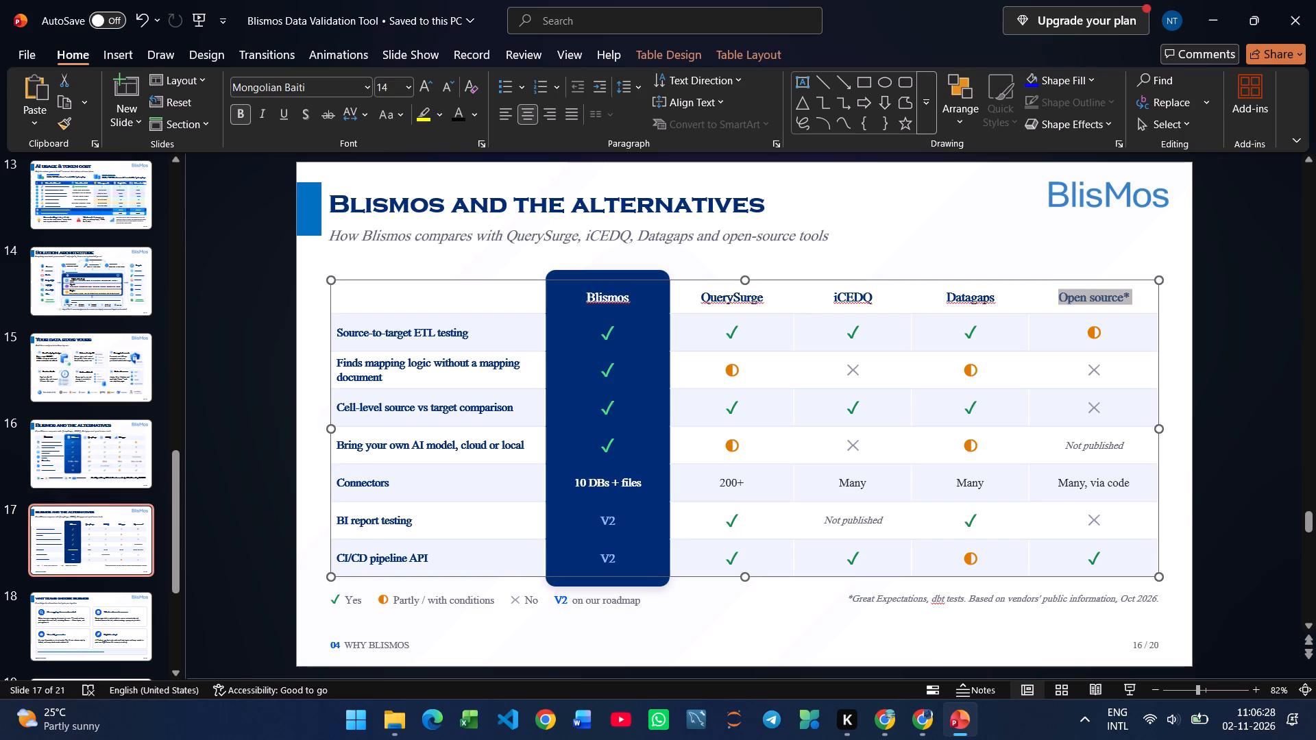
{"action": "left_click_drag", "start_coordinate": [1064, 290], "coordinate": [1063, 290]}
{"action": "key", "text": "ctrl+c"}
{"action": "left_click", "coordinate": [118, 468]}
{"action": "key", "text": "ctrl+v"}
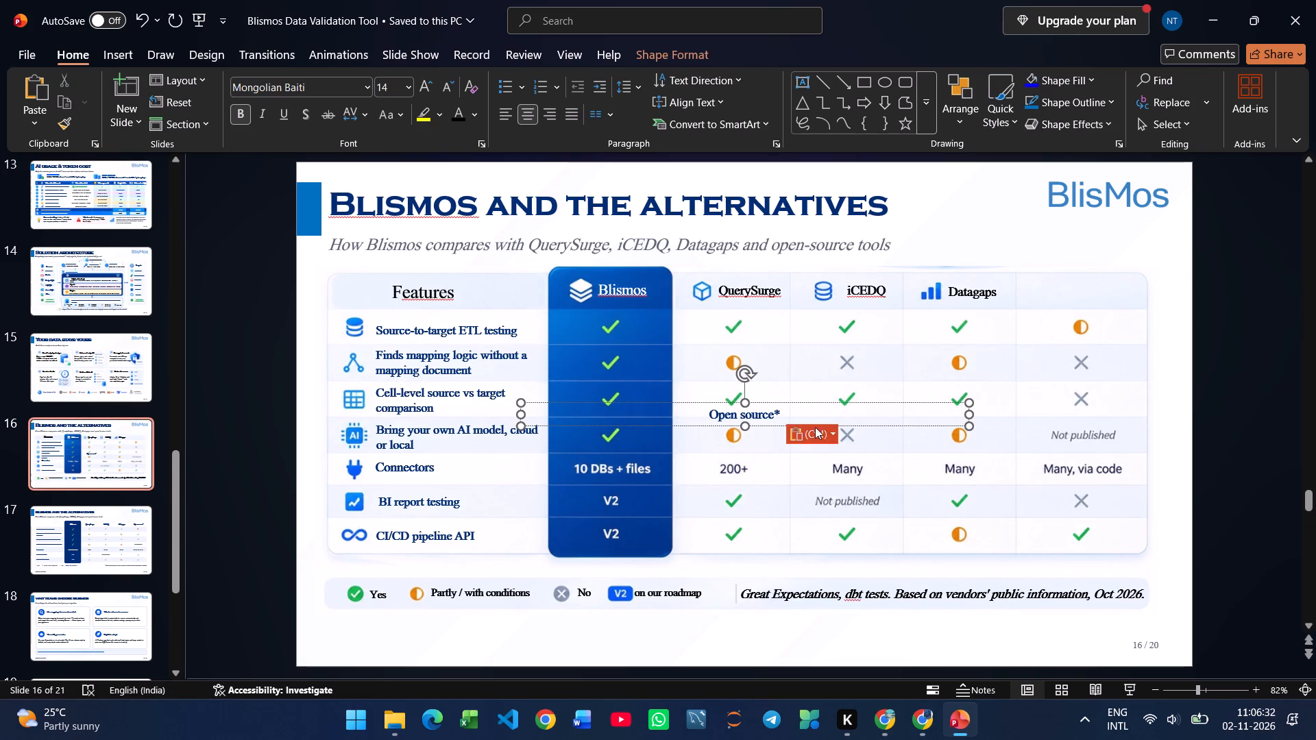
Narrow the "Open source*" text box, make its text black, and place it in the last column's header cell.
{"action": "left_click_drag", "start_coordinate": [965, 413], "coordinate": [639, 419]}
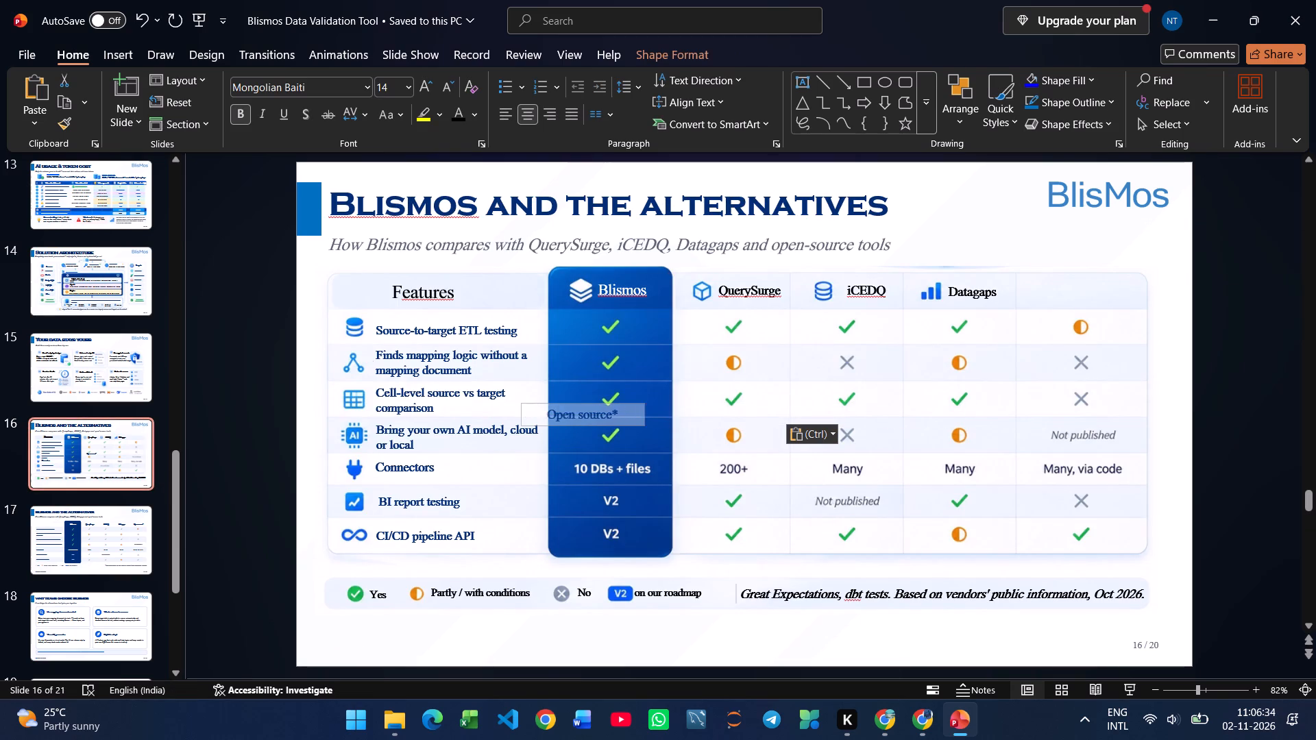
{"action": "left_click_drag", "start_coordinate": [639, 419], "coordinate": [613, 417]}
{"action": "left_click", "coordinate": [453, 117]}
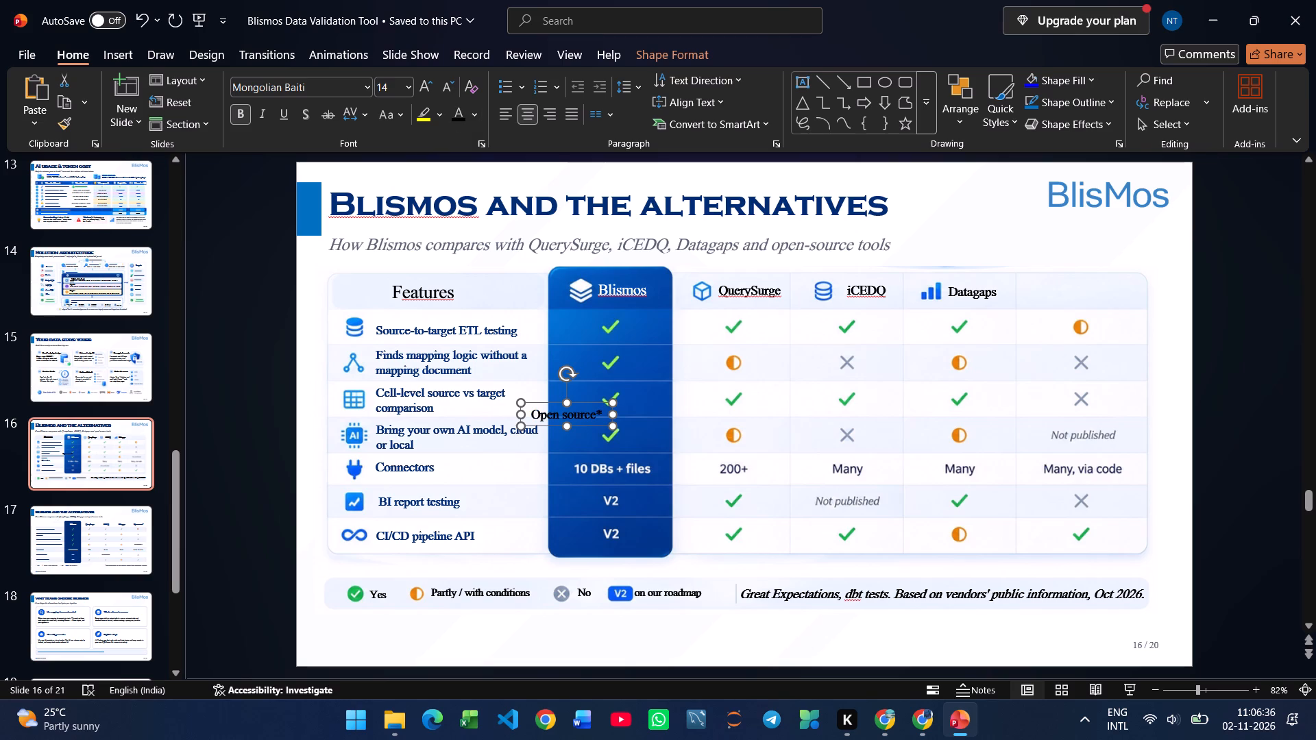
{"action": "left_click_drag", "start_coordinate": [576, 424], "coordinate": [1078, 300]}
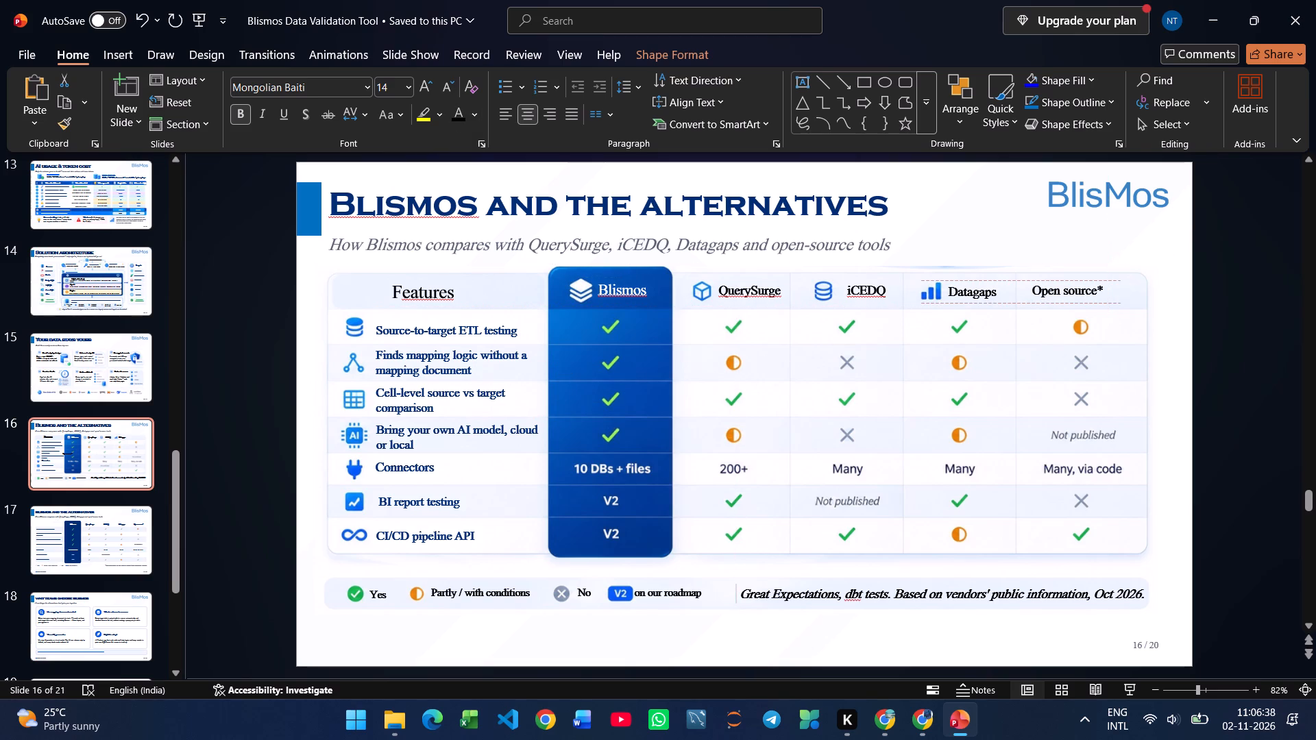
{"action": "left_click_drag", "start_coordinate": [1078, 300], "coordinate": [1083, 302]}
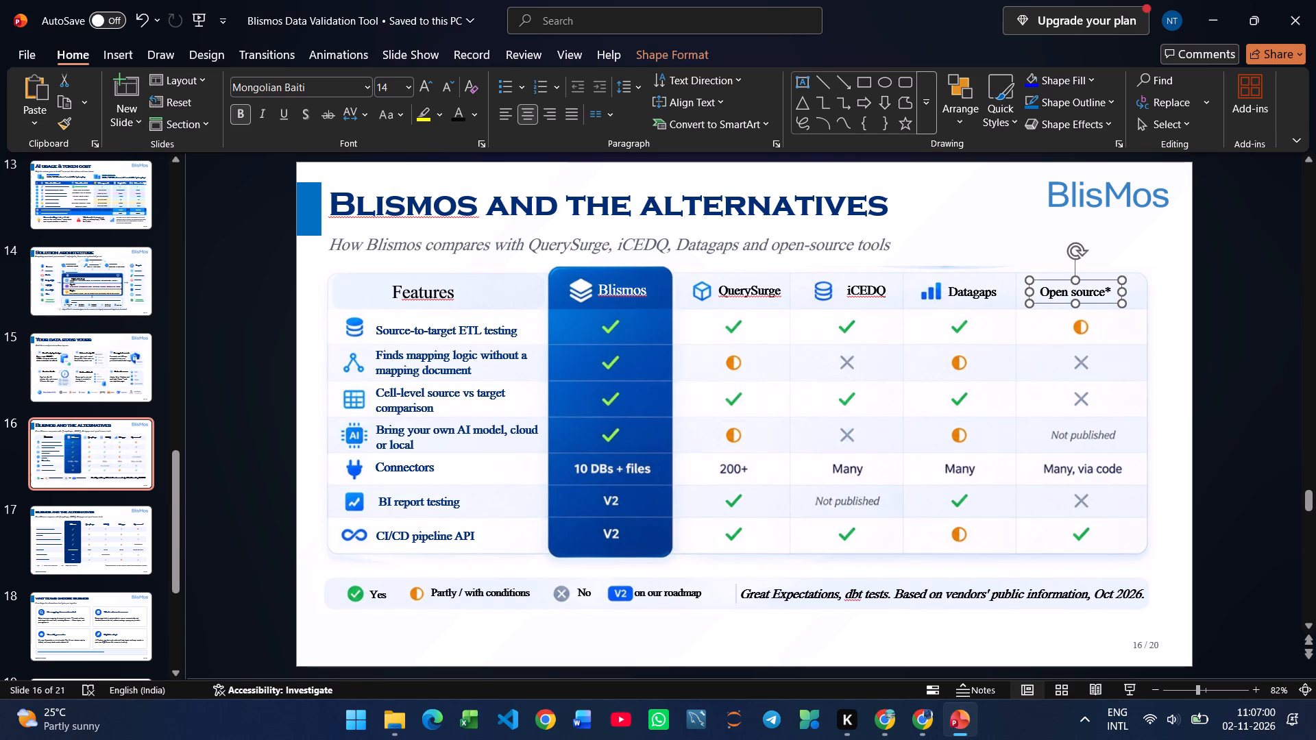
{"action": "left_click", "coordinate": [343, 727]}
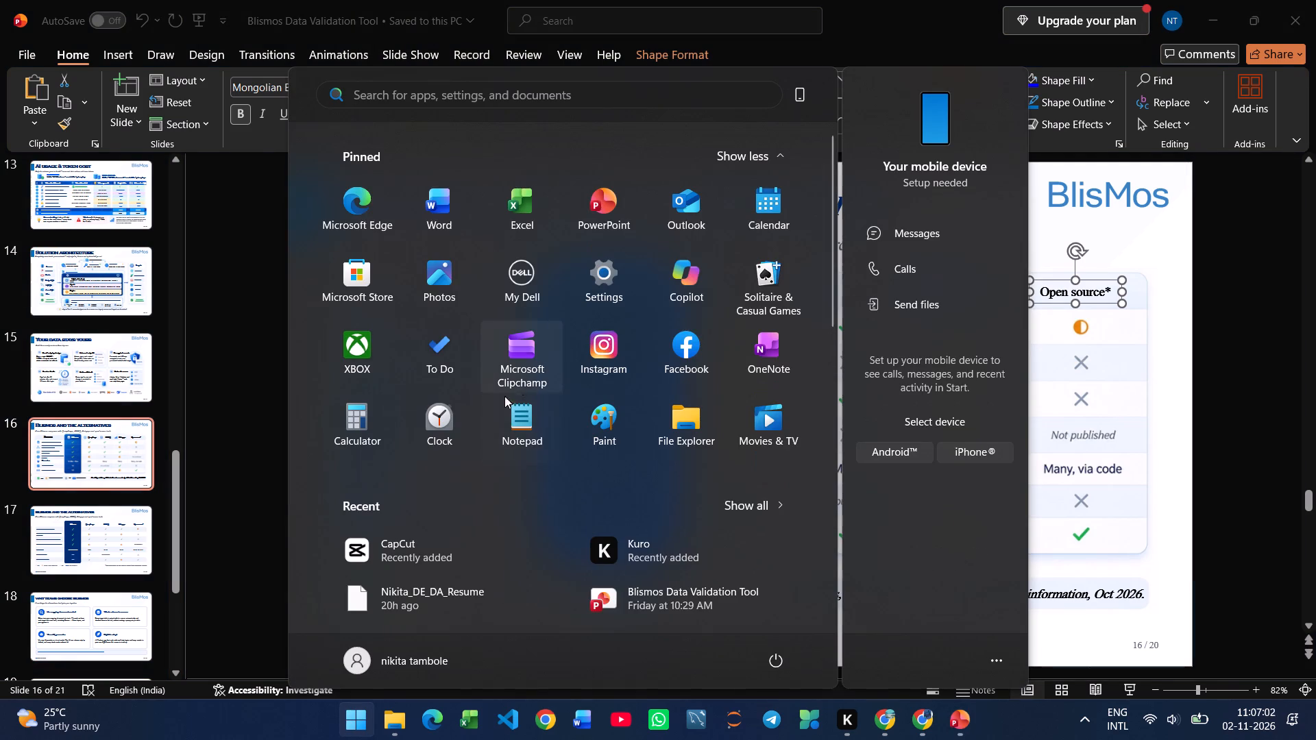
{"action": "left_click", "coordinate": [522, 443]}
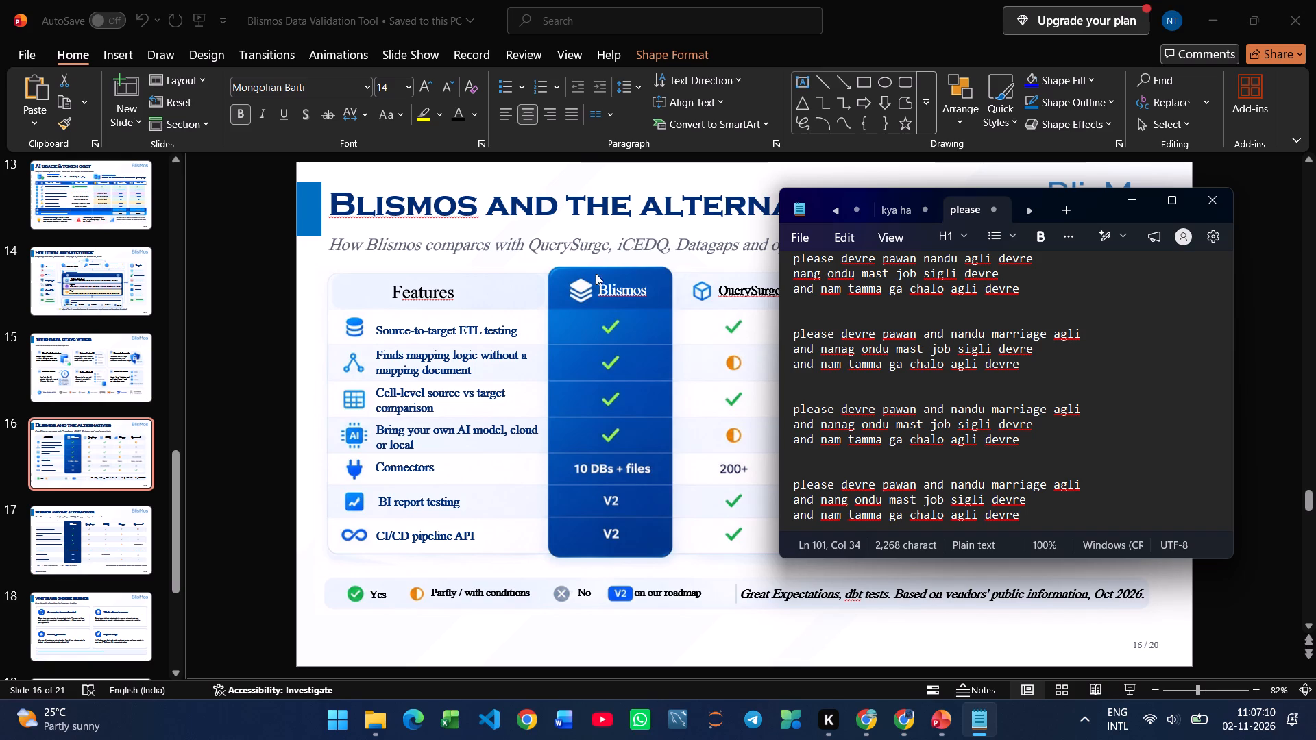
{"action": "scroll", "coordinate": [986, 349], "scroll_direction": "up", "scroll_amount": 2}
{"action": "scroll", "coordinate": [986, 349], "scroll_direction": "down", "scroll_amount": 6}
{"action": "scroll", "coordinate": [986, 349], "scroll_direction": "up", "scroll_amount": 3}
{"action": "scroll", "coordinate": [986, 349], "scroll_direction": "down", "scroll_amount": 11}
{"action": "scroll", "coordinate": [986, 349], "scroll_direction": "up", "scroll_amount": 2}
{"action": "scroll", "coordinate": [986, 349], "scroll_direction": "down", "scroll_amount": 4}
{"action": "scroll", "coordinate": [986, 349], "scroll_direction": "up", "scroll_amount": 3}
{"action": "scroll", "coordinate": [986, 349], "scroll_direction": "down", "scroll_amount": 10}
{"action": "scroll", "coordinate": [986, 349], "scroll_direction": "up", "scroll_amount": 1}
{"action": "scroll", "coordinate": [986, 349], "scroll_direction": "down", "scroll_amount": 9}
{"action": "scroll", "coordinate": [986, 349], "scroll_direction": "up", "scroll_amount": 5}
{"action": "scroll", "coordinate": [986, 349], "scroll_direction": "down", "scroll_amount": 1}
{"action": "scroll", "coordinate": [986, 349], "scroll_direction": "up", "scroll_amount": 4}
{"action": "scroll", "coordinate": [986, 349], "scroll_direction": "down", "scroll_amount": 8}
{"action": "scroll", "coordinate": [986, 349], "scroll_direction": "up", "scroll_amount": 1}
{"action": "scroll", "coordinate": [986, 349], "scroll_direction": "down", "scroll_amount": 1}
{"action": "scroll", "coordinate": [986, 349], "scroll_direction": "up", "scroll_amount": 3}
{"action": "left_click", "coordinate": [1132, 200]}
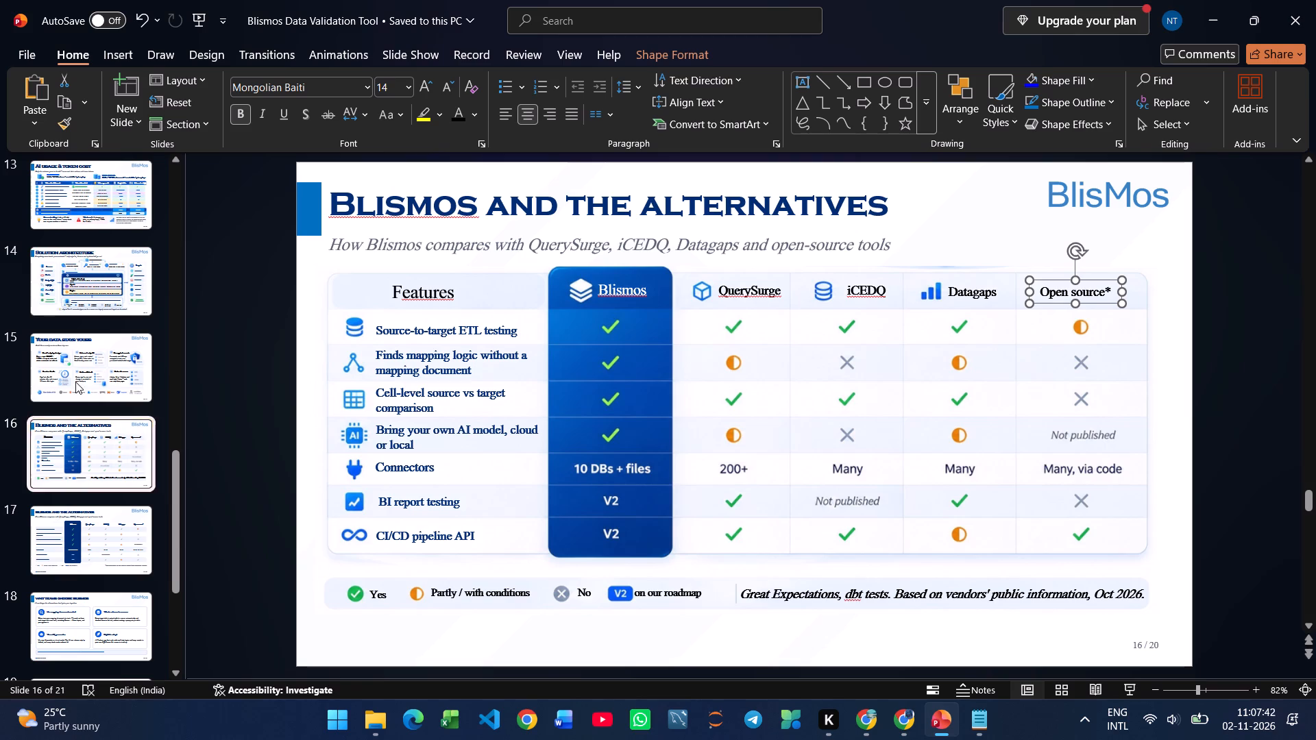
Delete the original "Blismos and the alternatives" slide 17 and save the presentation.
{"action": "left_click", "coordinate": [110, 524]}
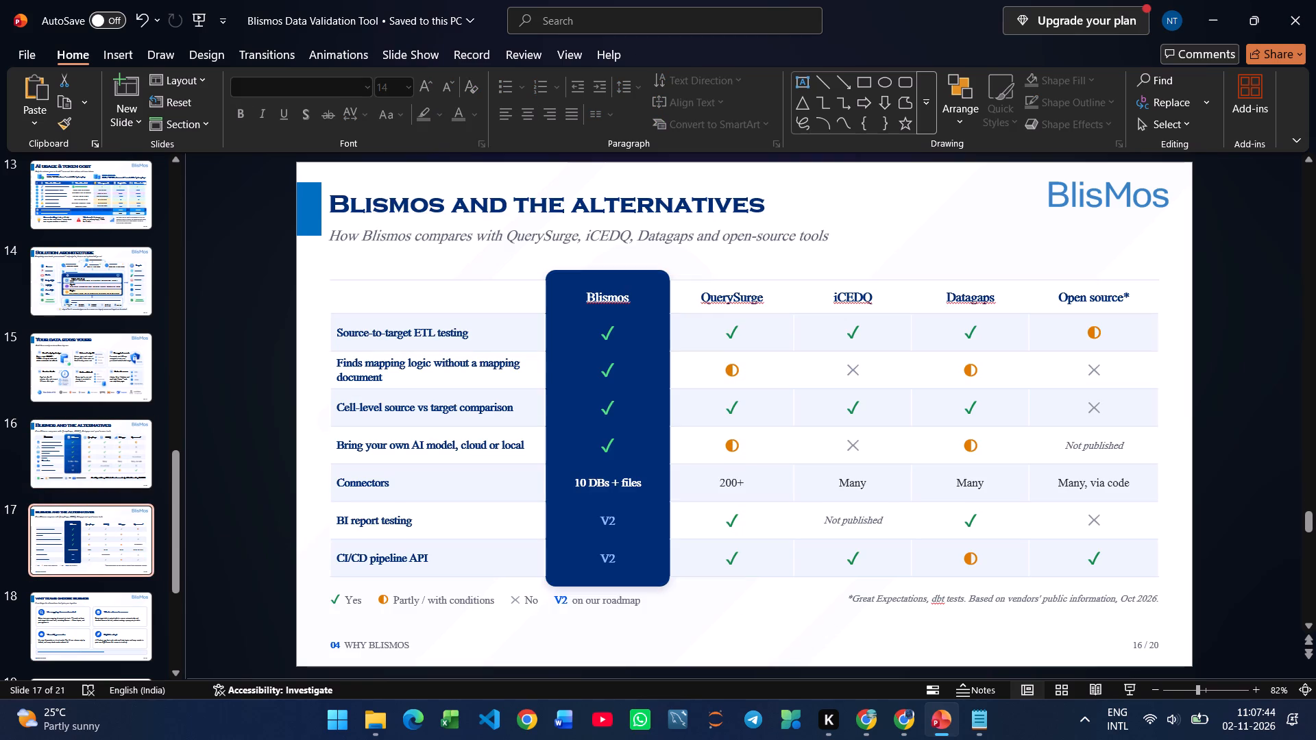
{"action": "key", "text": "BackSpace"}
{"action": "key", "text": "ctrl+s"}
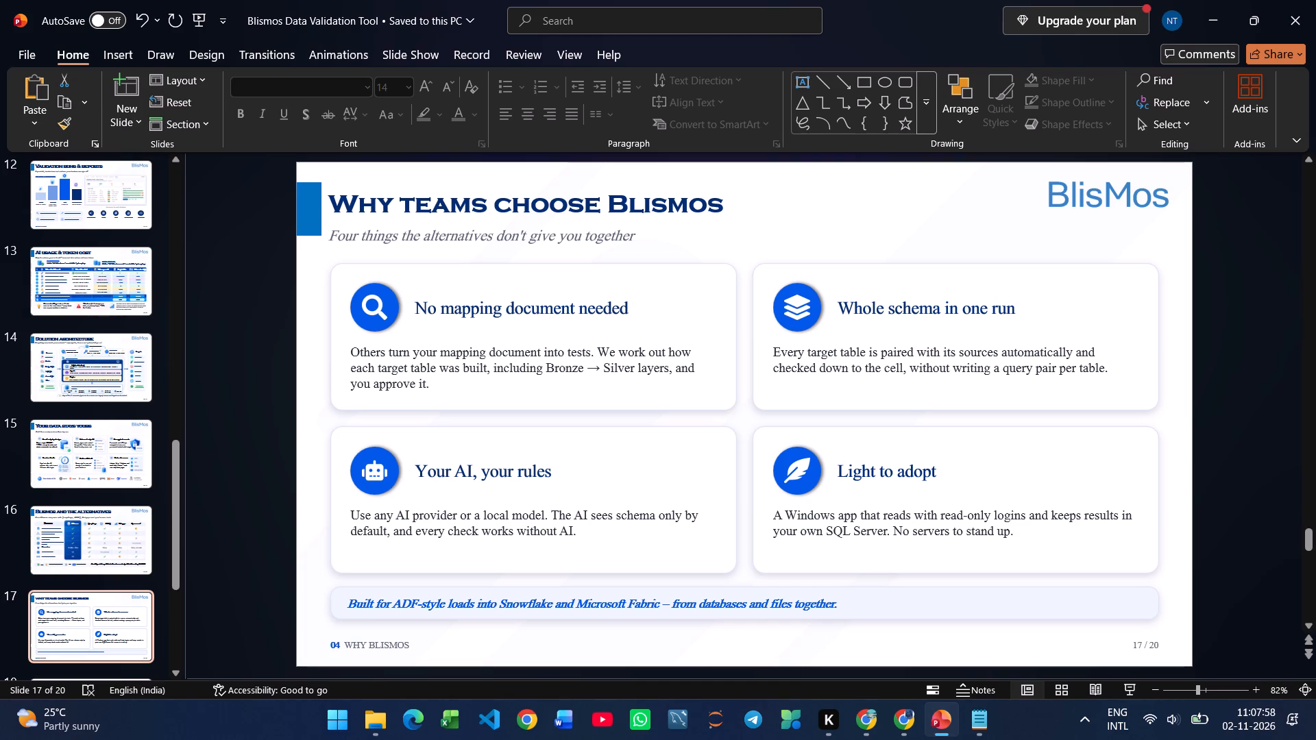
{"action": "scroll", "coordinate": [13, 457], "scroll_direction": "down", "scroll_amount": 1}
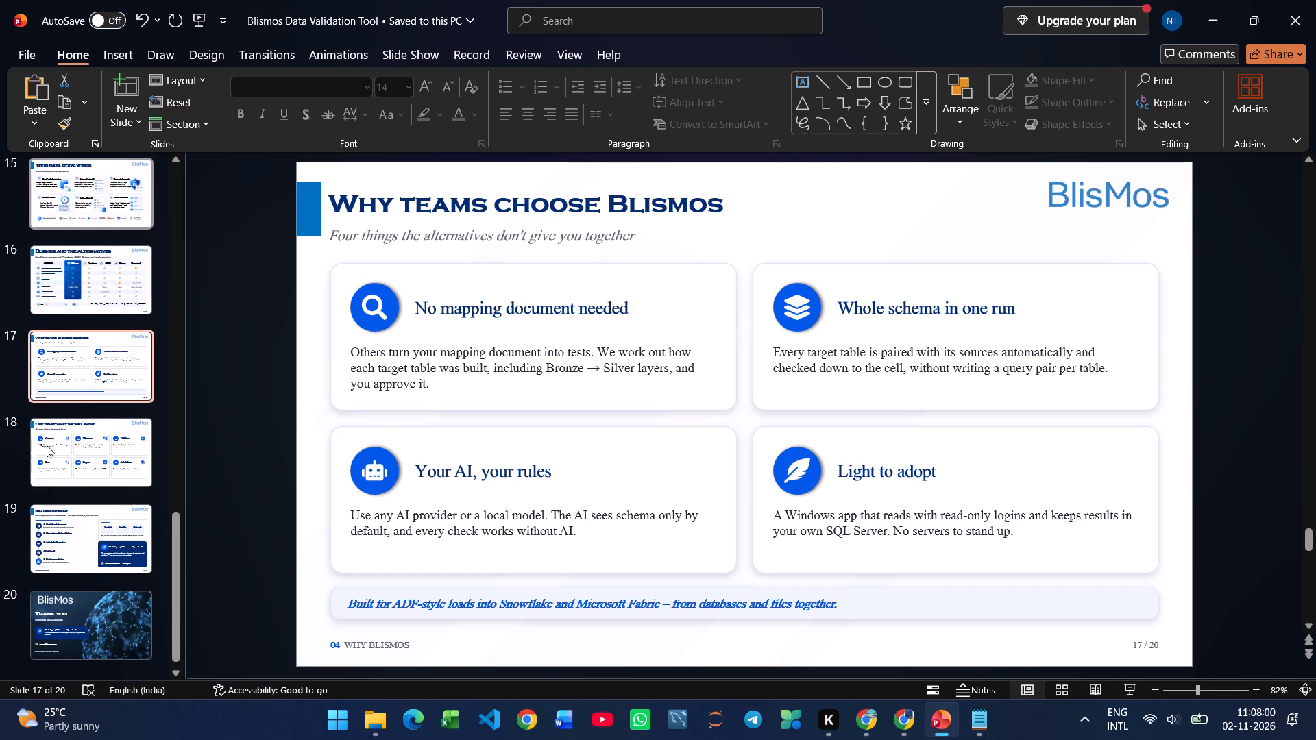
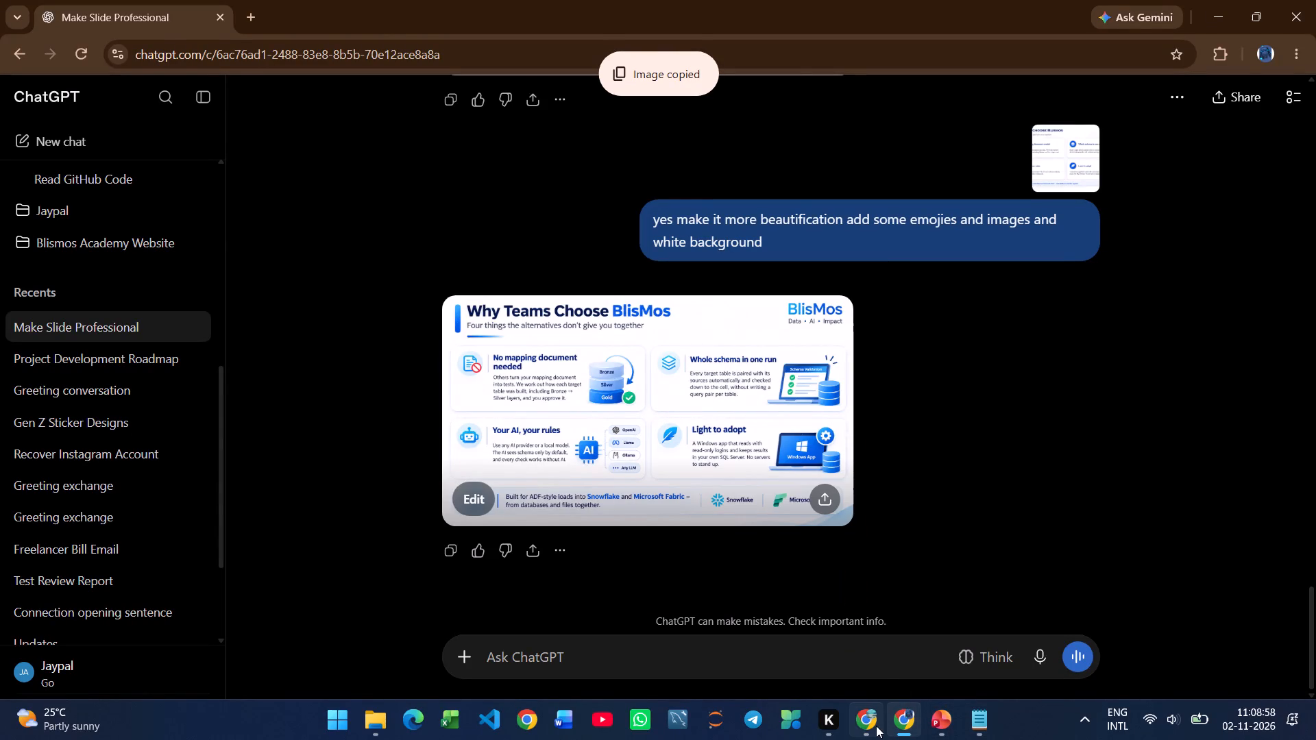
{"action": "left_click", "coordinate": [876, 726]}
{"action": "left_click", "coordinate": [609, 484]}
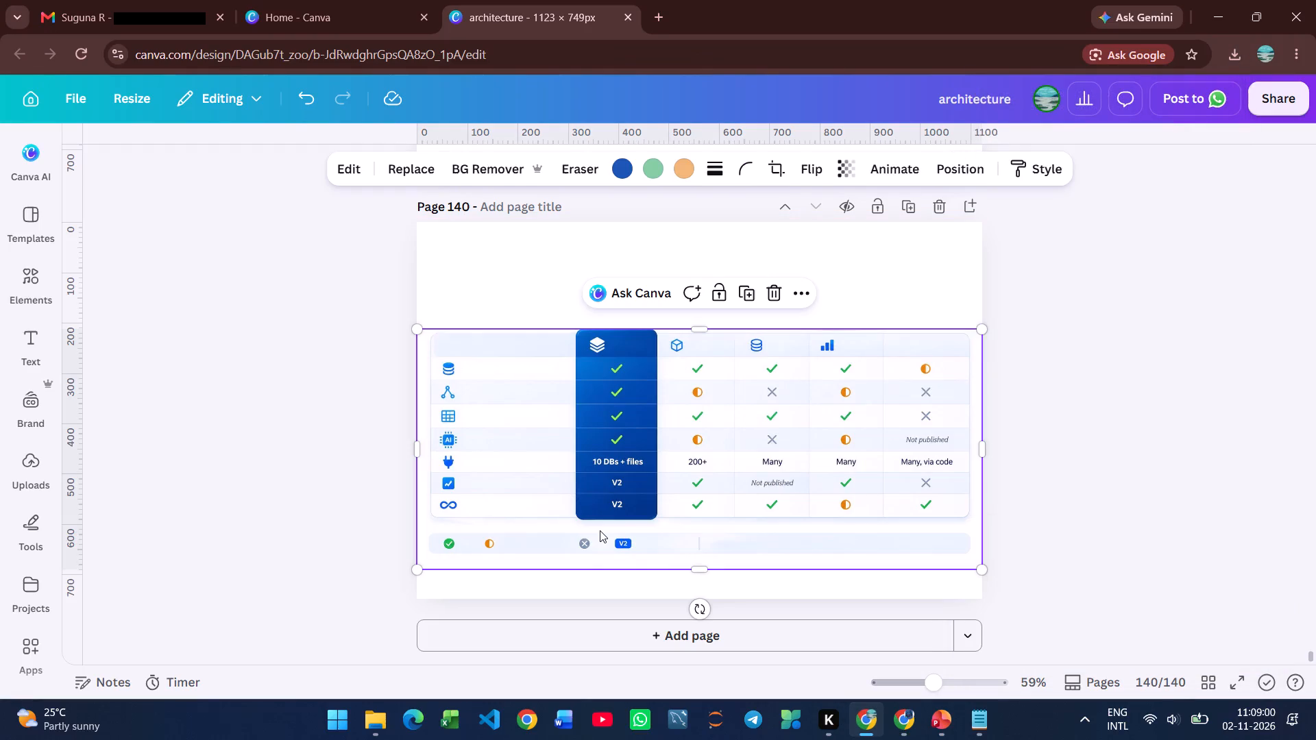
{"action": "key", "text": "BackSpace"}
{"action": "key", "text": "ctrl+v"}
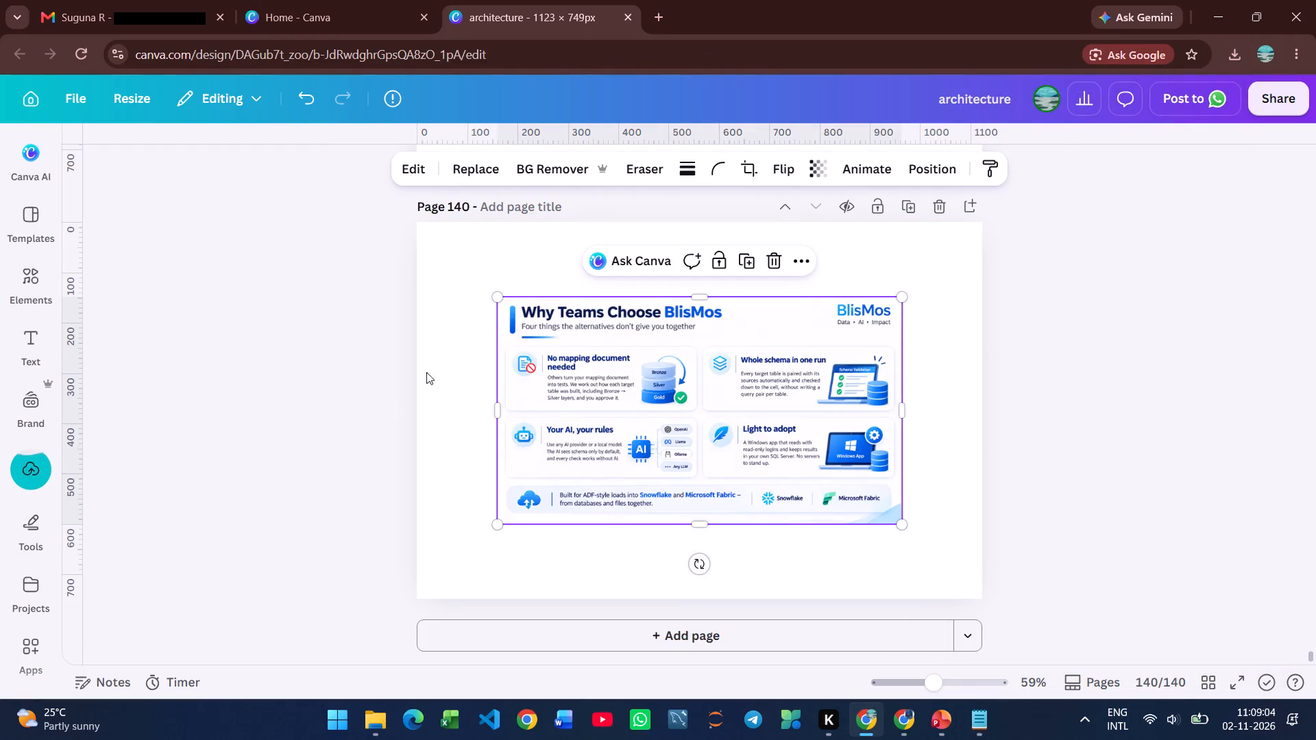
Enlarge the pasted "Why Teams Choose BlisMos" image until it spans the full width of page 140.
{"action": "left_click_drag", "start_coordinate": [500, 296], "coordinate": [411, 269]}
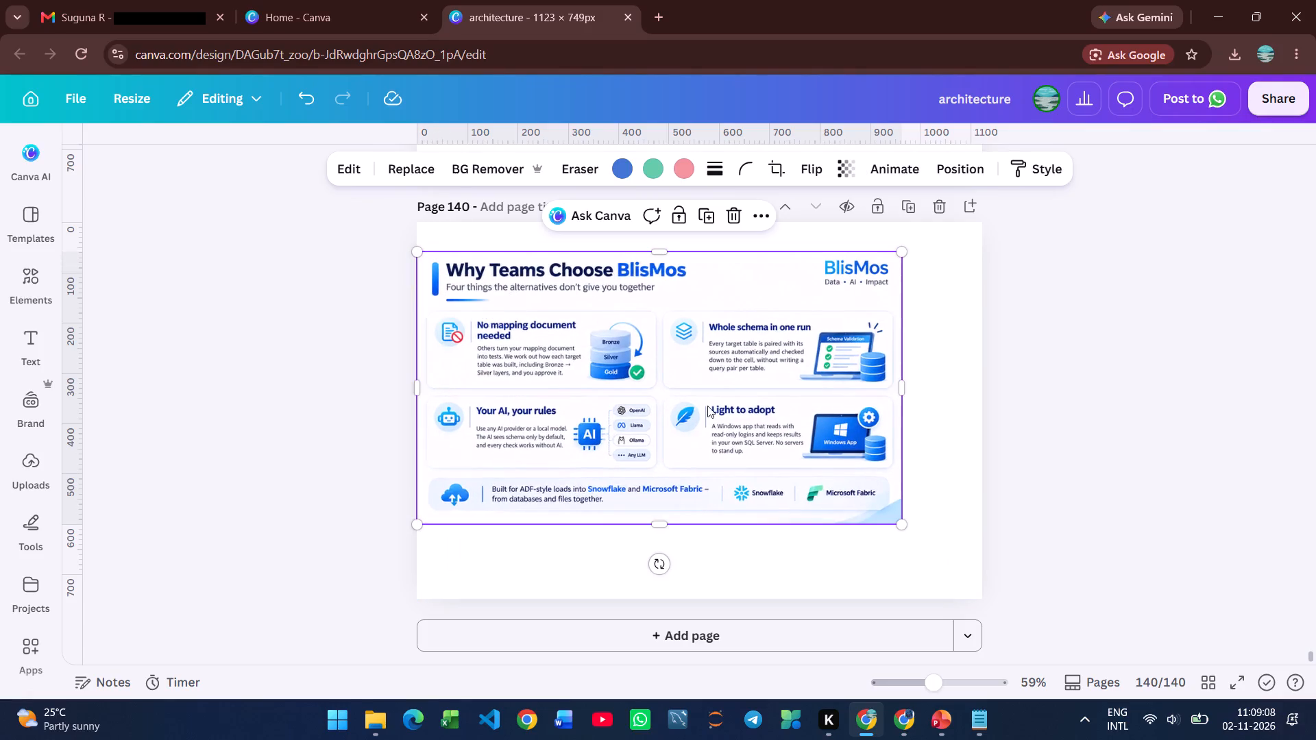
{"action": "left_click_drag", "start_coordinate": [900, 525], "coordinate": [955, 573]}
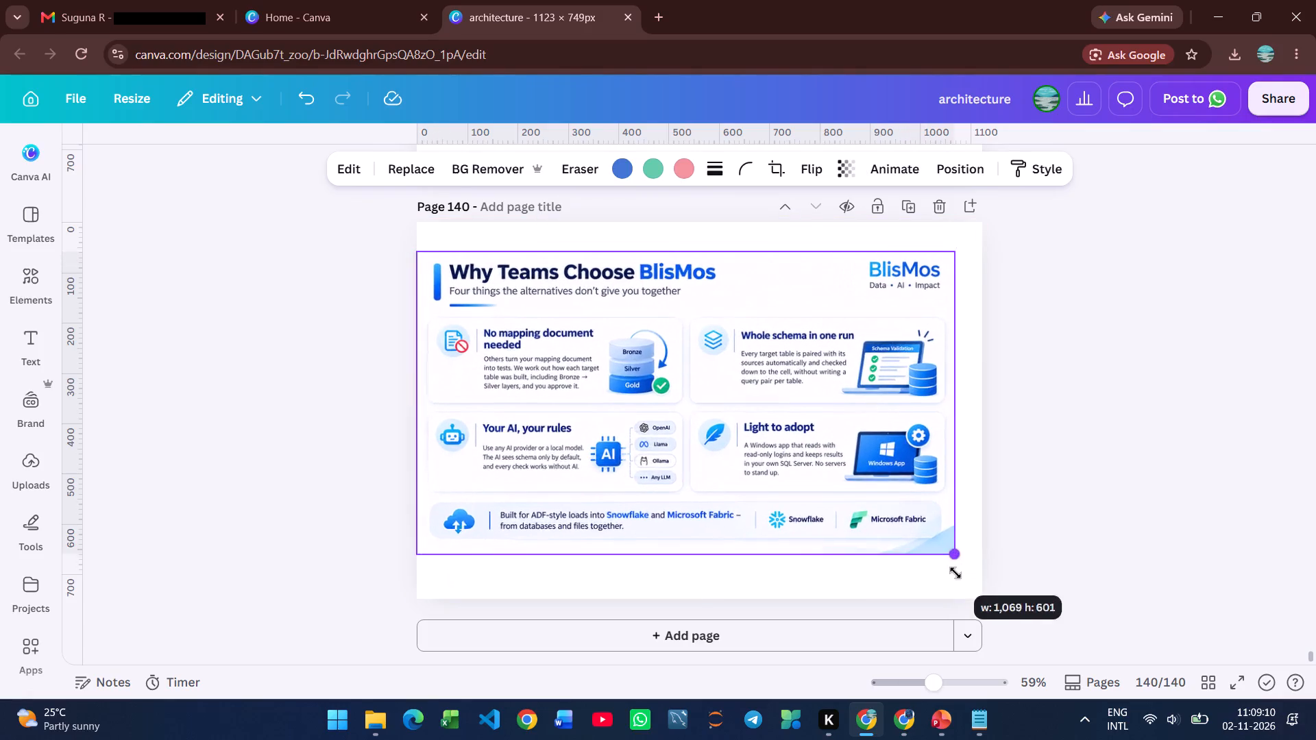
{"action": "left_click_drag", "start_coordinate": [955, 573], "coordinate": [964, 578]}
{"action": "left_click_drag", "start_coordinate": [969, 565], "coordinate": [971, 565]}
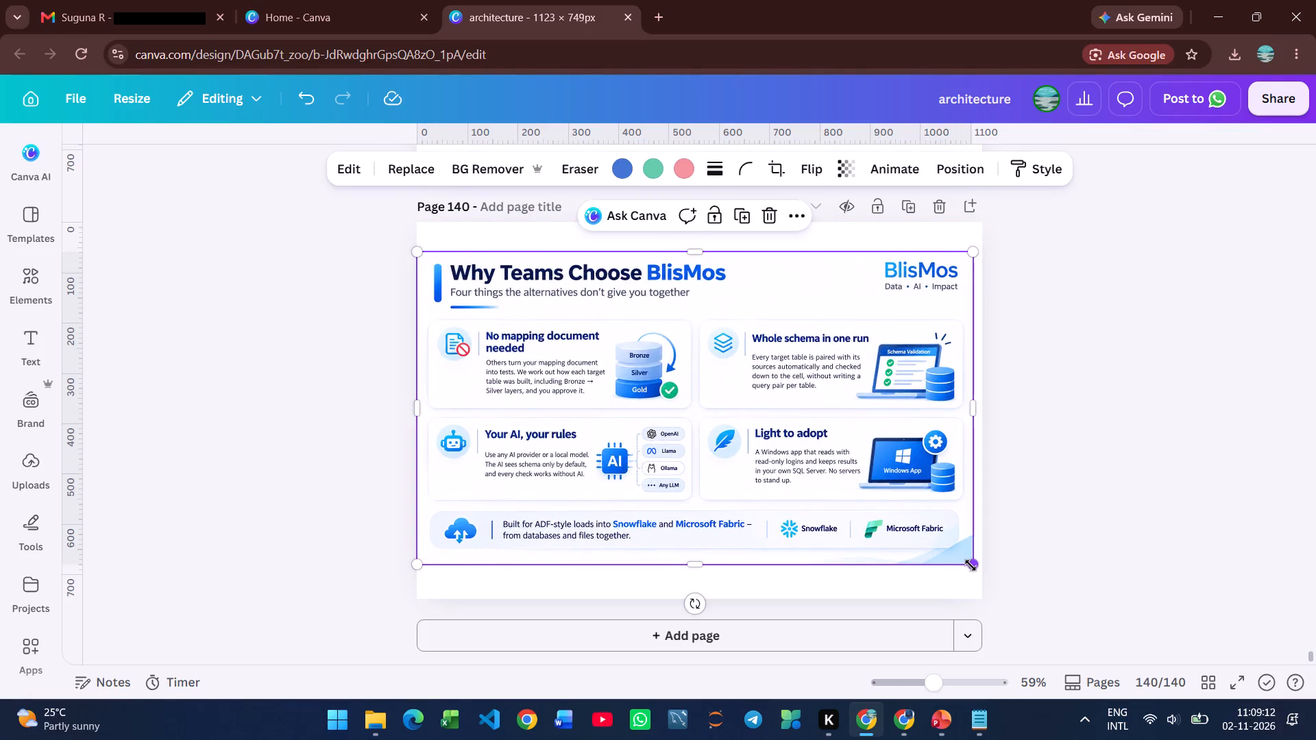
{"action": "left_click_drag", "start_coordinate": [971, 565], "coordinate": [978, 567]}
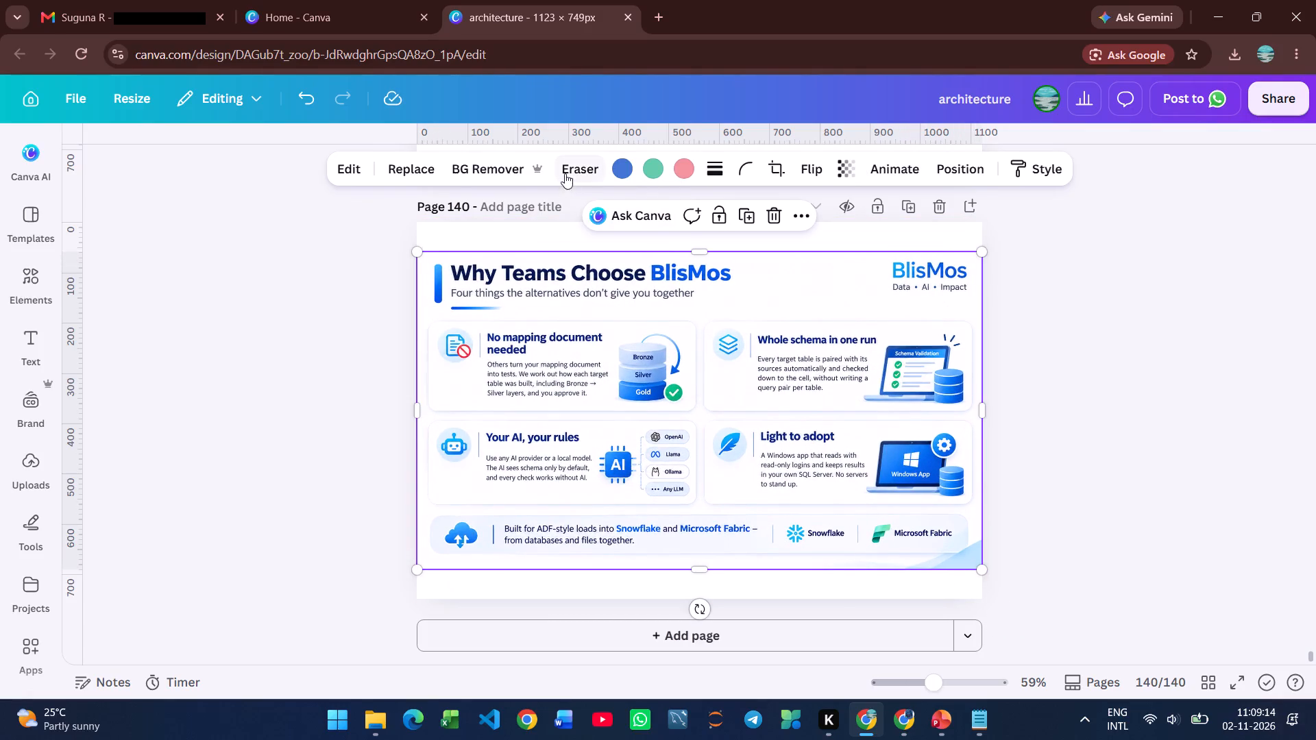
Erase the title, subtitle, four card headings and descriptions, footer sentence, and "Snowflake" and "Microsoft Fabric" labels with Magic Eraser's text selection.
{"action": "left_click", "coordinate": [565, 173]}
{"action": "left_click", "coordinate": [596, 217]}
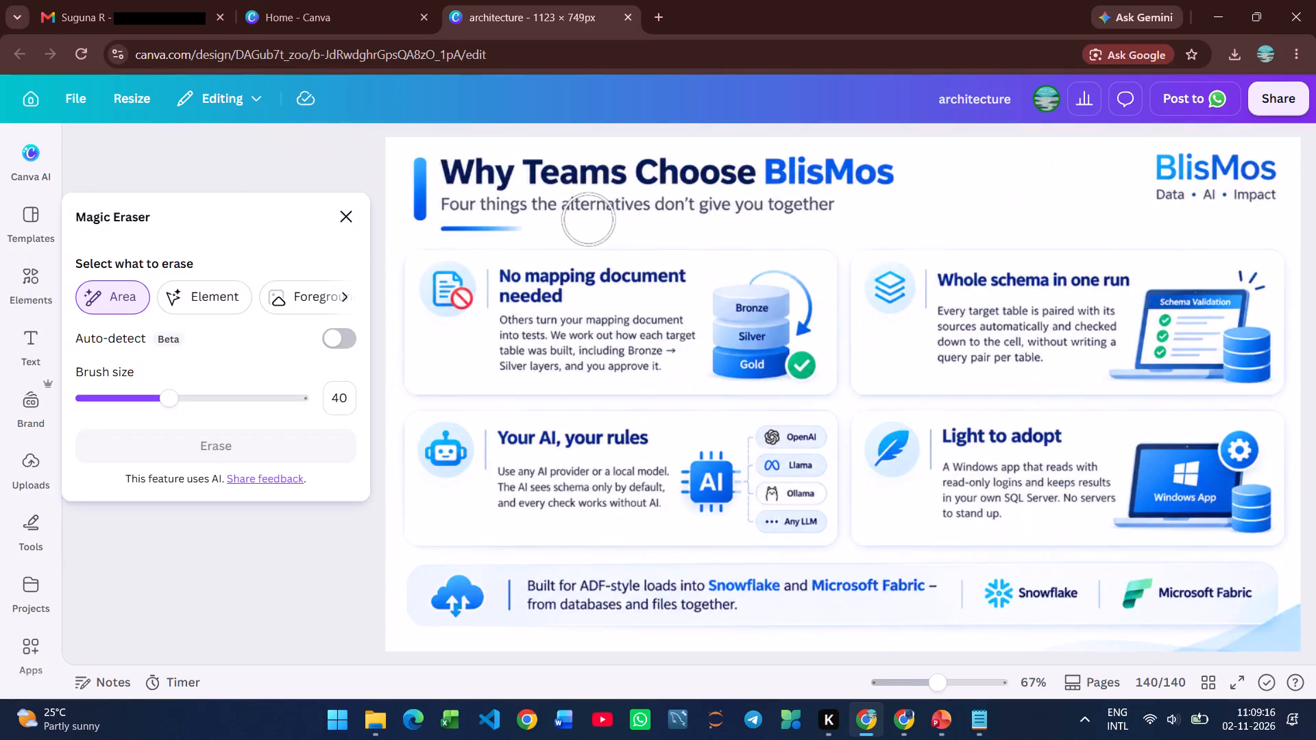
{"action": "left_click", "coordinate": [343, 297]}
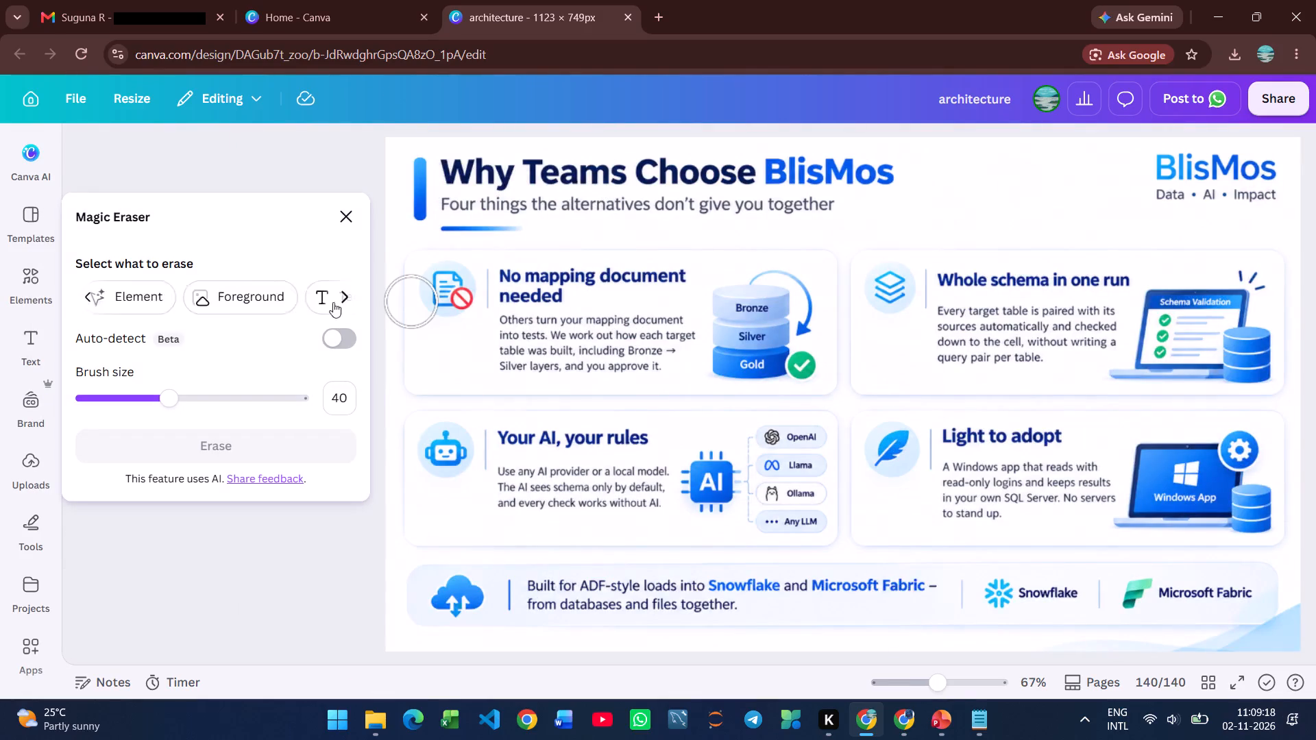
{"action": "left_click", "coordinate": [310, 308]}
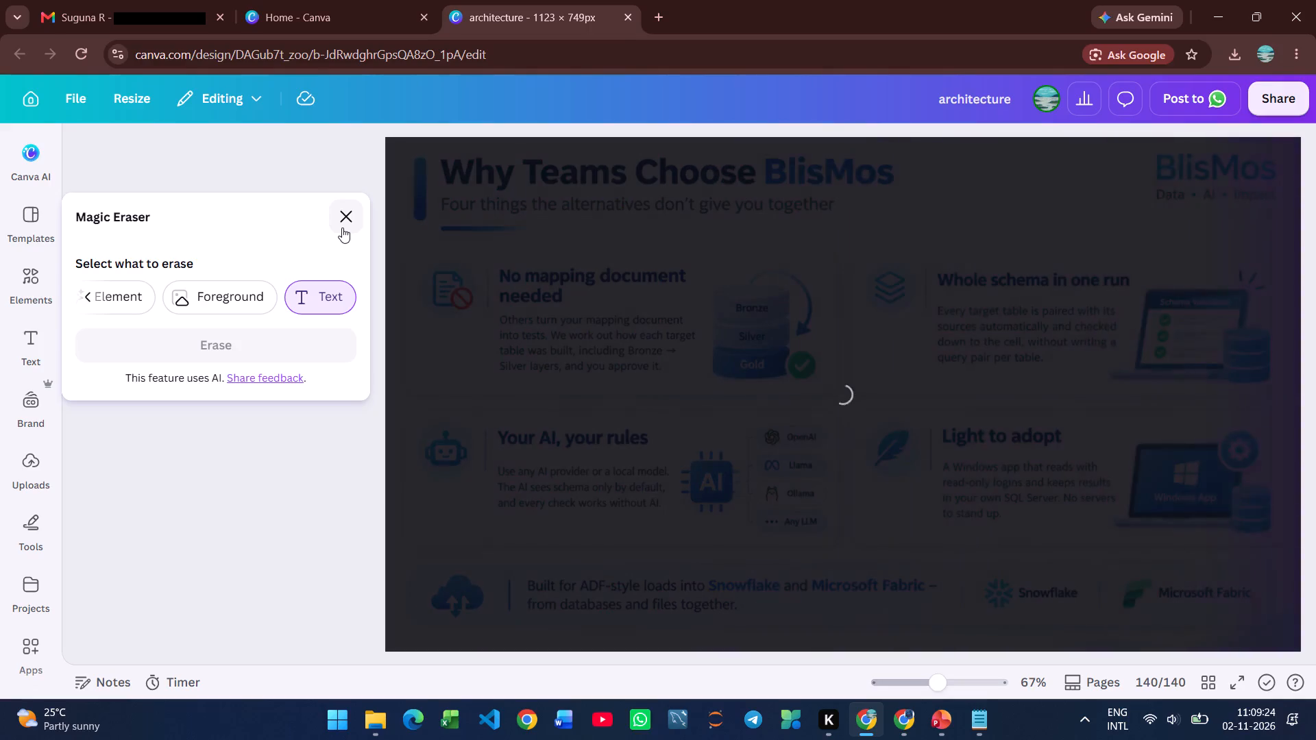
{"action": "left_click", "coordinate": [569, 188]}
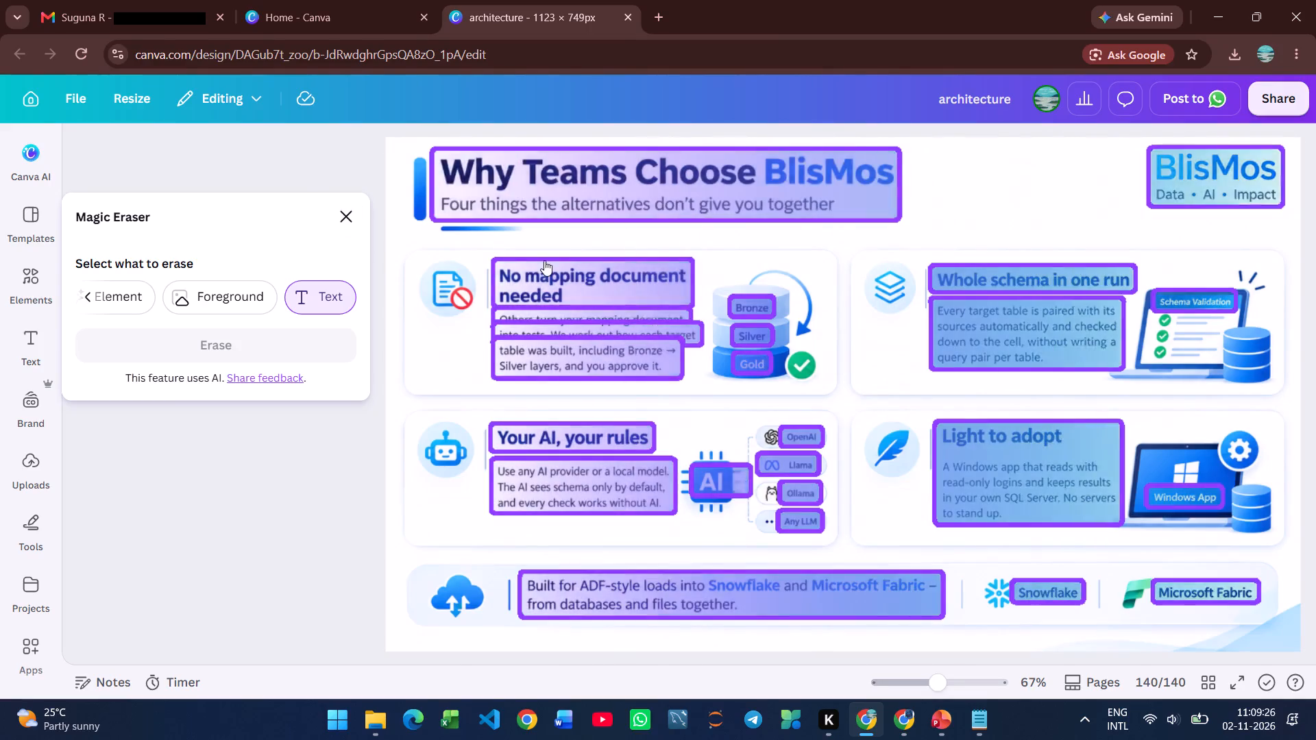
{"action": "left_click", "coordinate": [541, 288]}
{"action": "left_click", "coordinate": [552, 317]}
{"action": "left_click", "coordinate": [553, 327]}
{"action": "left_click", "coordinate": [552, 355]}
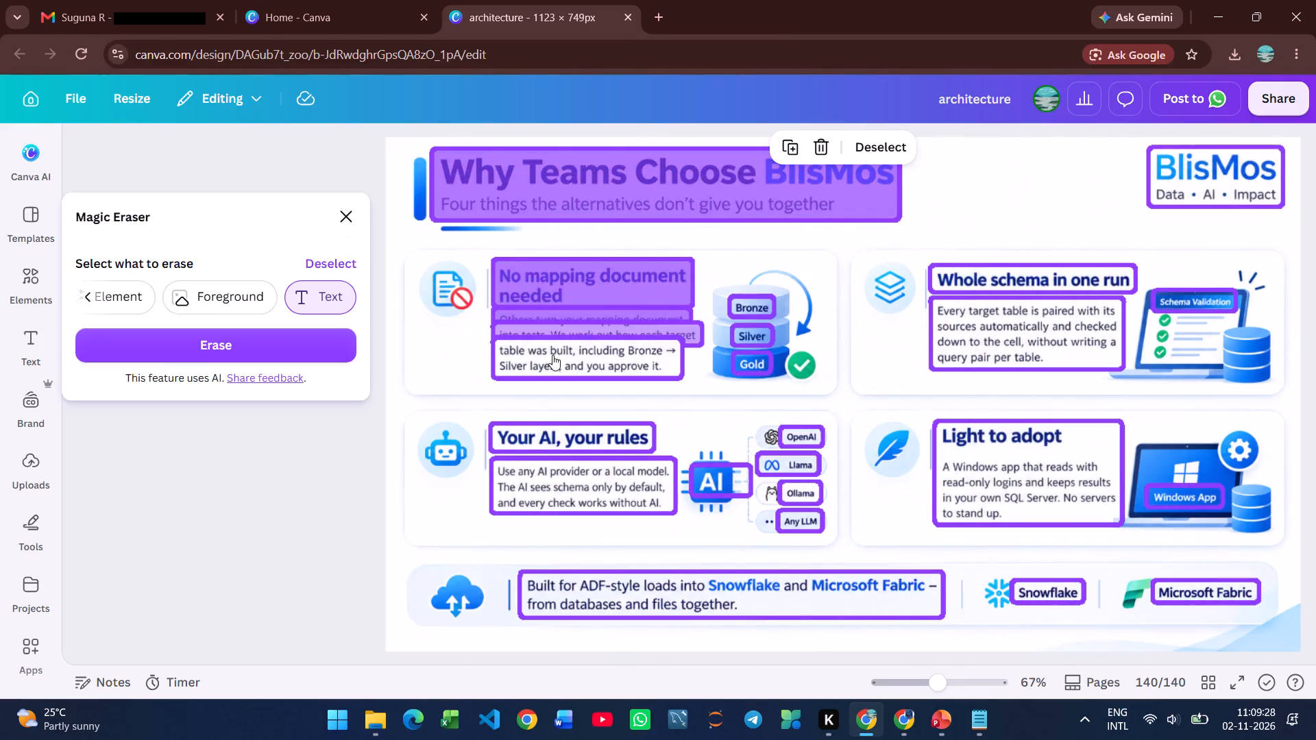
{"action": "left_click", "coordinate": [537, 441]}
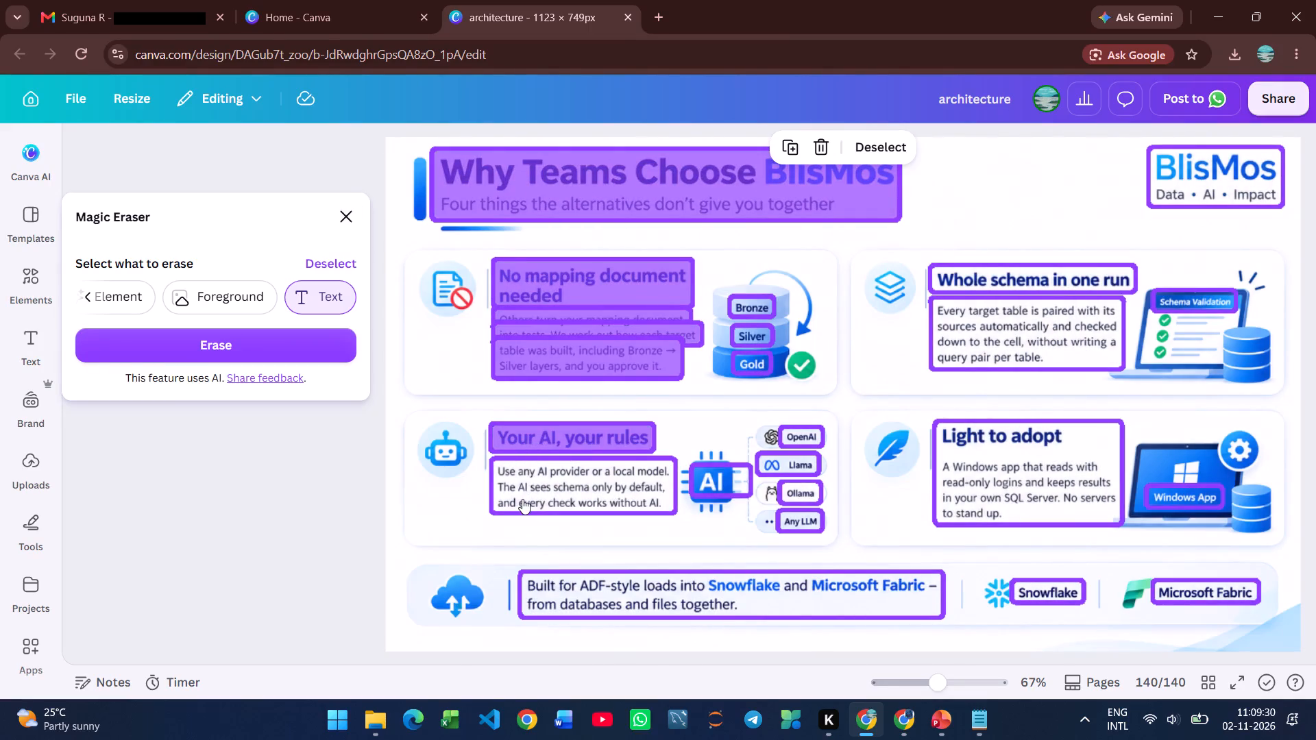
{"action": "left_click", "coordinate": [552, 519]}
{"action": "left_click", "coordinate": [558, 499]}
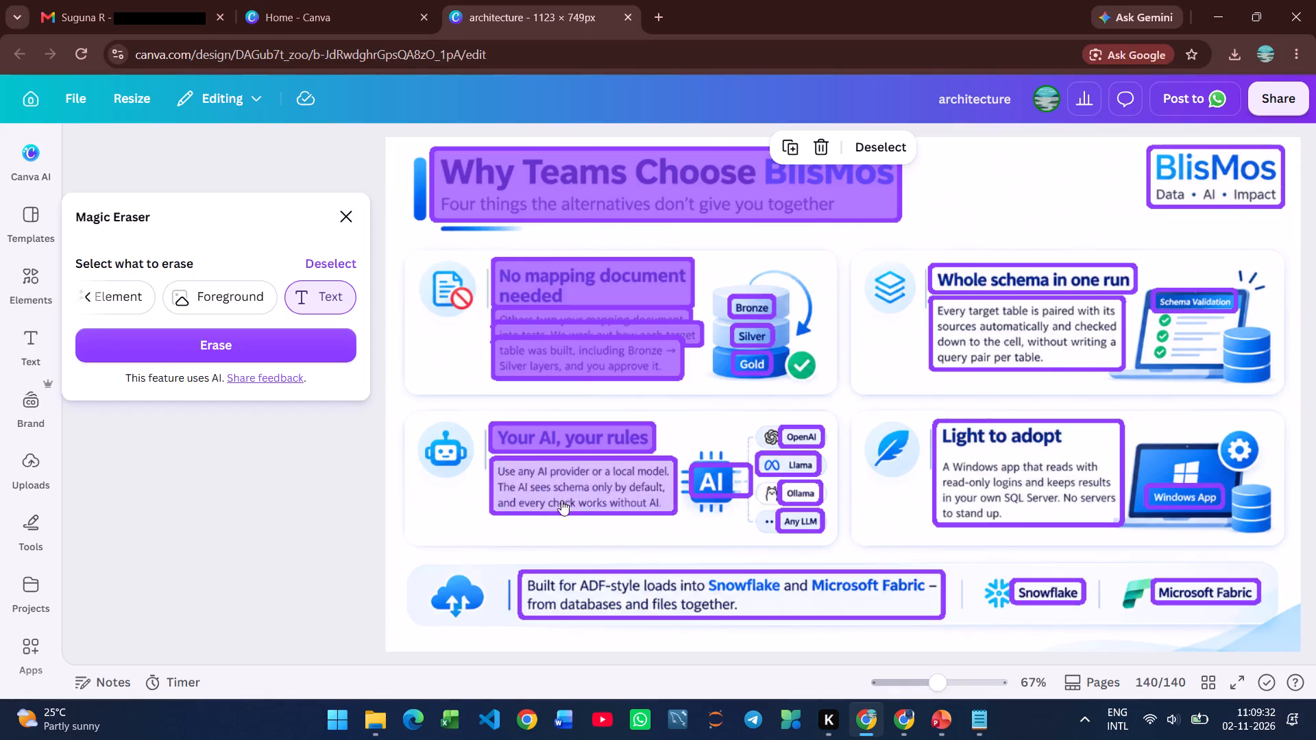
{"action": "left_click", "coordinate": [1026, 272]}
{"action": "left_click", "coordinate": [1027, 330]}
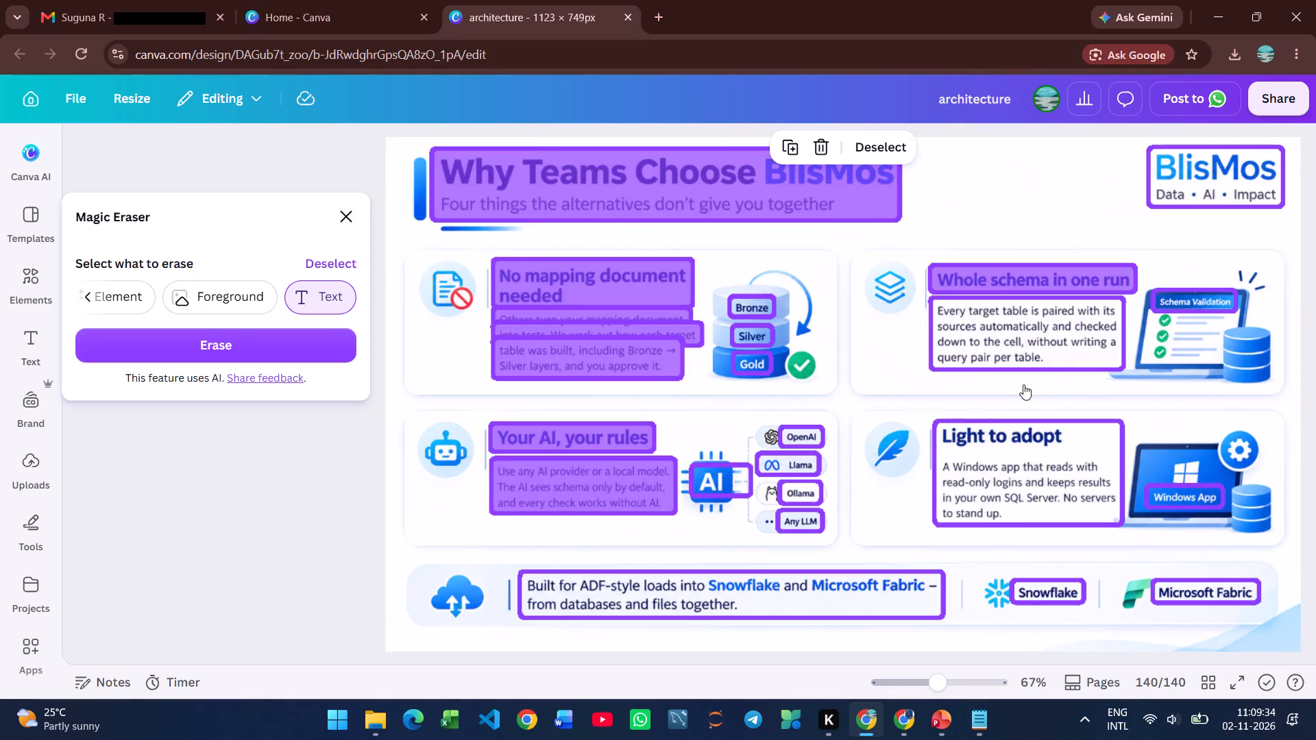
{"action": "left_click", "coordinate": [1023, 497]}
{"action": "left_click", "coordinate": [1044, 593]}
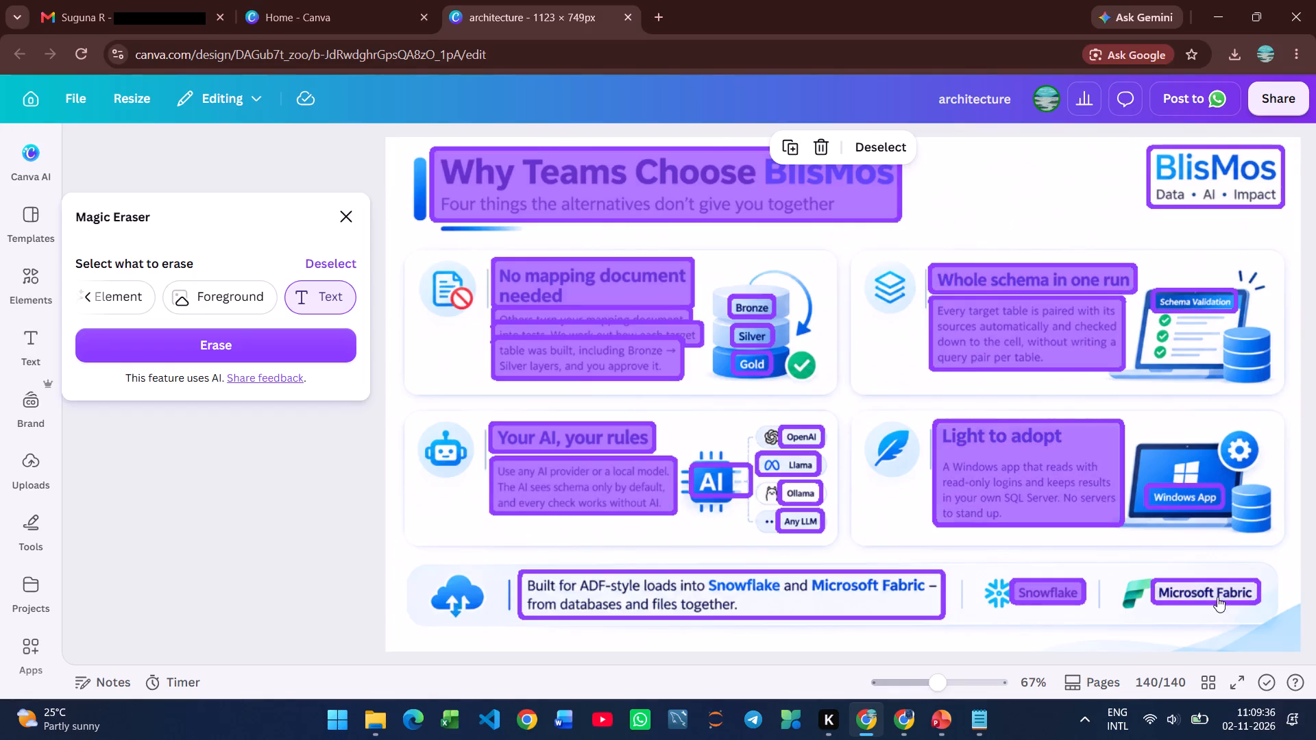
{"action": "left_click", "coordinate": [1217, 591]}
{"action": "left_click", "coordinate": [829, 603]}
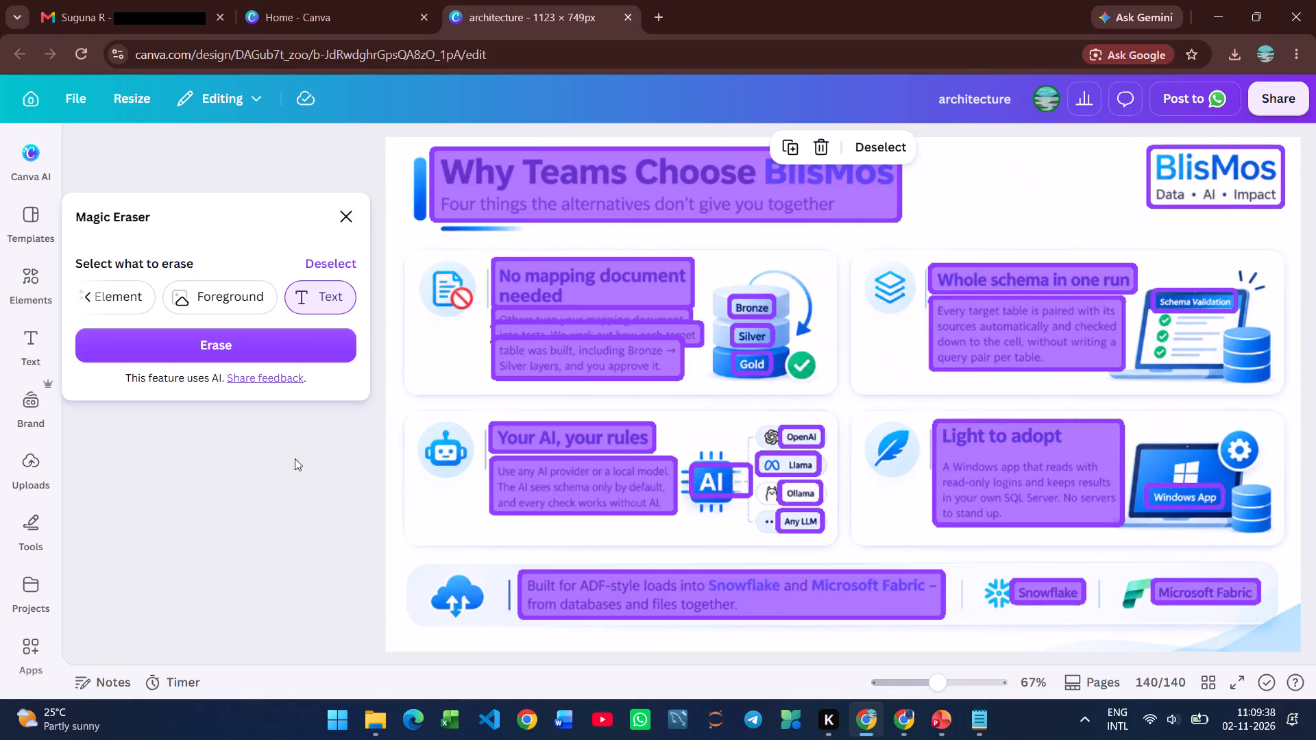
{"action": "left_click", "coordinate": [287, 336]}
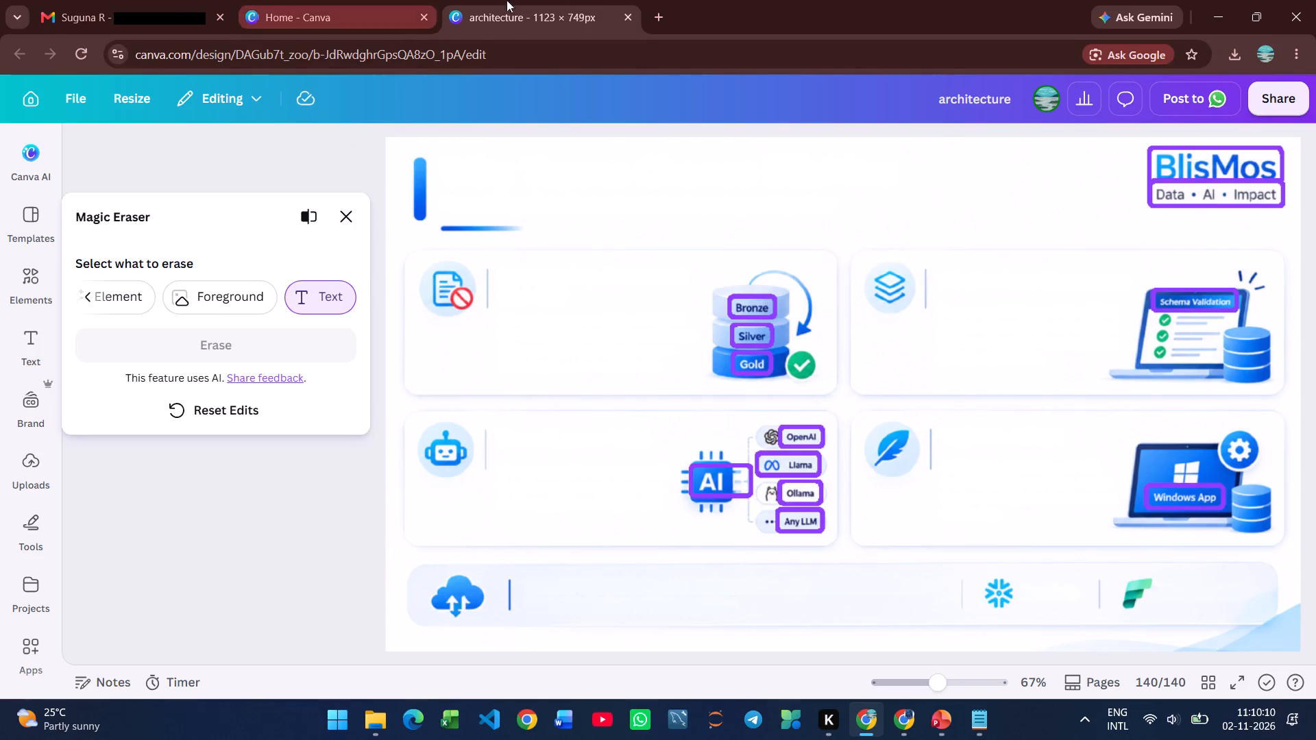
Erase the "BlisMos" logo text and its "Data • AI • Impact" tagline from the image, and leave Magic Eraser.
{"action": "left_click", "coordinate": [1202, 161]}
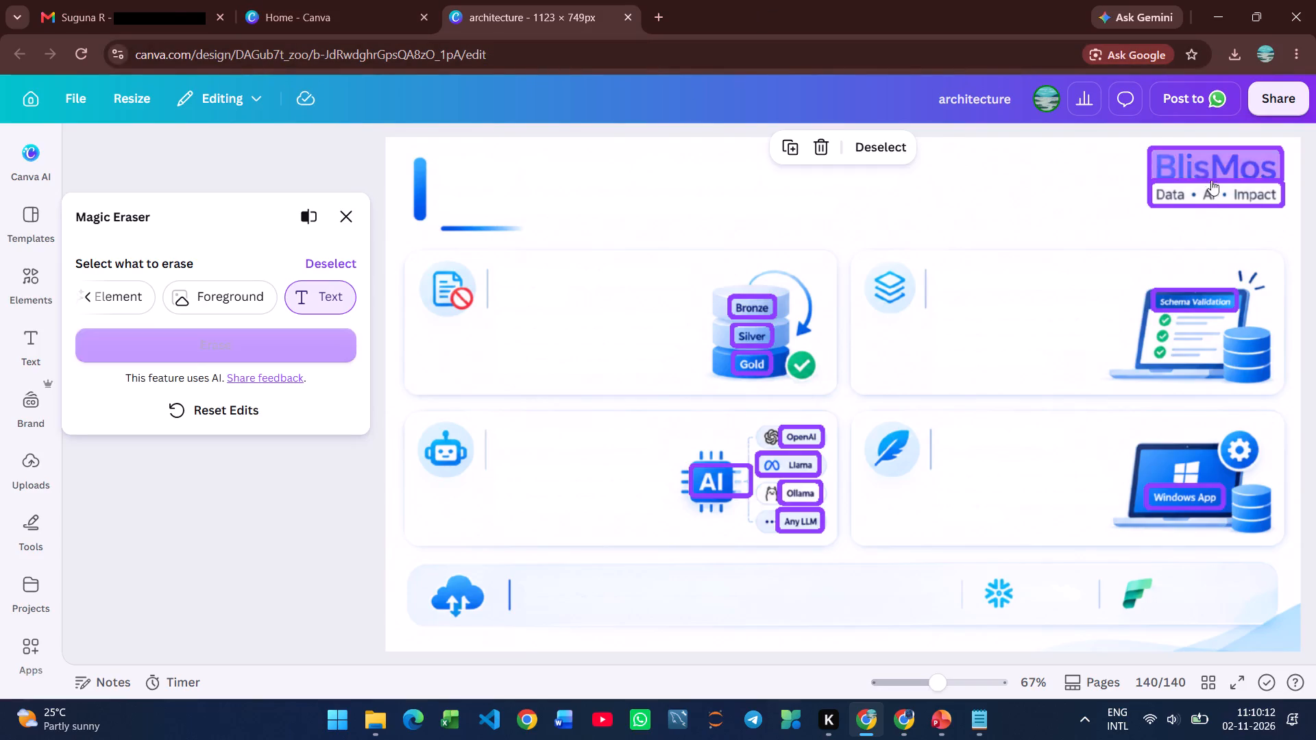
{"action": "left_click", "coordinate": [1215, 188]}
{"action": "left_click", "coordinate": [206, 347]}
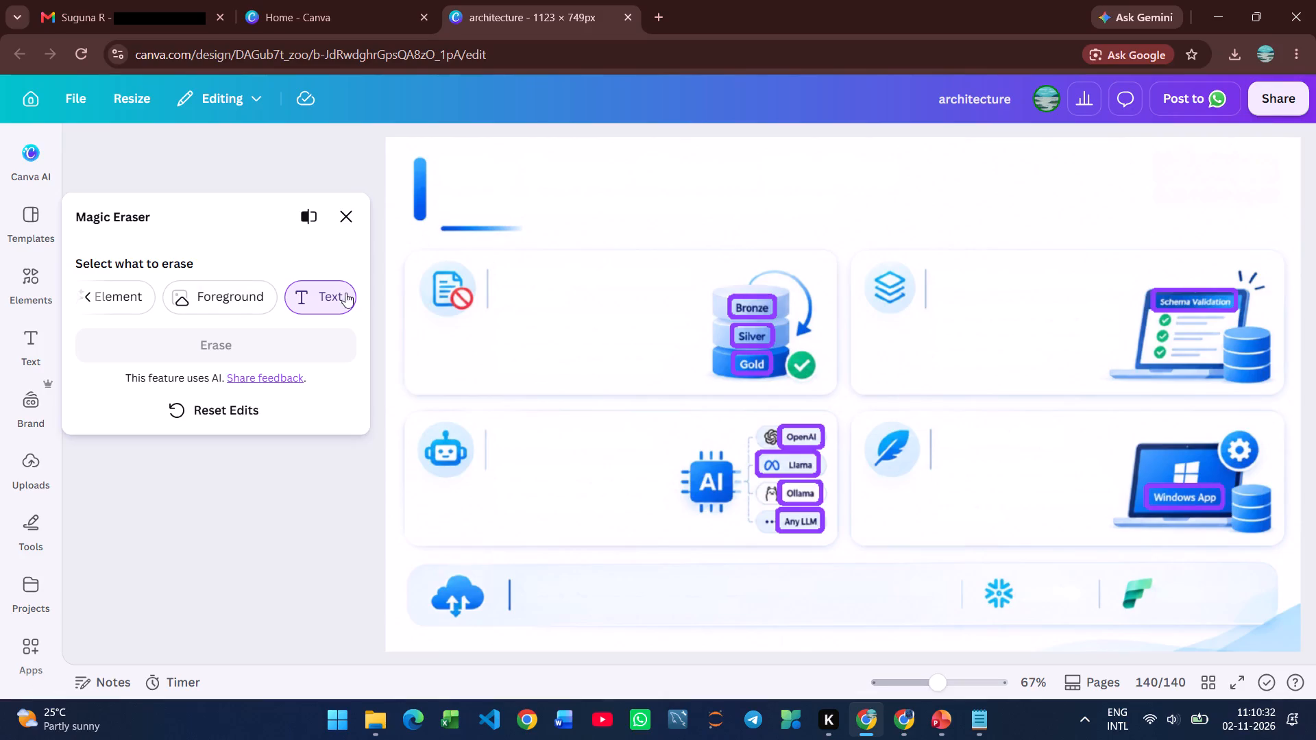
{"action": "left_click", "coordinate": [354, 225]}
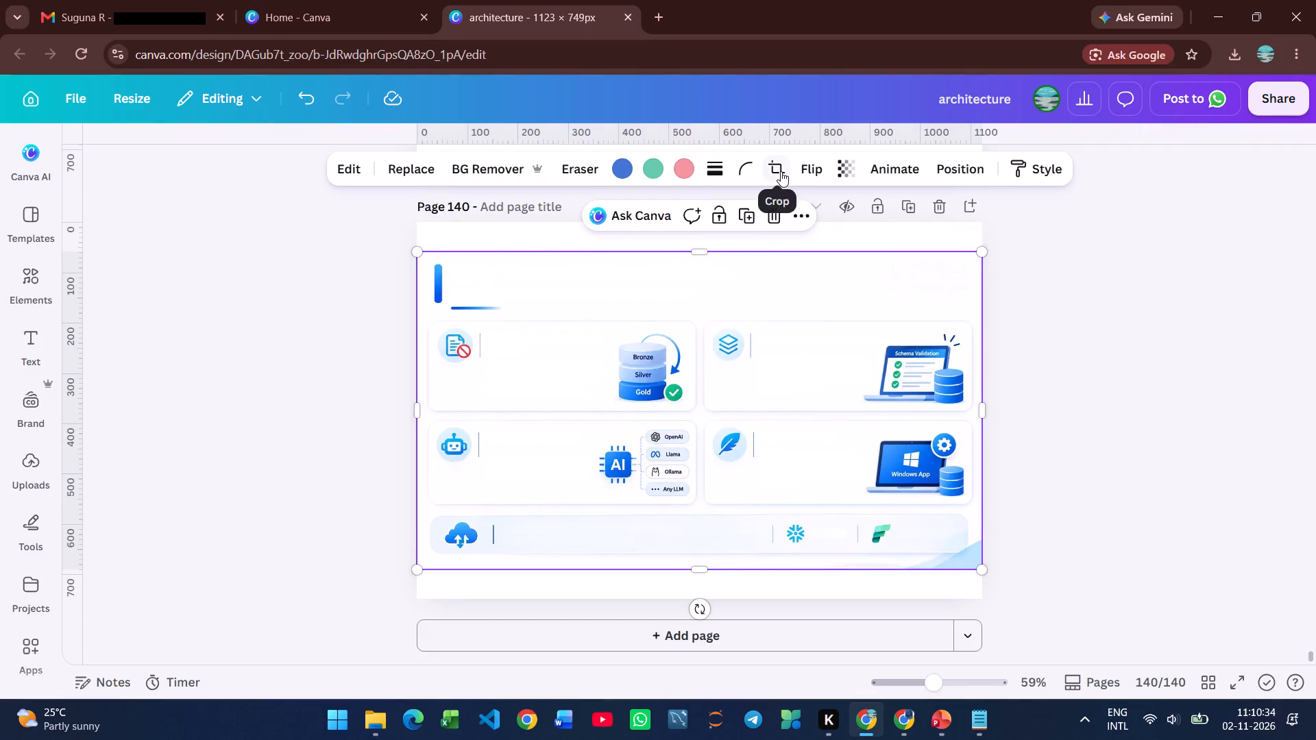
Crop the image to the four cards and footer band, cutting off the empty title area and the outer margins.
{"action": "left_click", "coordinate": [781, 171]}
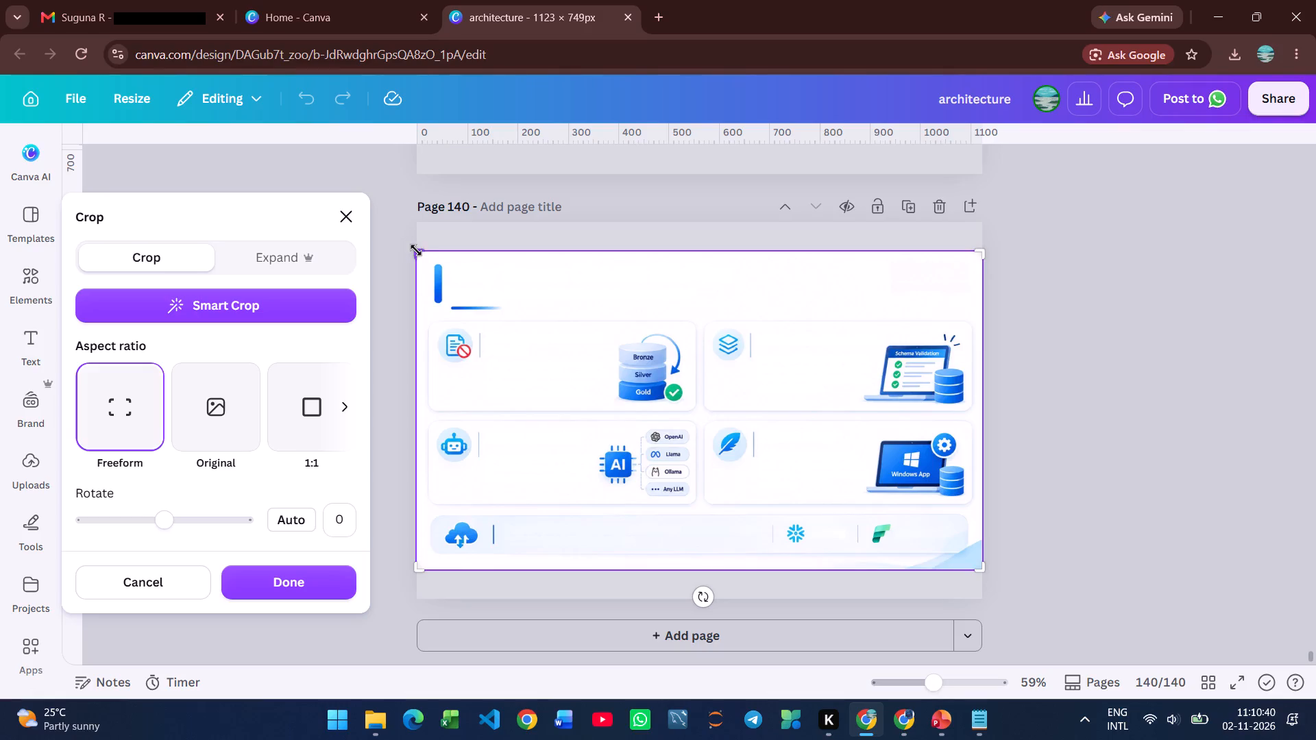
{"action": "left_click_drag", "start_coordinate": [417, 256], "coordinate": [417, 315]}
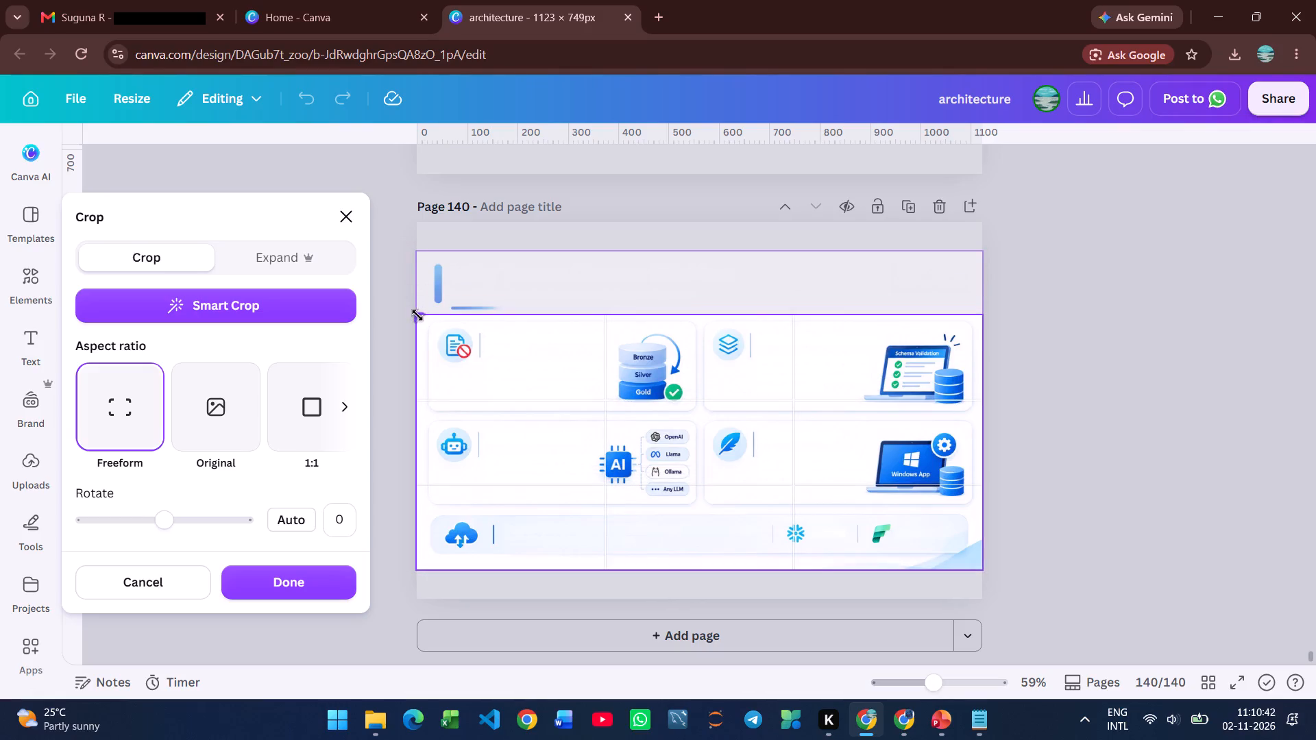
{"action": "left_click_drag", "start_coordinate": [417, 315], "coordinate": [424, 317]}
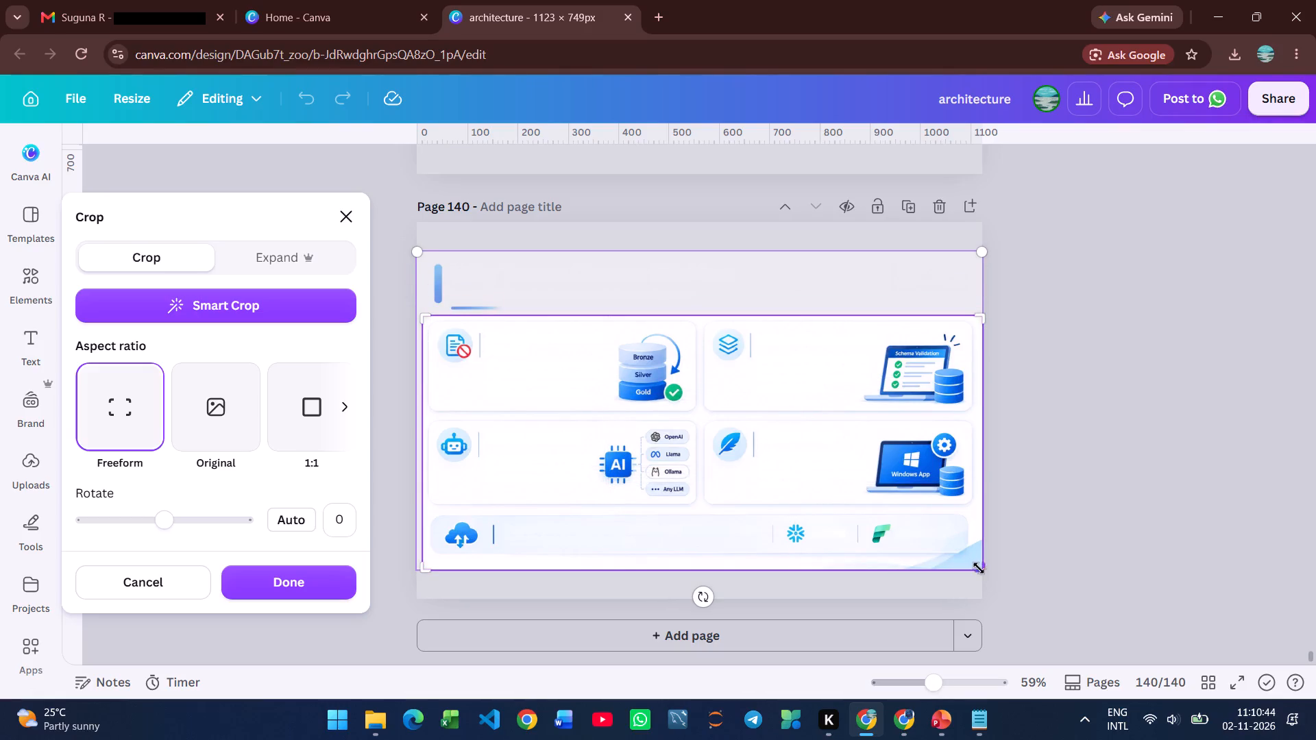
{"action": "left_click_drag", "start_coordinate": [981, 569], "coordinate": [978, 558]}
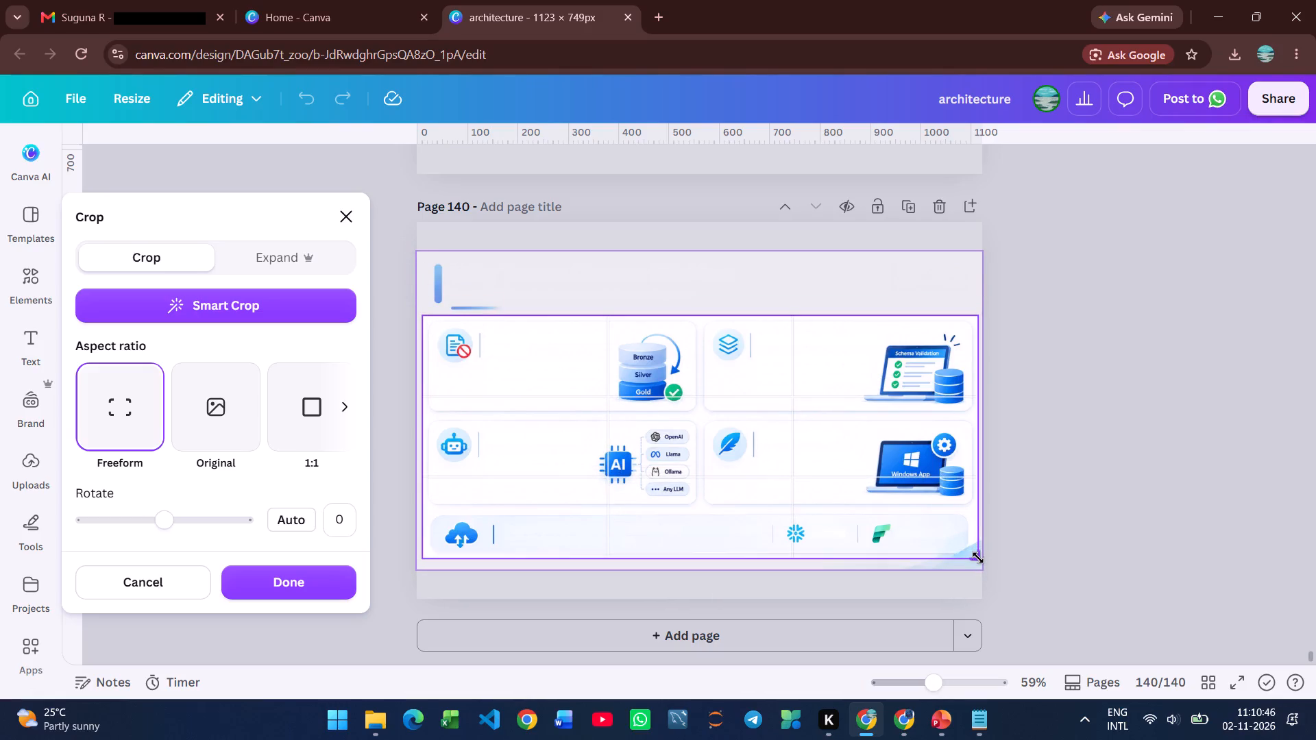
{"action": "left_click_drag", "start_coordinate": [978, 558], "coordinate": [979, 556]}
{"action": "left_click", "coordinate": [1158, 552]}
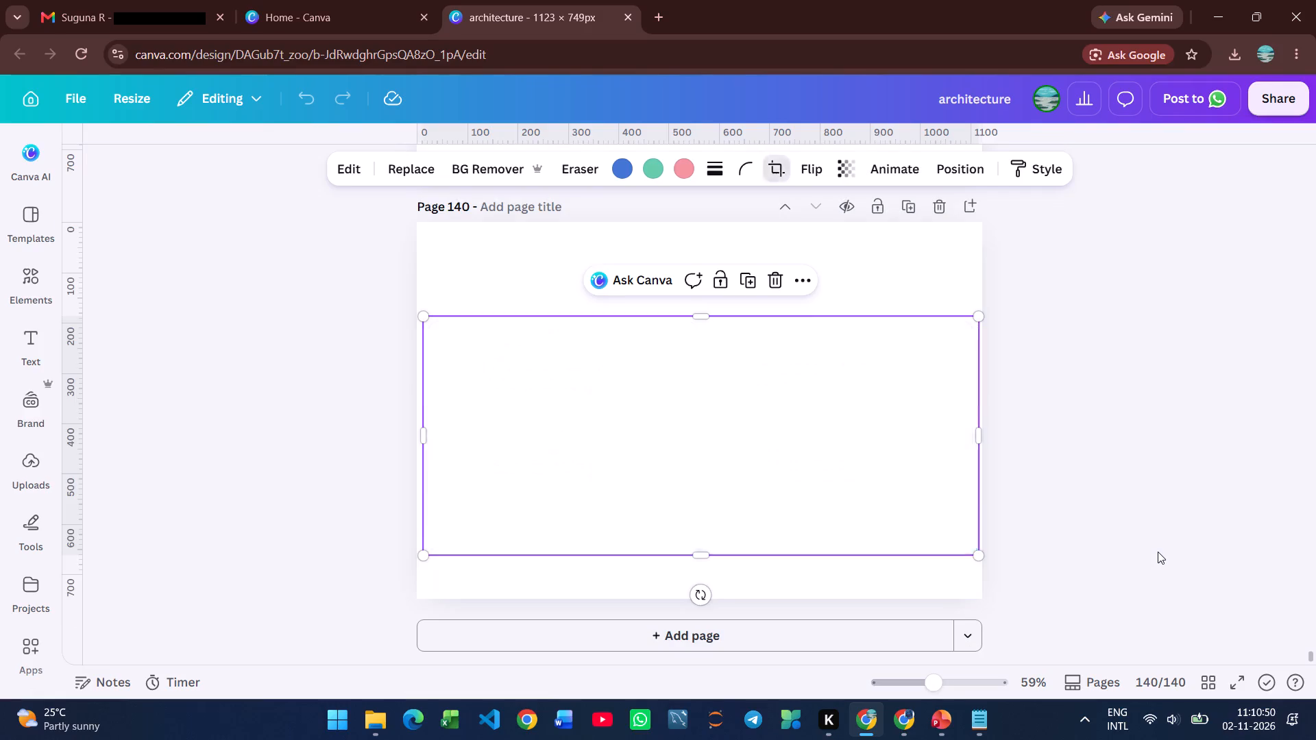
{"action": "left_click", "coordinate": [905, 295]}
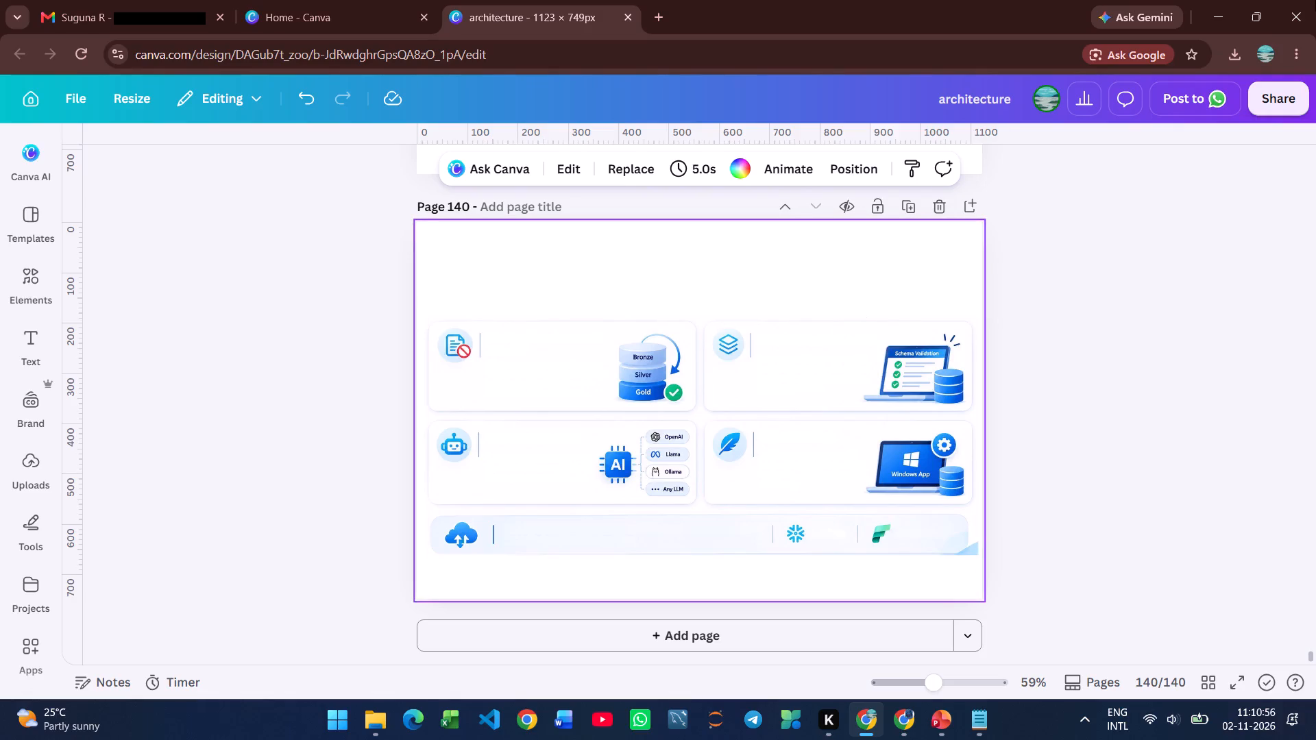
Download only page 140 as a PNG with a transparent background.
{"action": "left_click", "coordinate": [1294, 105]}
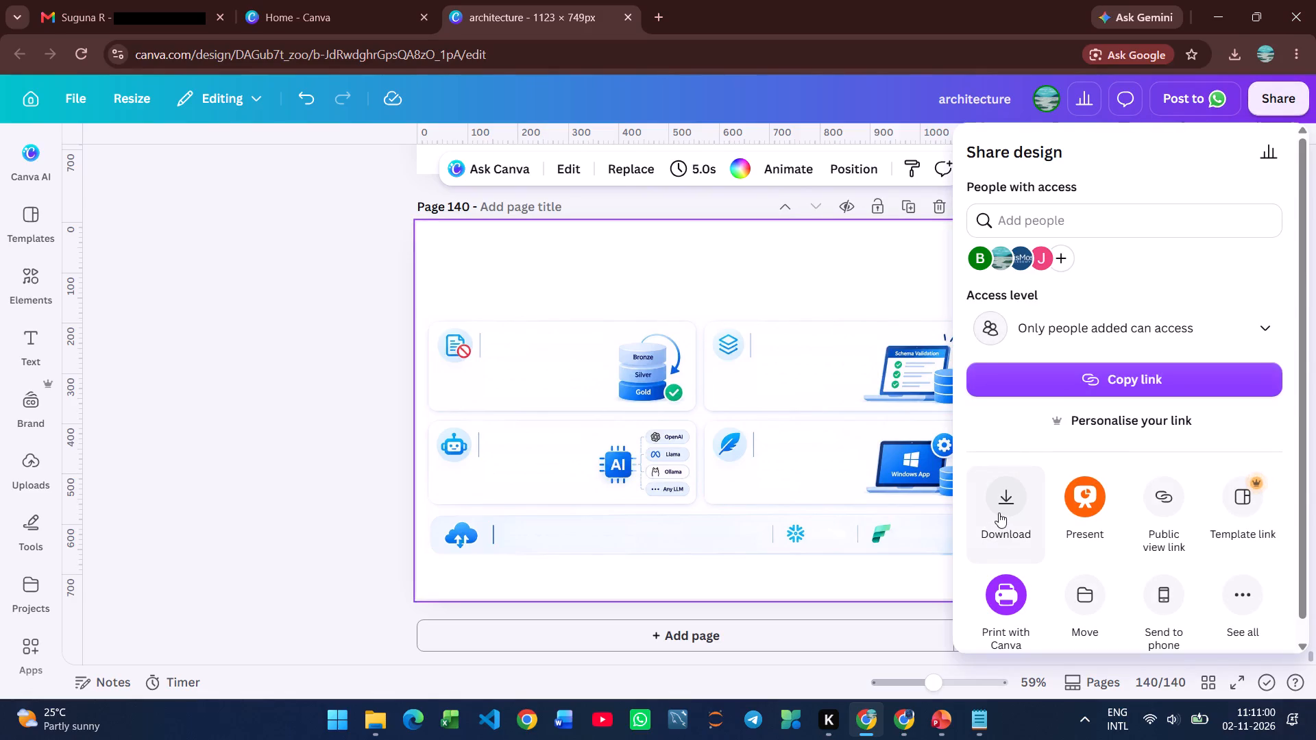
{"action": "left_click", "coordinate": [999, 513]}
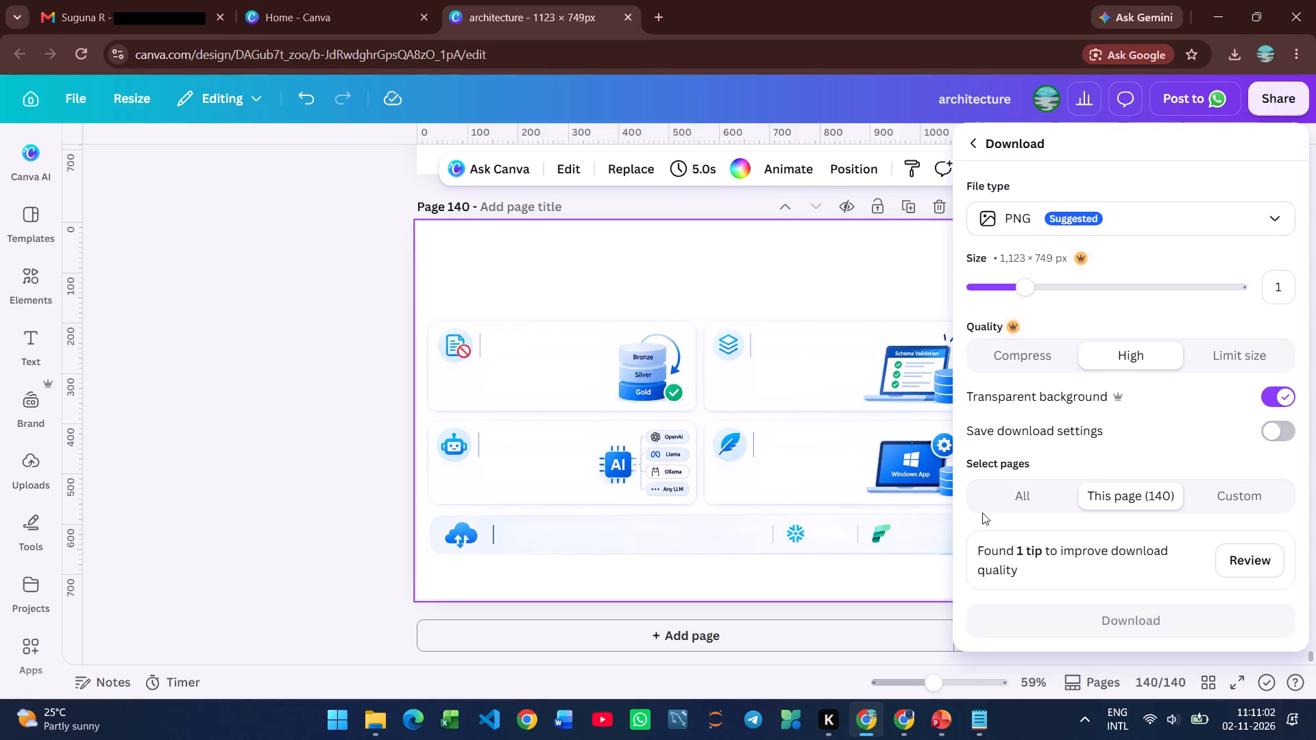
{"action": "left_click", "coordinate": [1113, 612]}
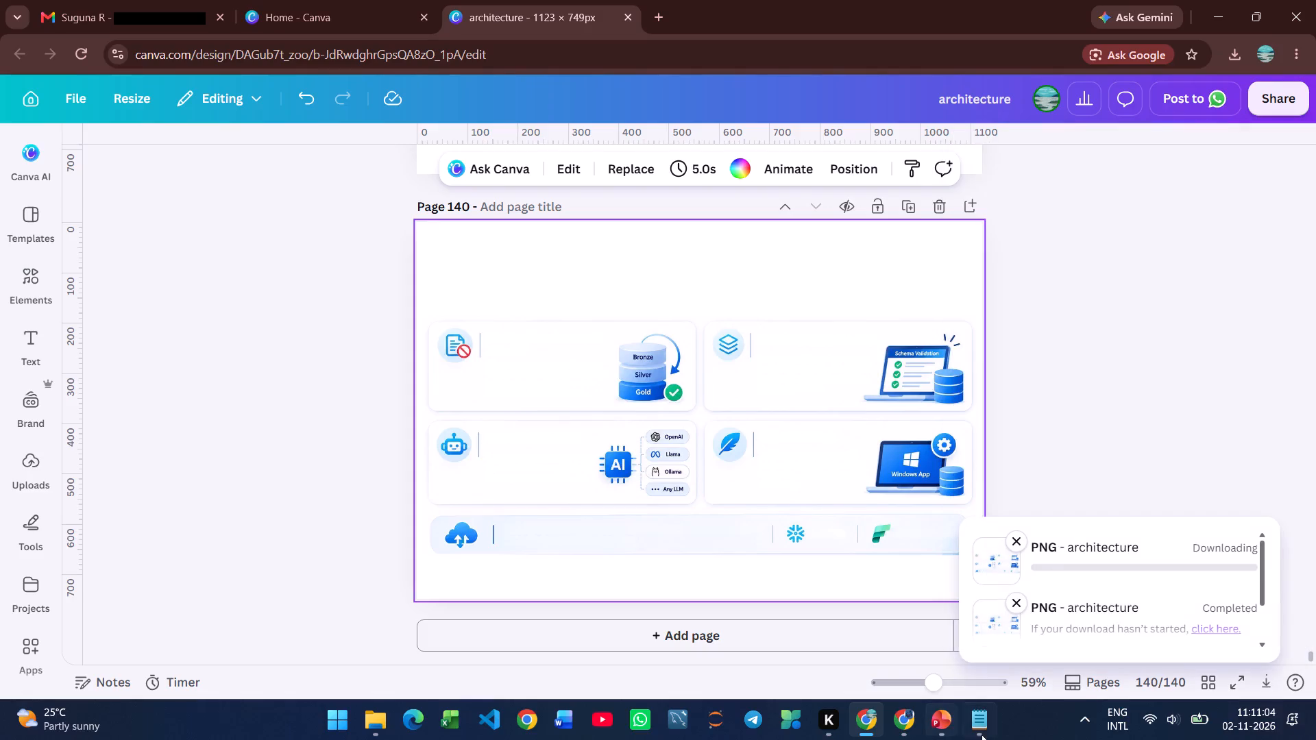
Switch to Notepad and add a long run of blank lines at the end of the "please" note.
{"action": "left_click", "coordinate": [994, 718]}
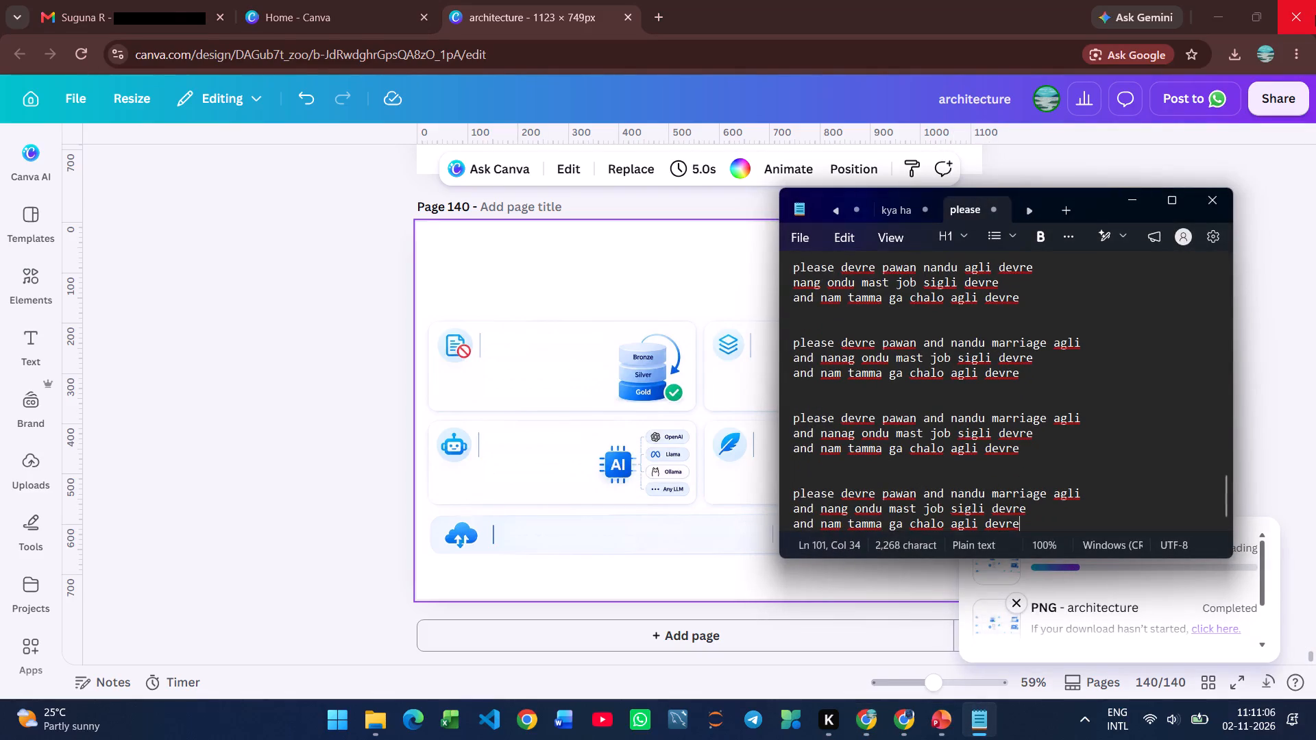
{"action": "scroll", "coordinate": [1200, 0], "scroll_direction": "down", "scroll_amount": 19}
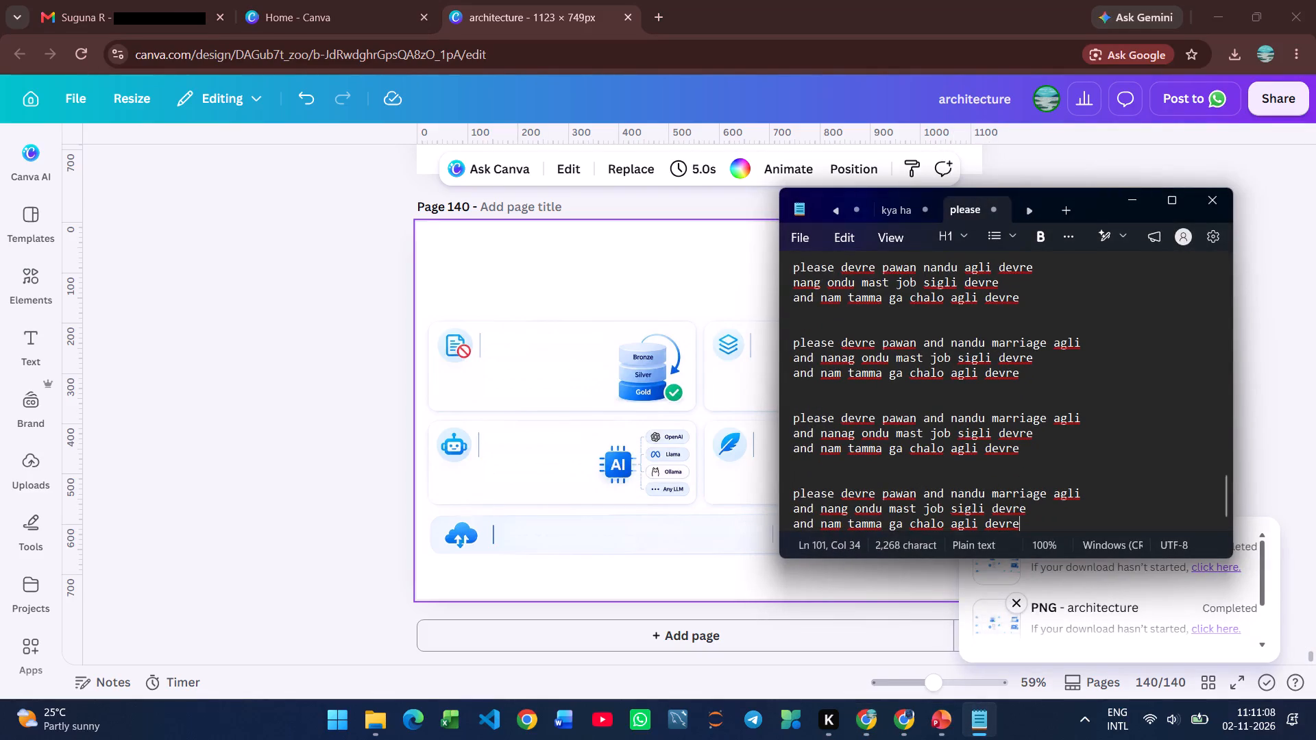
{"action": "key", "text": "Return"}
{"action": "key", "text": "Return"}
{"action": "key", "text": "Return"}
{"action": "key", "text": "Return"}
{"action": "key", "text": "Return"}
{"action": "key", "text": "Return"}
{"action": "key", "text": "Return"}
{"action": "key", "text": "Return"}
{"action": "key", "text": "Return"}
{"action": "key", "text": "Return"}
{"action": "key", "text": "Return"}
{"action": "key", "text": "Return"}
{"action": "key", "text": "Return"}
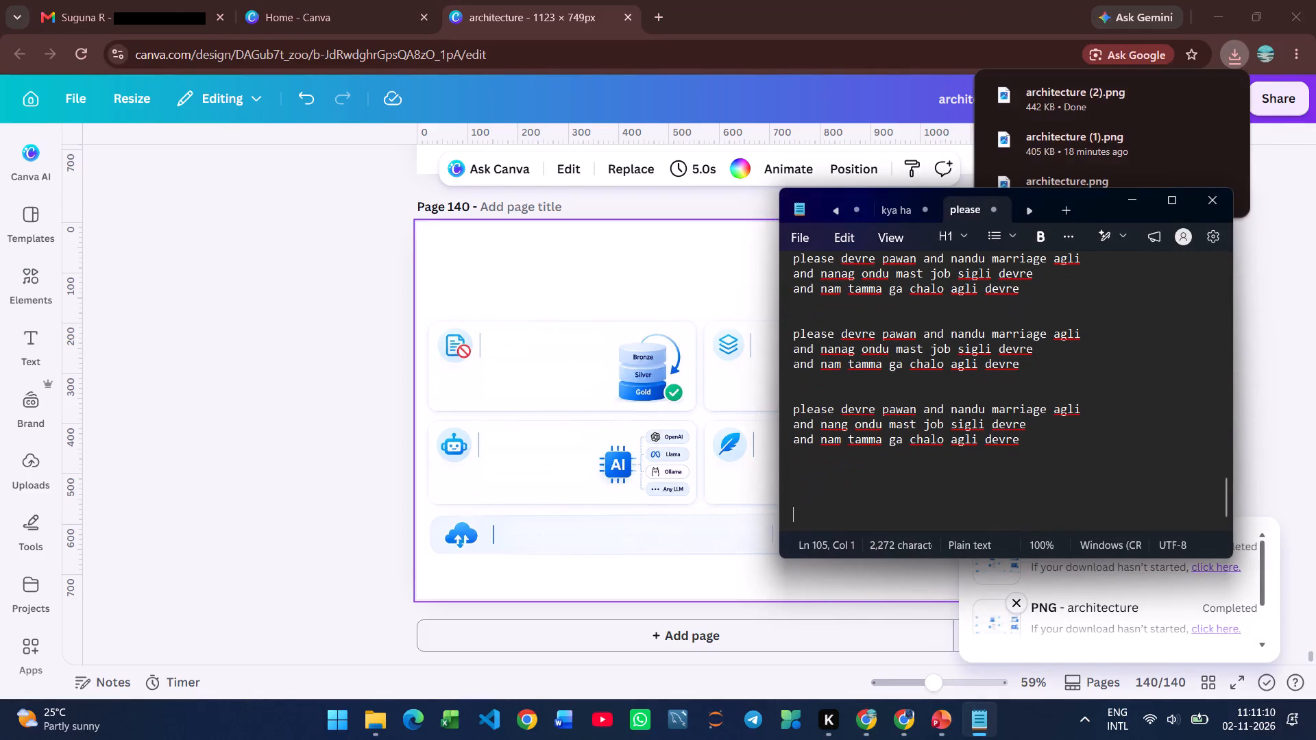
{"action": "key", "text": "Return"}
{"action": "key", "text": "Return"}
{"action": "key", "text": "Return"}
{"action": "key", "text": "Return"}
{"action": "key", "text": "Return"}
{"action": "key", "text": "Return"}
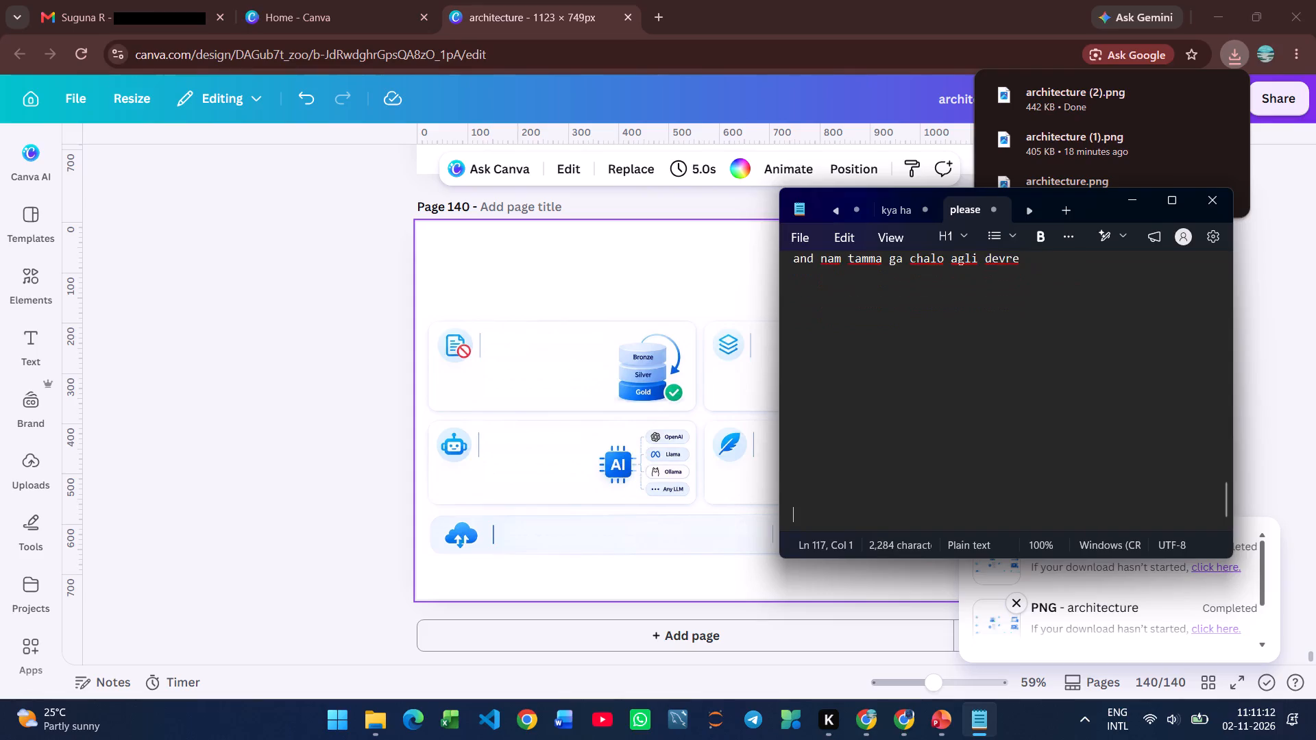
{"action": "key", "text": "Return"}
Write the line "please devre pawan and nandu marriage agli" at the end of the note, correcting the misspelled "marriage".
{"action": "type", "text": "pleae"}
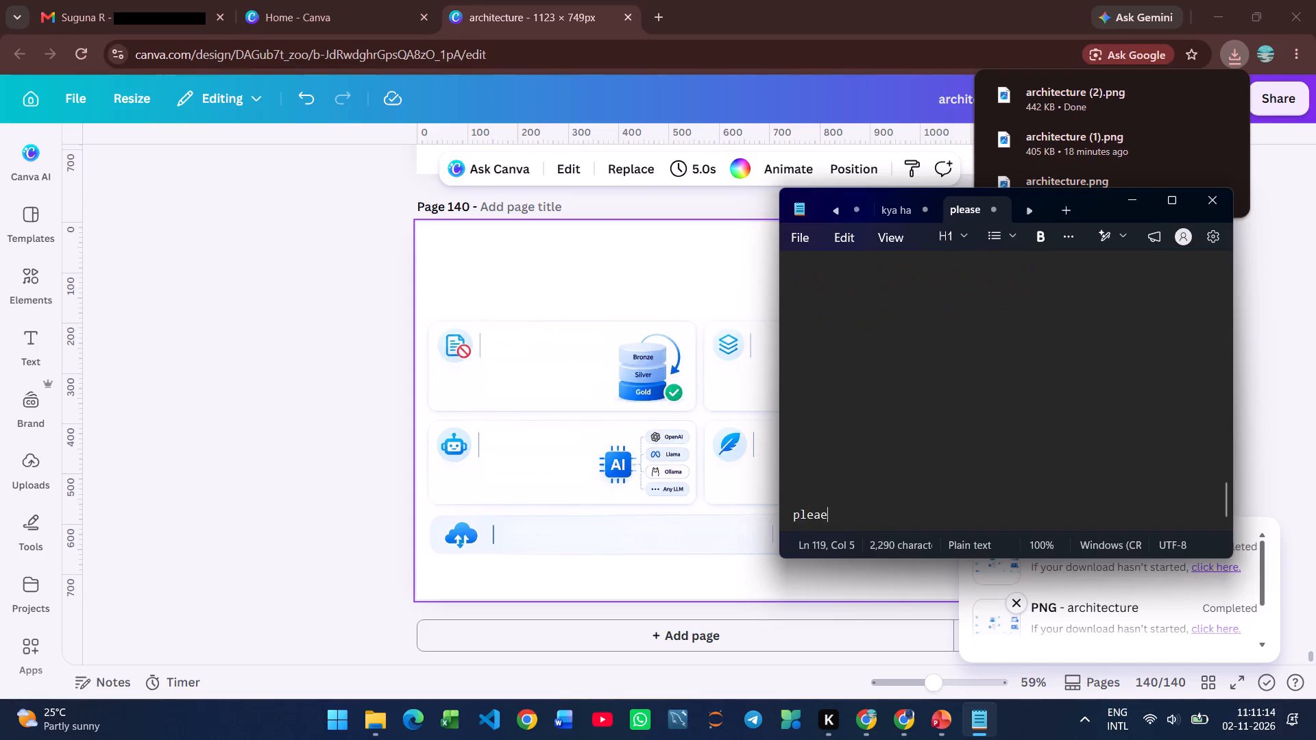
{"action": "key", "text": "BackSpace"}
{"action": "type", "text": "se devre pawan and nandu marriuage agli"}
{"action": "key", "text": "Return"}
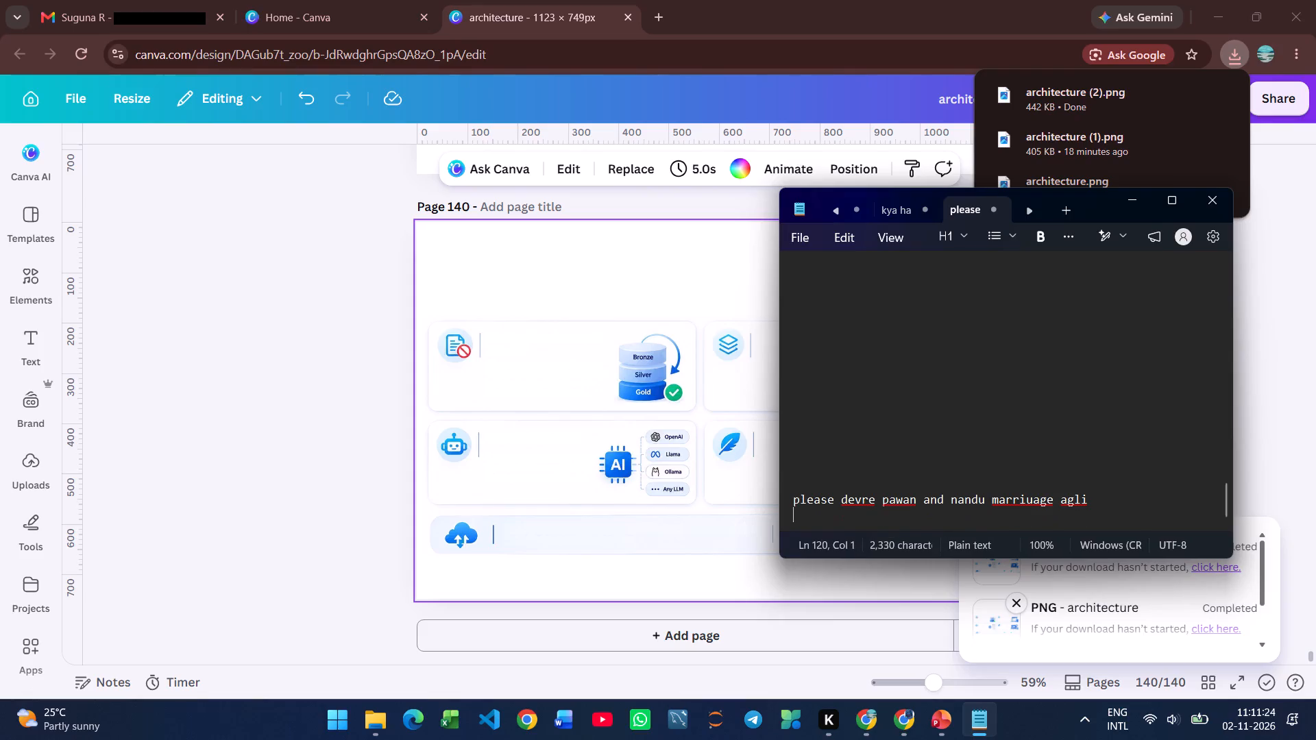
{"action": "right_click", "coordinate": [1014, 506]}
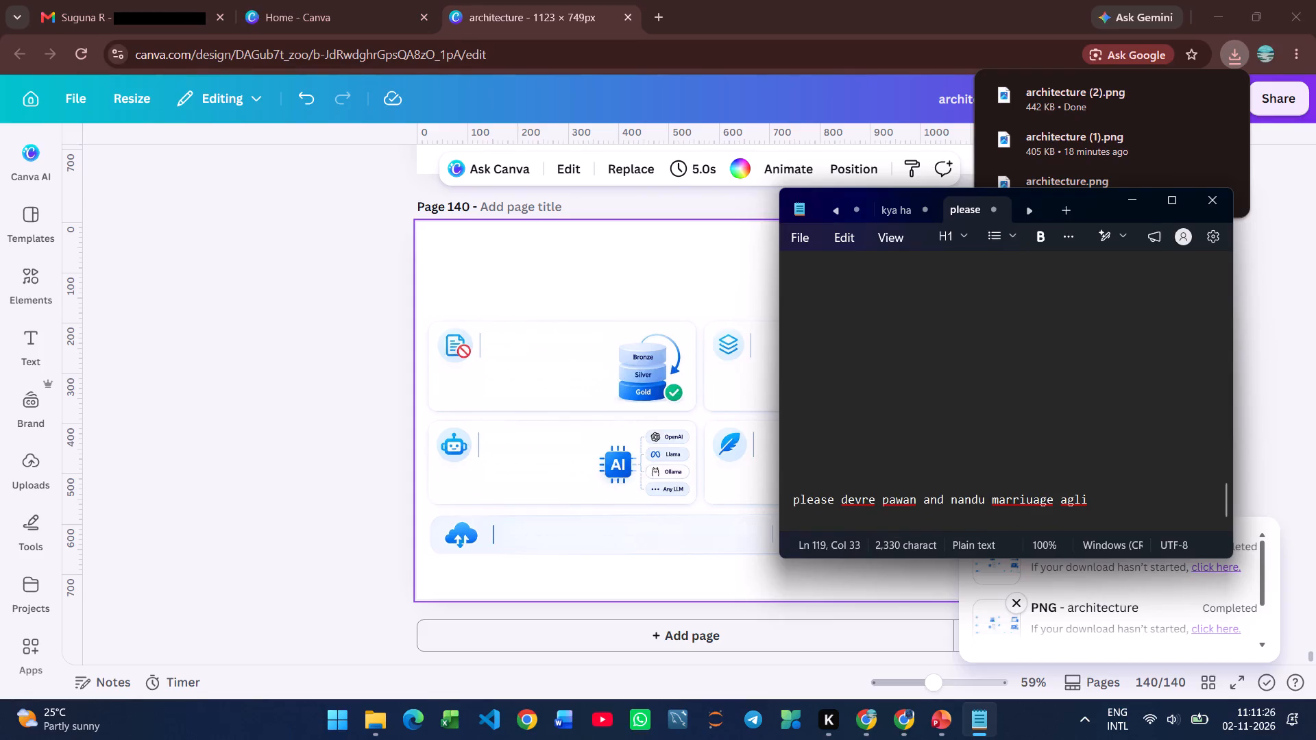
{"action": "right_click", "coordinate": [1027, 493]}
{"action": "left_click", "coordinate": [939, 500]}
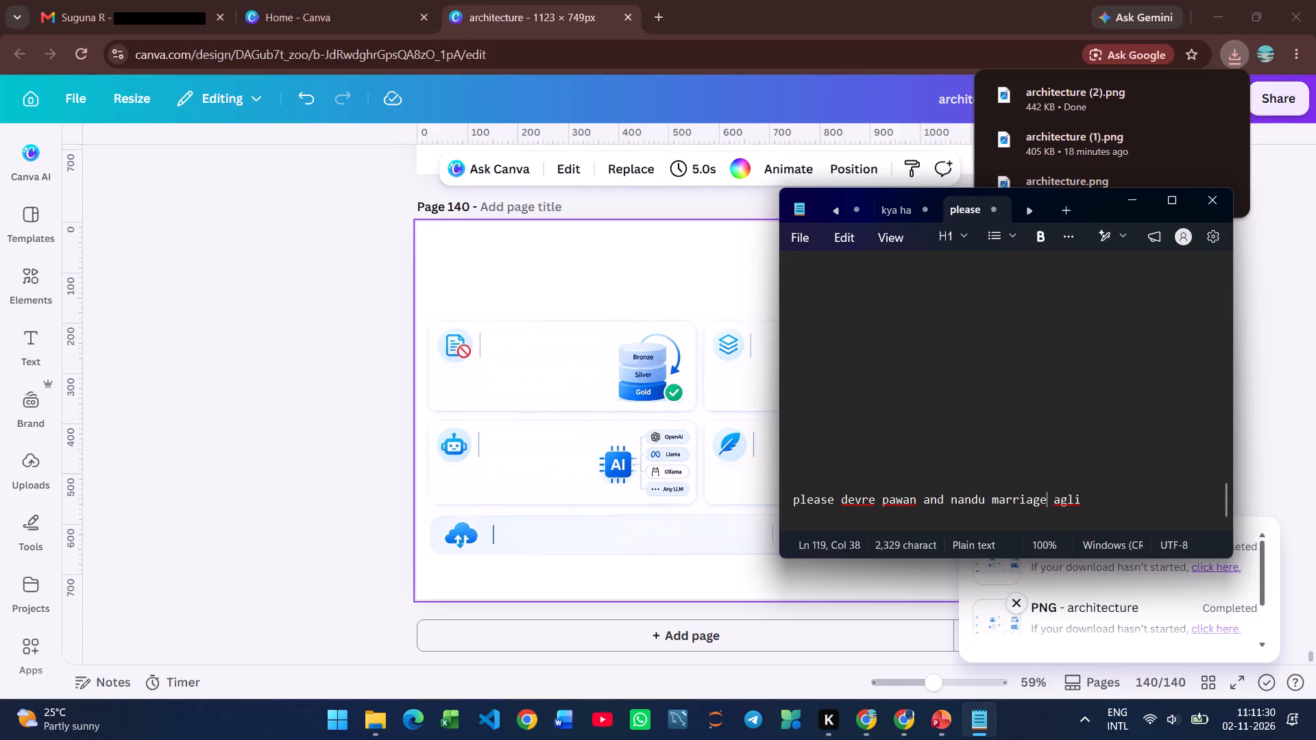
Write "and nang ondu mast job sigli devre" on the line below in the note.
{"action": "key", "text": "Right"}
{"action": "key", "text": "Down"}
{"action": "key", "text": "Down"}
{"action": "type", "text": "and a"}
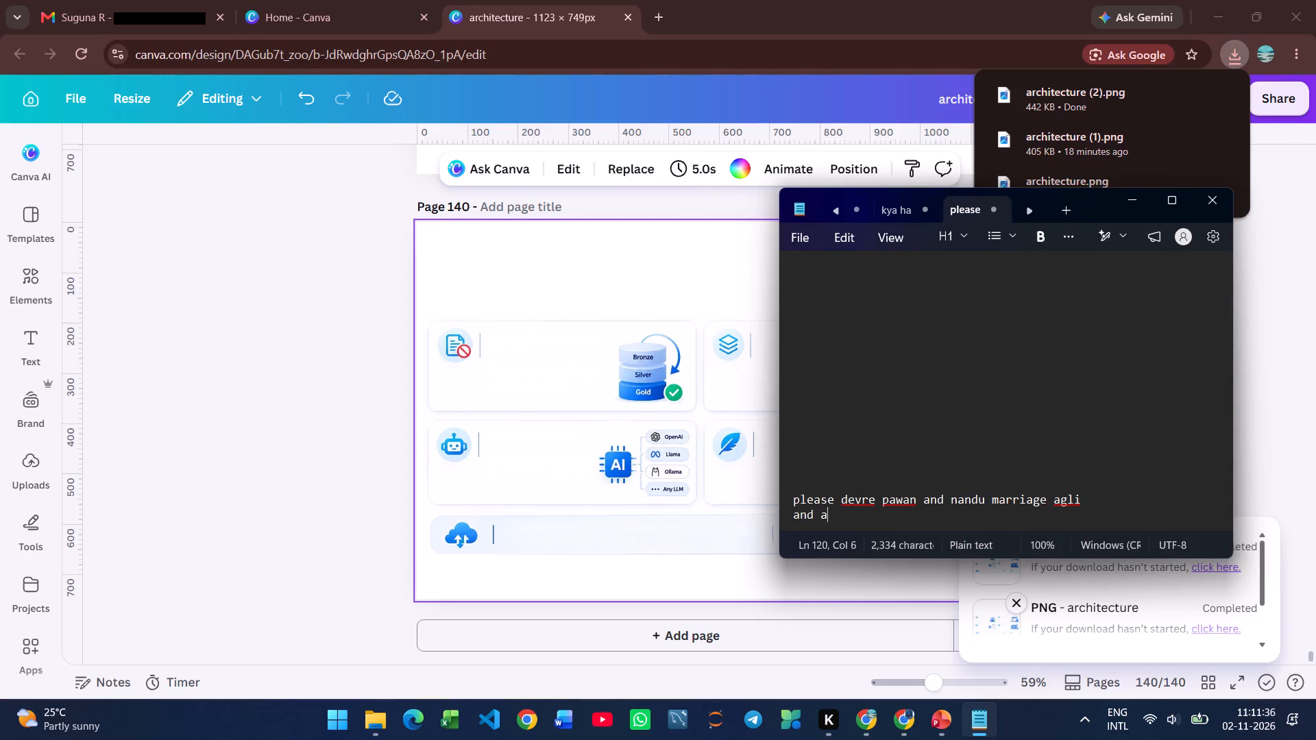
{"action": "key", "text": "BackSpace"}
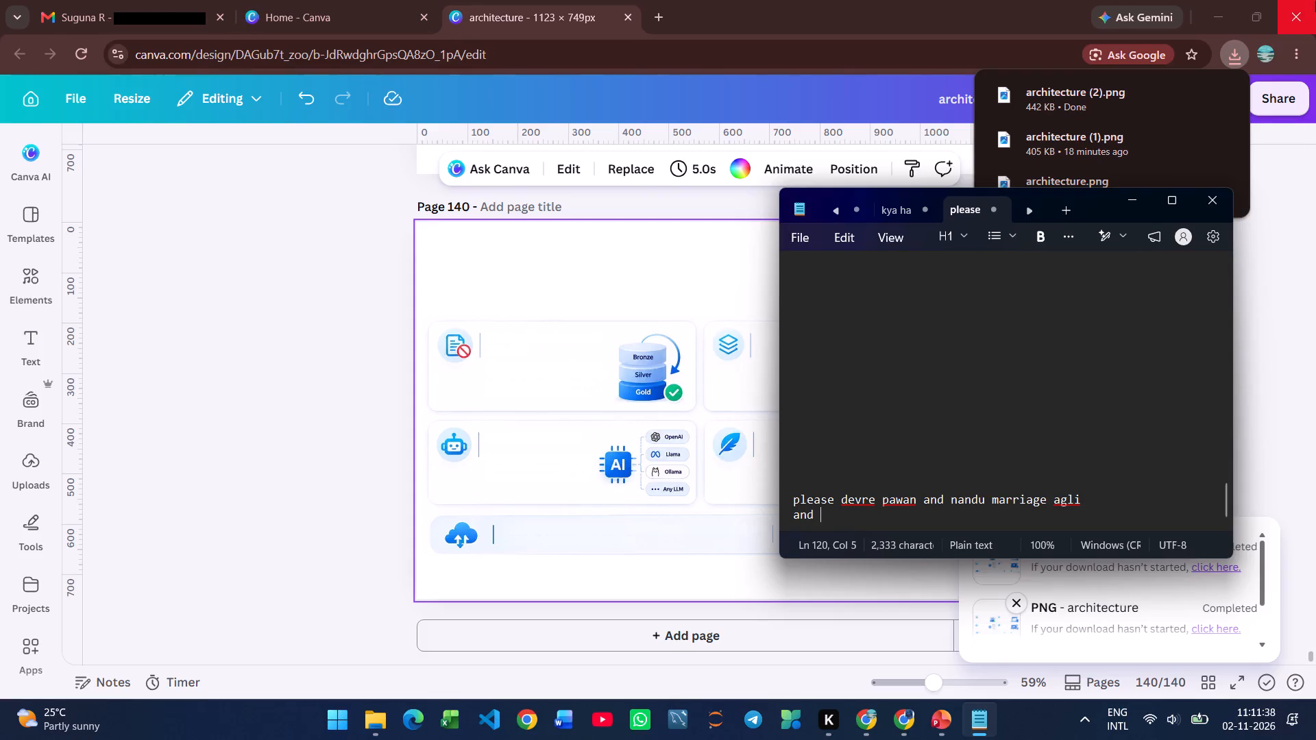
{"action": "key", "text": "n"}
{"action": "key", "text": "a"}
{"action": "key", "text": "n"}
{"action": "key", "text": "g"}
{"action": "key", "text": "space"}
{"action": "type", "text": "ondu"}
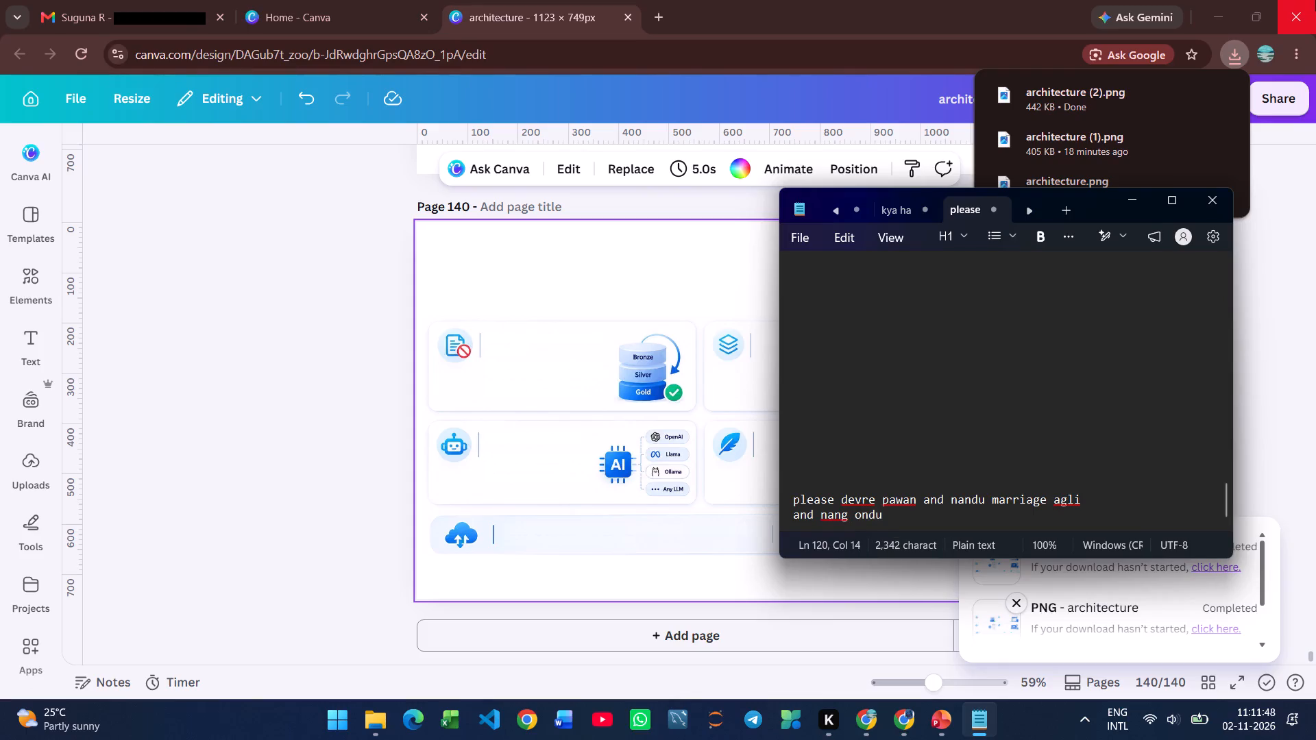
{"action": "left_click", "coordinate": [1131, 201]}
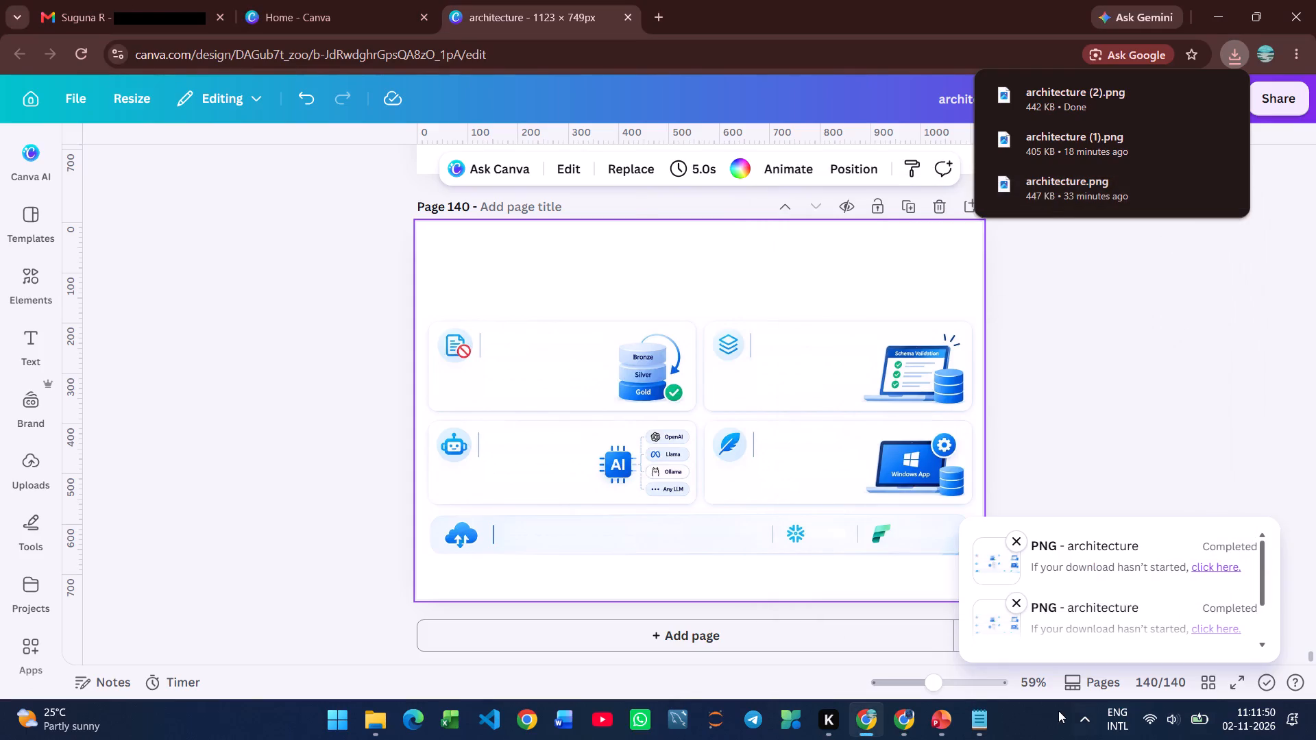
{"action": "left_click", "coordinate": [970, 730]}
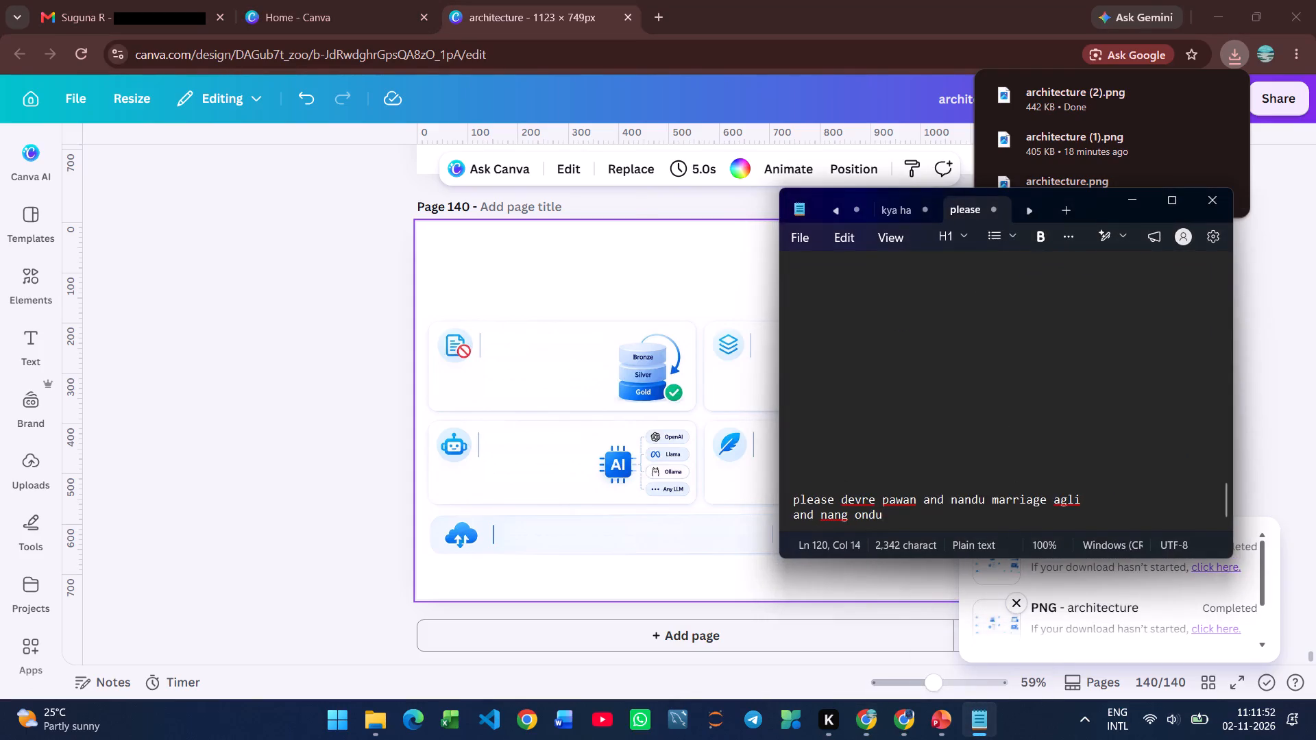
{"action": "key", "text": "space"}
{"action": "type", "text": "mast"}
{"action": "key", "text": "space"}
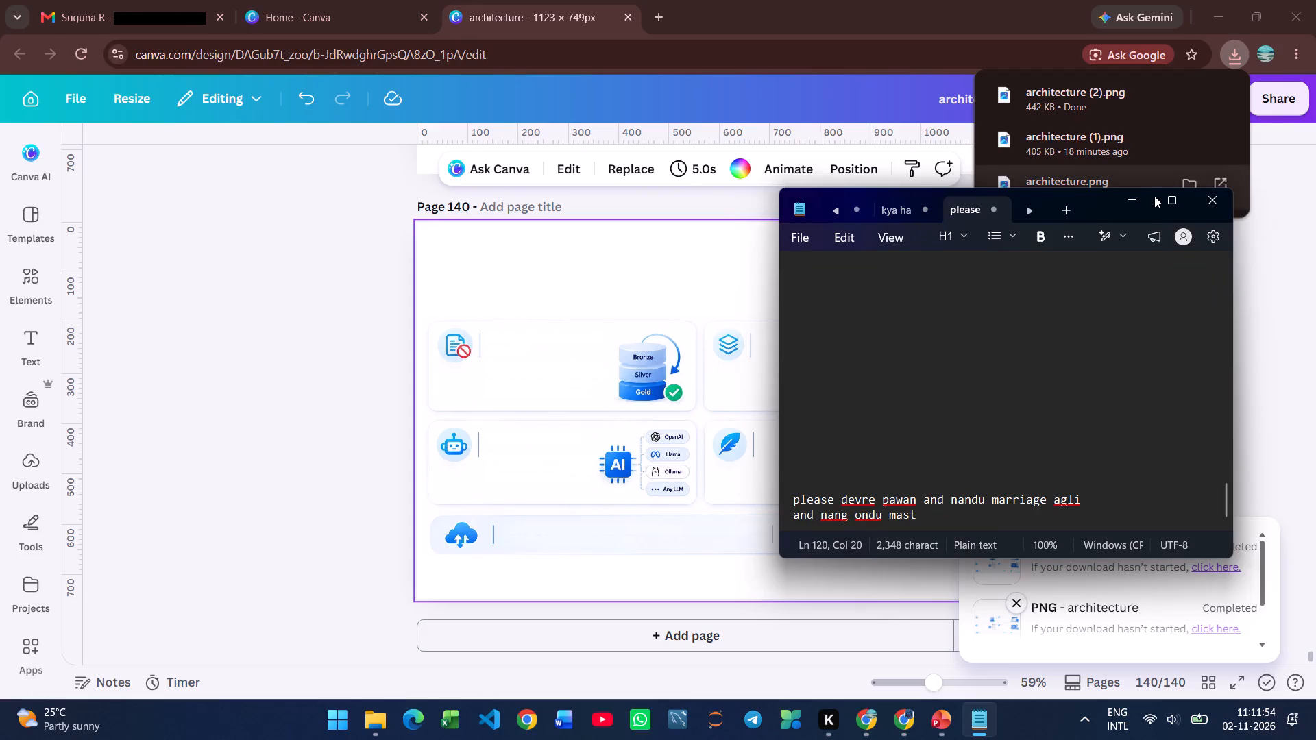
{"action": "left_click", "coordinate": [1141, 201]}
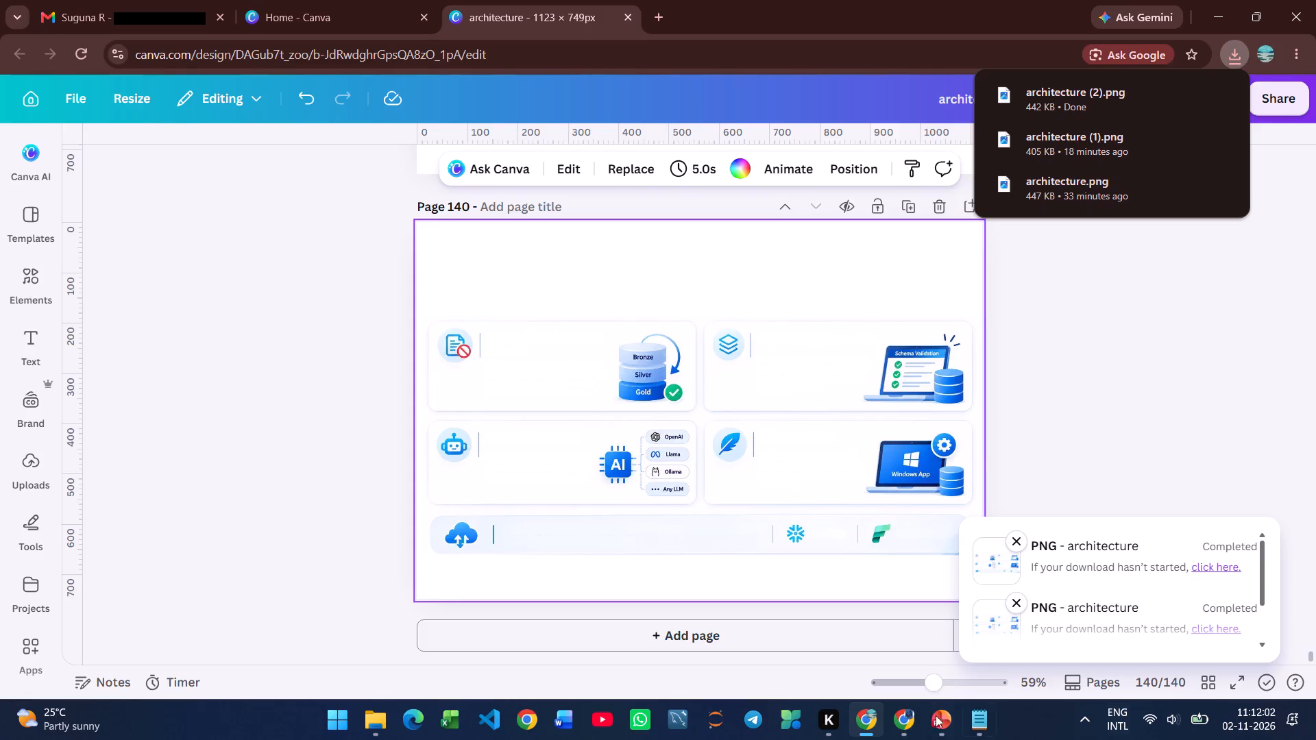
{"action": "left_click", "coordinate": [971, 726]}
{"action": "type", "text": "job s"}
{"action": "key", "text": "i"}
{"action": "type", "text": "gli d"}
{"action": "key", "text": "e"}
{"action": "key", "text": "v"}
{"action": "type", "text": "re"}
Delete the surplus blank lines above the new verse, leaving one separating it from the previous verse, and close Notepad.
{"action": "left_click", "coordinate": [838, 469]}
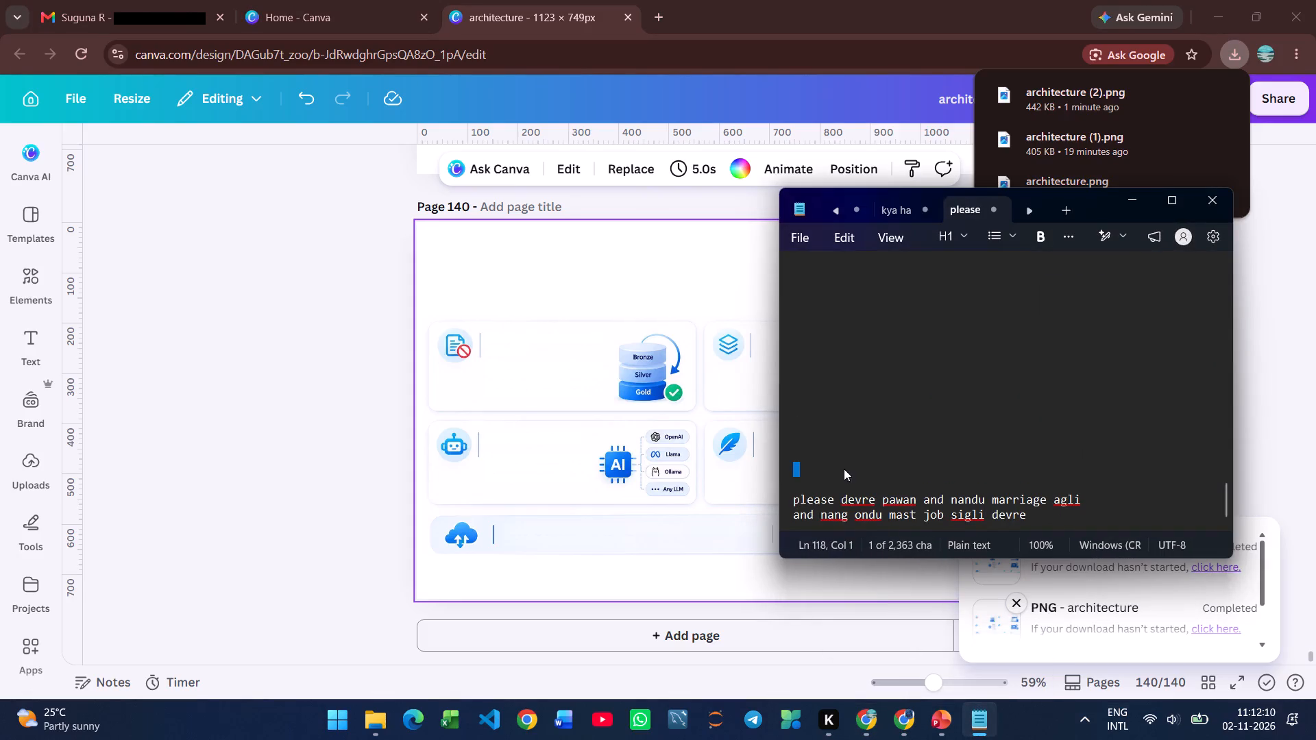
{"action": "key", "text": "BackSpace"}
{"action": "key", "text": "BackSpace"}
{"action": "key", "text": "BackSpace"}
{"action": "key", "text": "BackSpace"}
{"action": "key", "text": "BackSpace"}
{"action": "key", "text": "BackSpace"}
{"action": "key", "text": "BackSpace"}
{"action": "key", "text": "BackSpace"}
{"action": "key", "text": "BackSpace"}
{"action": "key", "text": "BackSpace"}
{"action": "key", "text": "BackSpace"}
{"action": "key", "text": "BackSpace"}
{"action": "key", "text": "BackSpace"}
{"action": "key", "text": "BackSpace"}
{"action": "scroll", "coordinate": [882, 408], "scroll_direction": "up", "scroll_amount": 1}
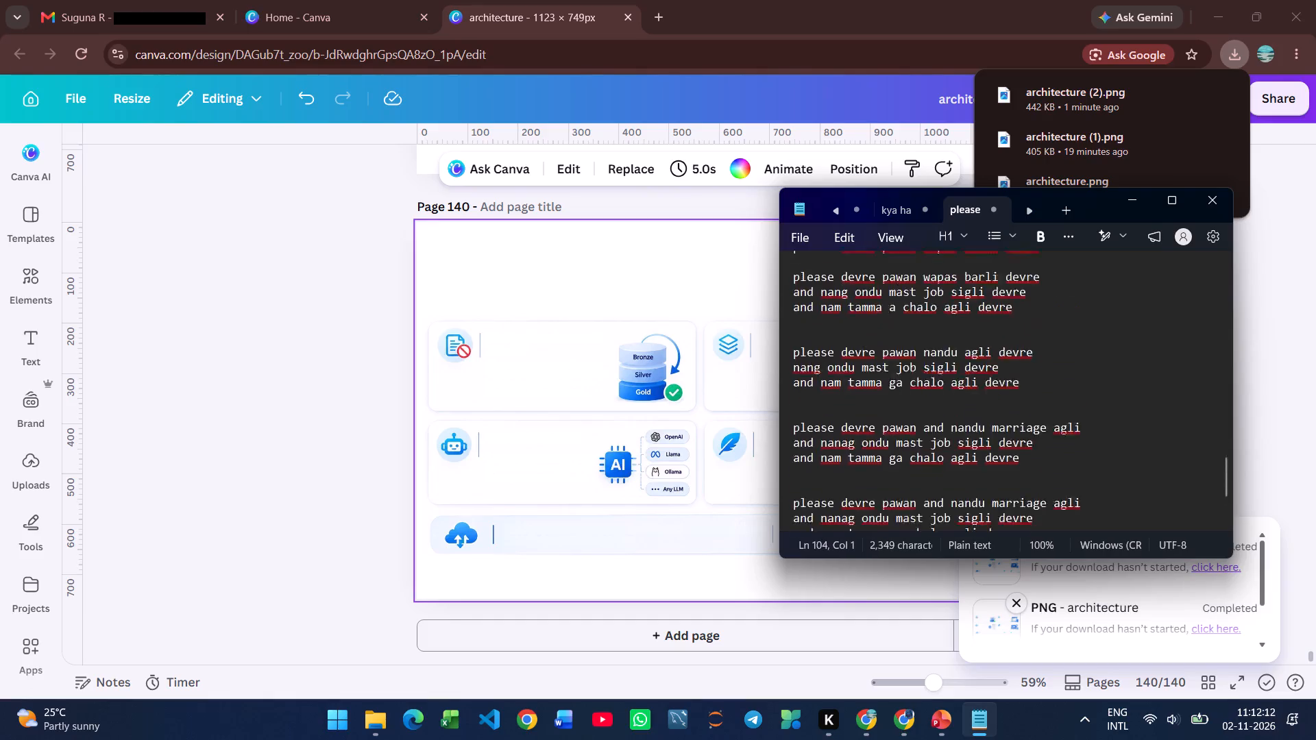
{"action": "scroll", "coordinate": [882, 408], "scroll_direction": "up", "scroll_amount": 1}
{"action": "scroll", "coordinate": [888, 402], "scroll_direction": "down", "scroll_amount": 8}
{"action": "key", "text": "BackSpace"}
{"action": "key", "text": "BackSpace"}
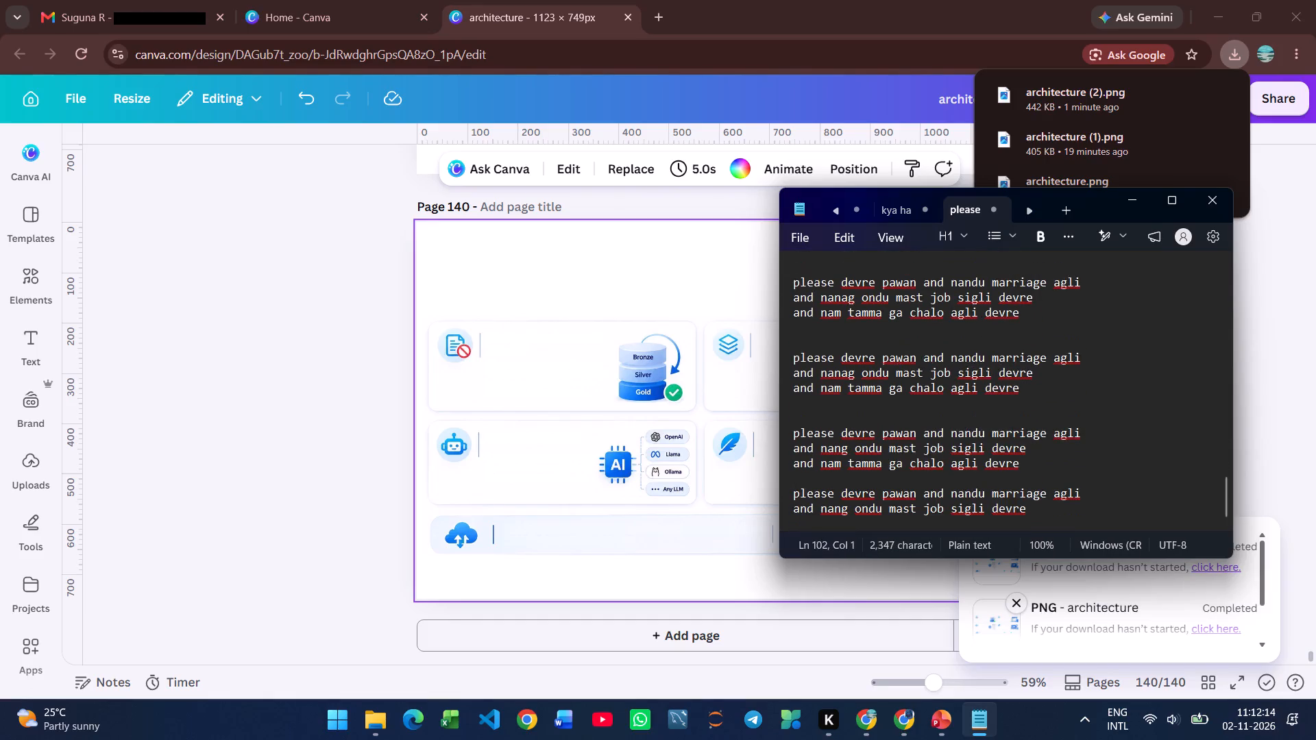
{"action": "left_click", "coordinate": [1204, 200]}
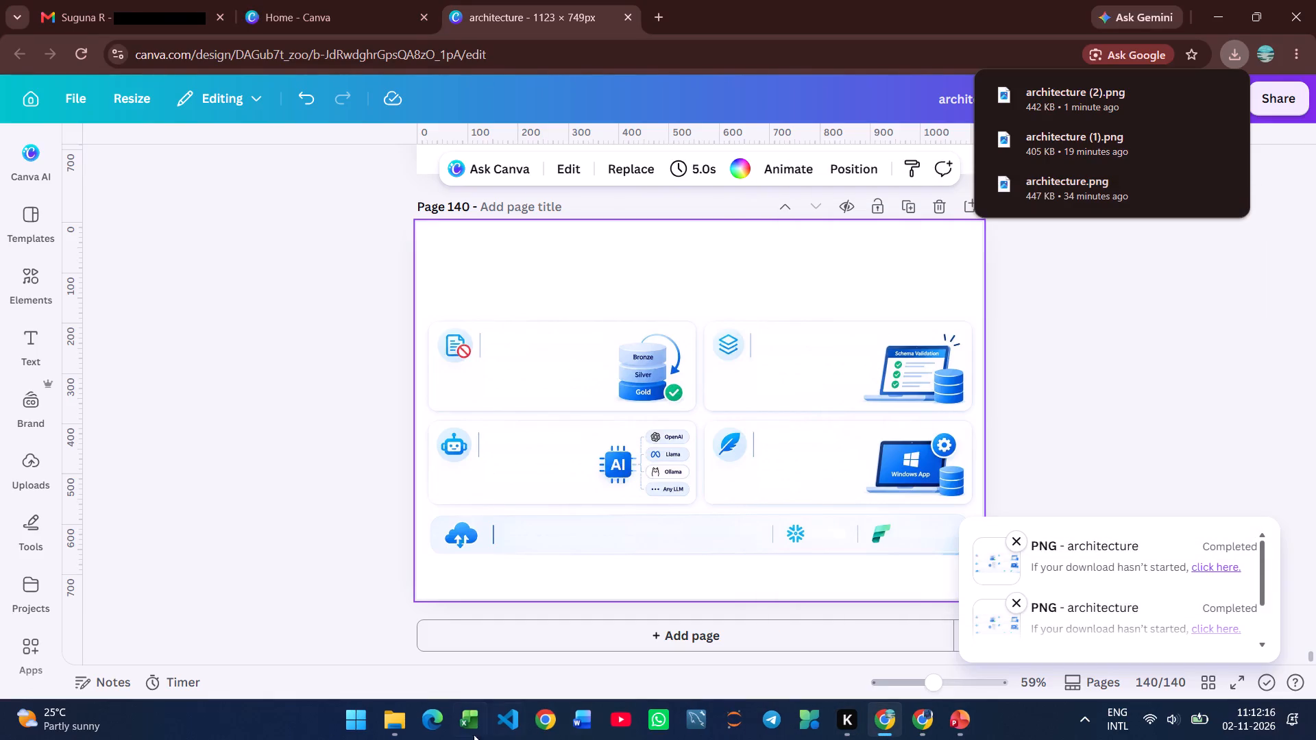
Switch to File Explorer at the Downloads folder holding the exported architecture PNG files.
{"action": "left_click", "coordinate": [380, 712]}
{"action": "left_click", "coordinate": [819, 739]}
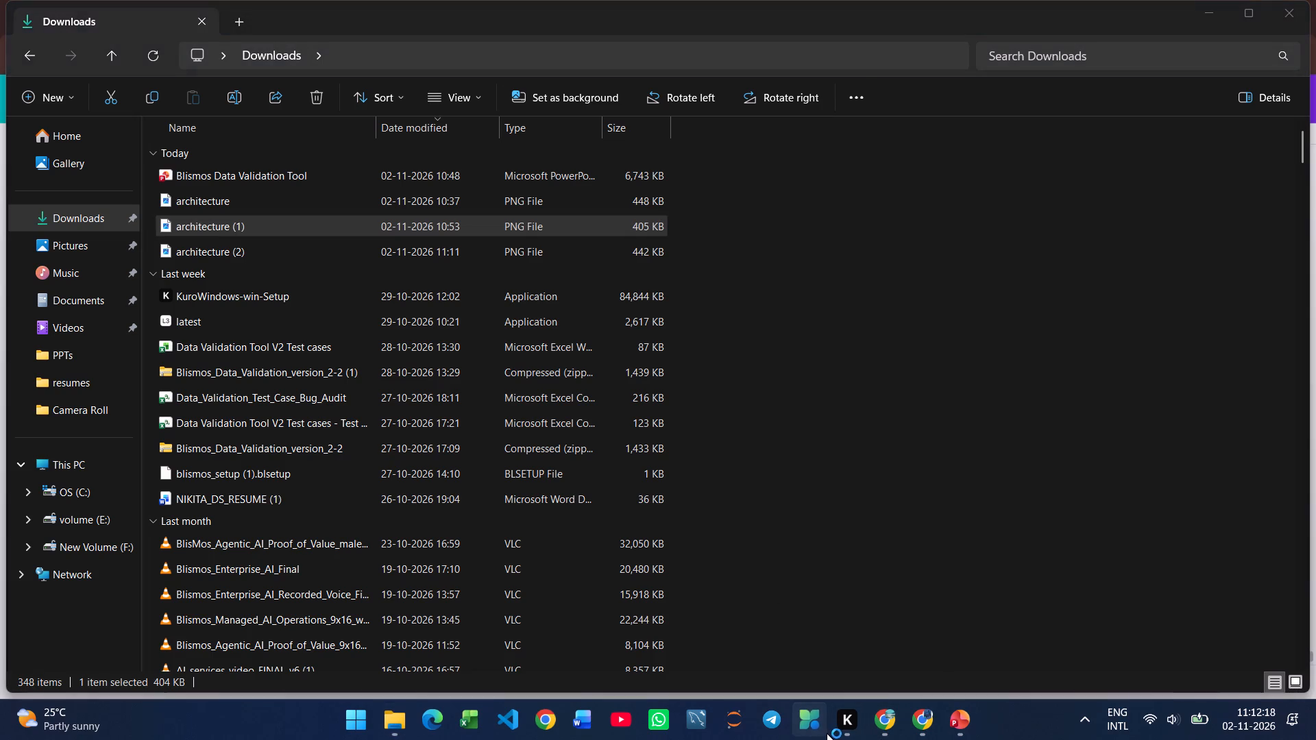